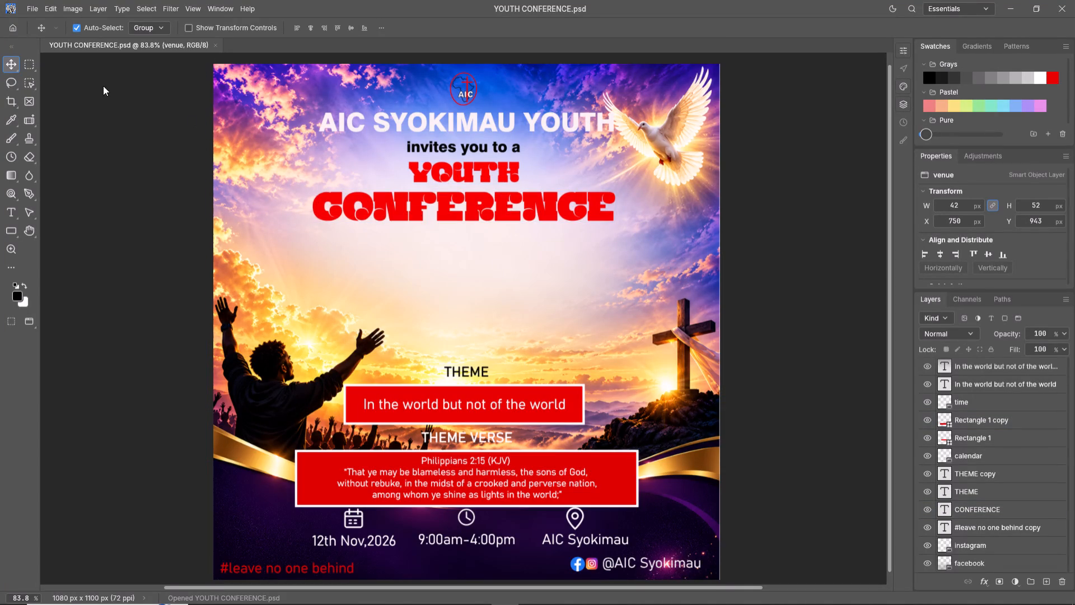
Bring up the file commands for the YOUTH CONFERENCE.psd poster.
{"action": "left_click", "coordinate": [32, 10]}
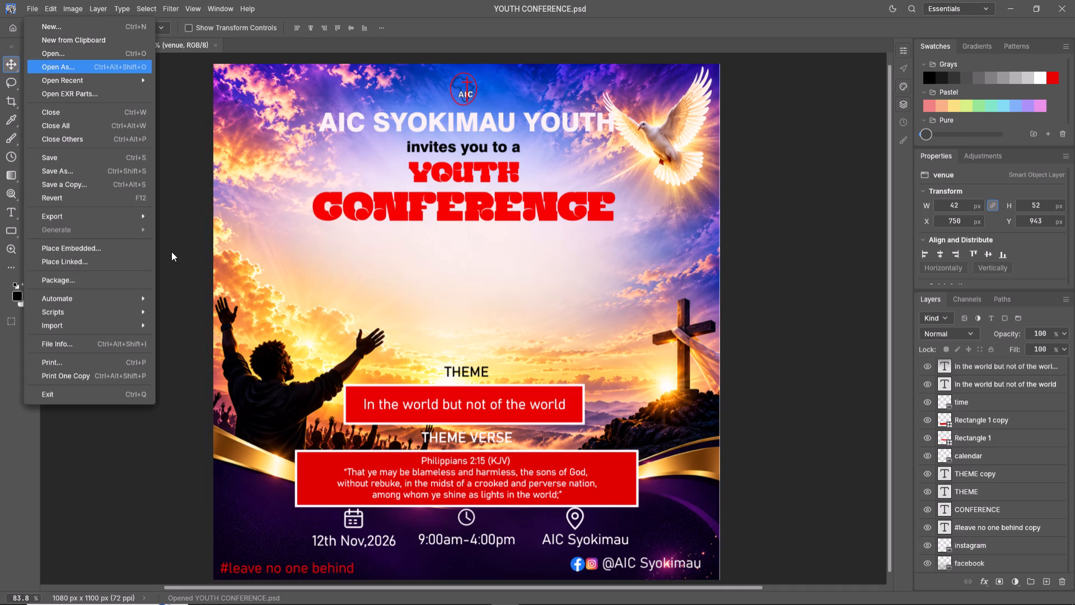
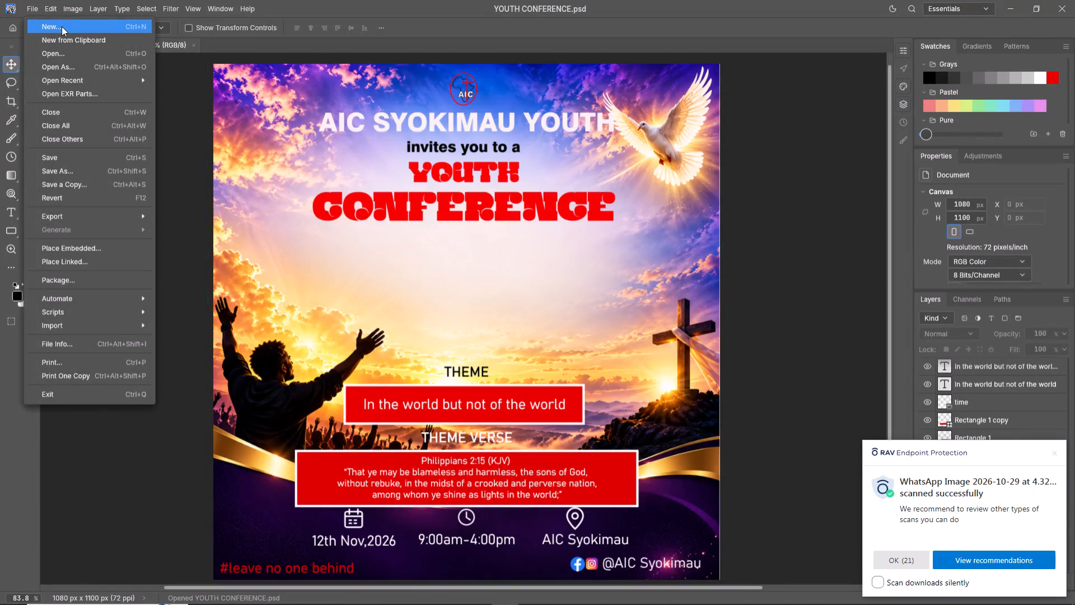
Open the photo "WhatsApp Image 2026-10-29 at 4.32.00 PM" from the Downloads folder.
{"action": "left_click", "coordinate": [63, 55]}
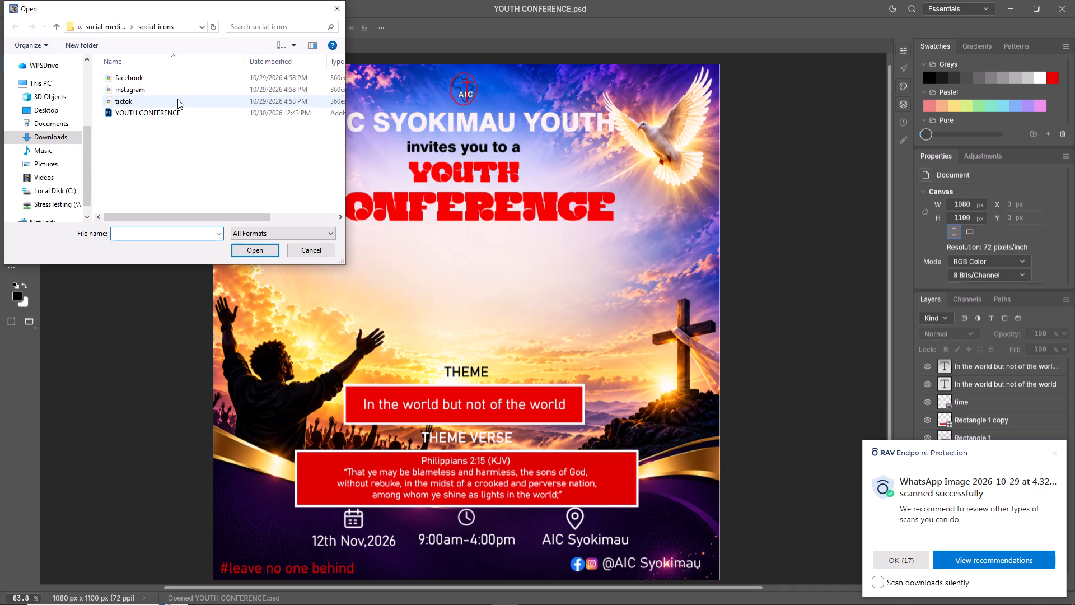
{"action": "left_click", "coordinate": [59, 118]}
{"action": "left_click", "coordinate": [61, 133]}
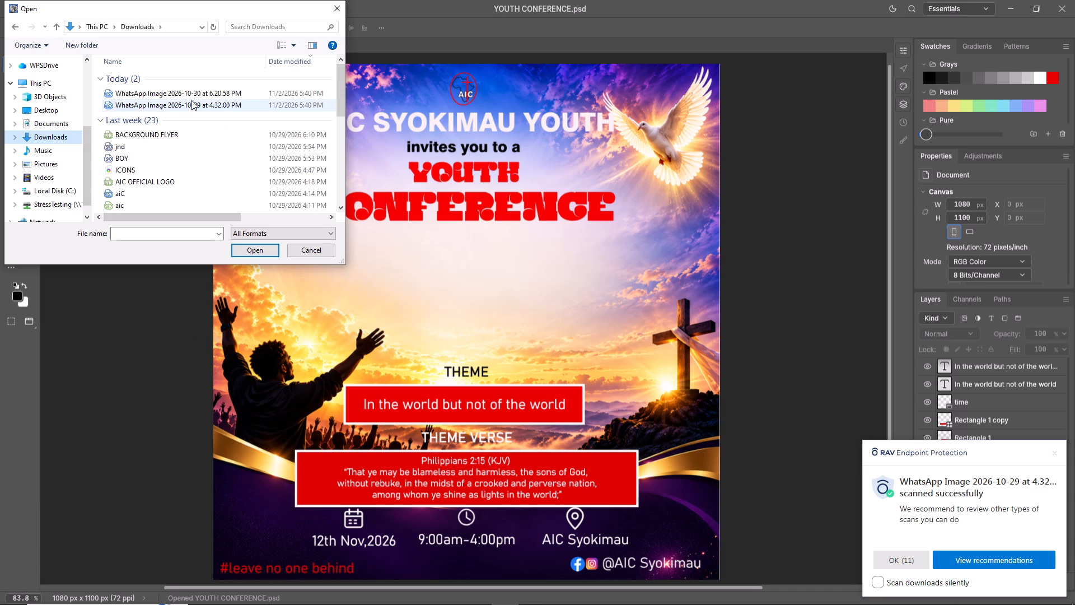
{"action": "left_click", "coordinate": [193, 106]}
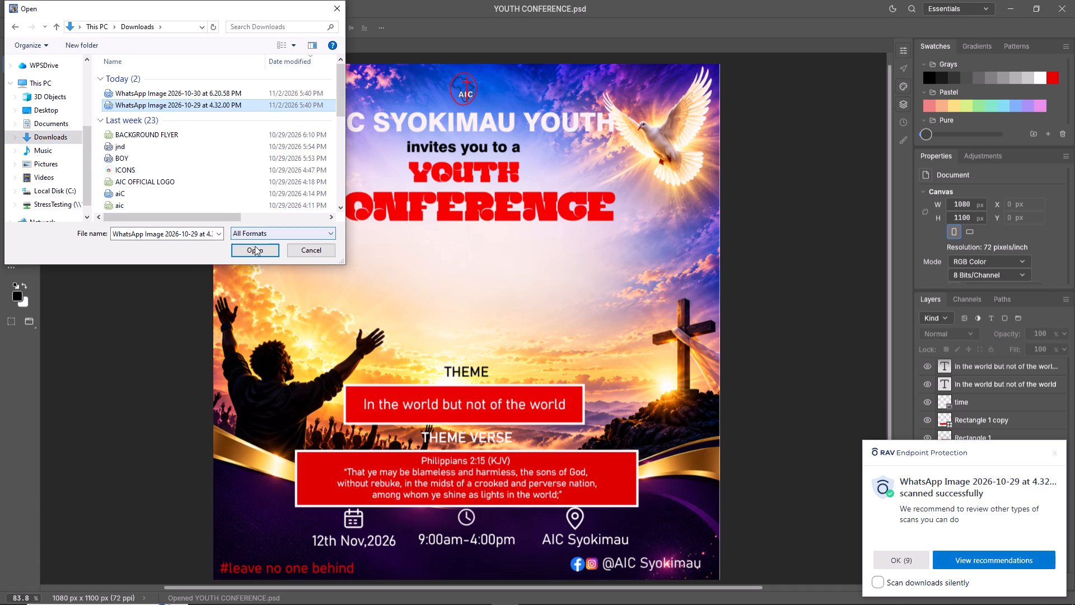
{"action": "left_click", "coordinate": [255, 251]}
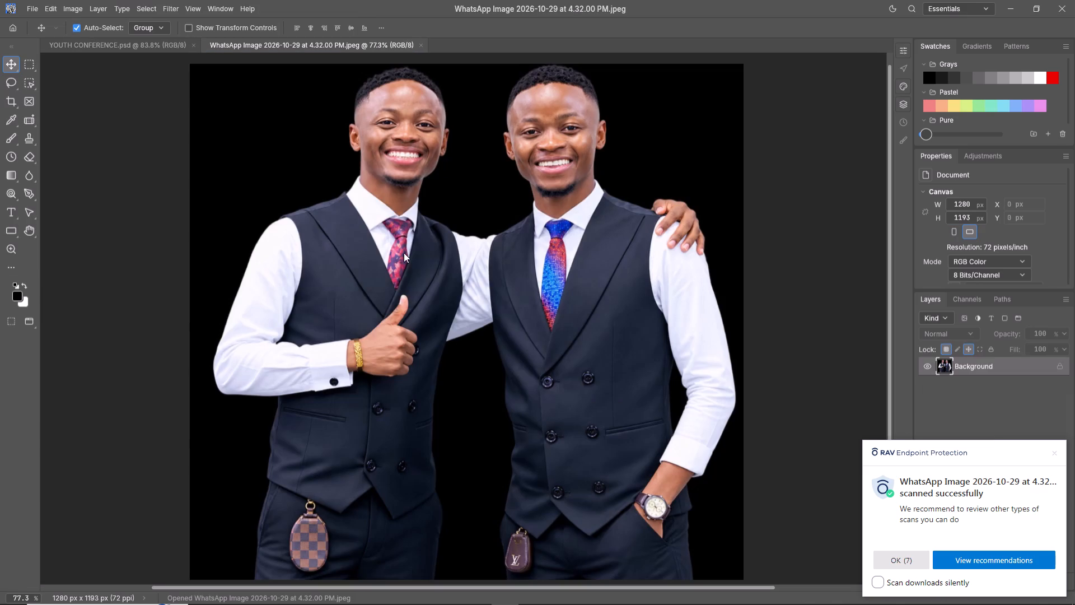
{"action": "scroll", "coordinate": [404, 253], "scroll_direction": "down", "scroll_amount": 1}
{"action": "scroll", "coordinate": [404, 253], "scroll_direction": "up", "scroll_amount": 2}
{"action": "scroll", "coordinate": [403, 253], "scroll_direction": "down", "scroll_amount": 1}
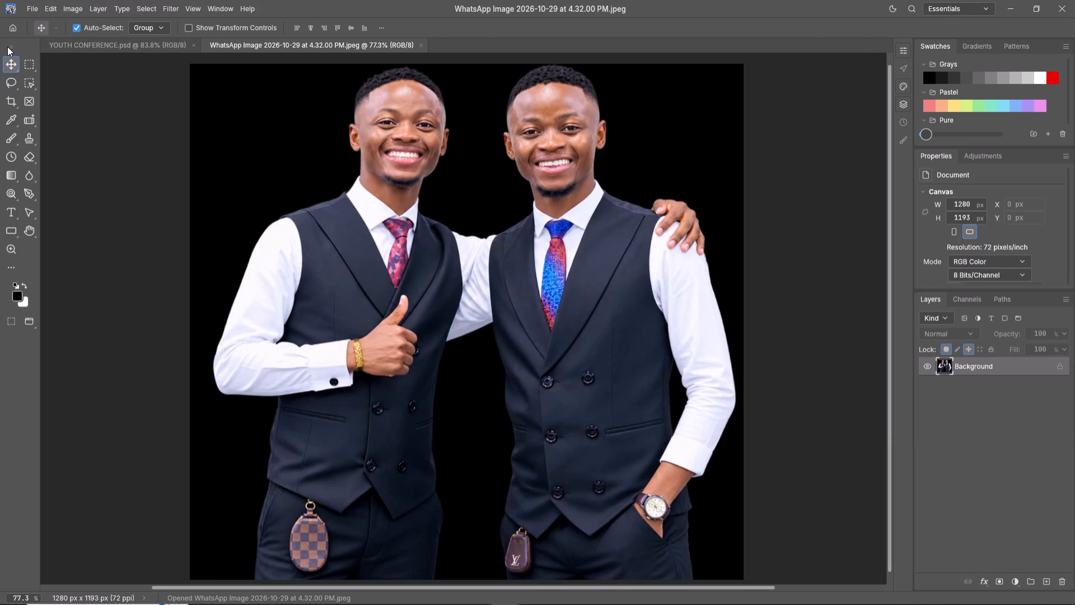
Select the two men in the photo automatically with the Subject selection command.
{"action": "left_click", "coordinate": [142, 11]}
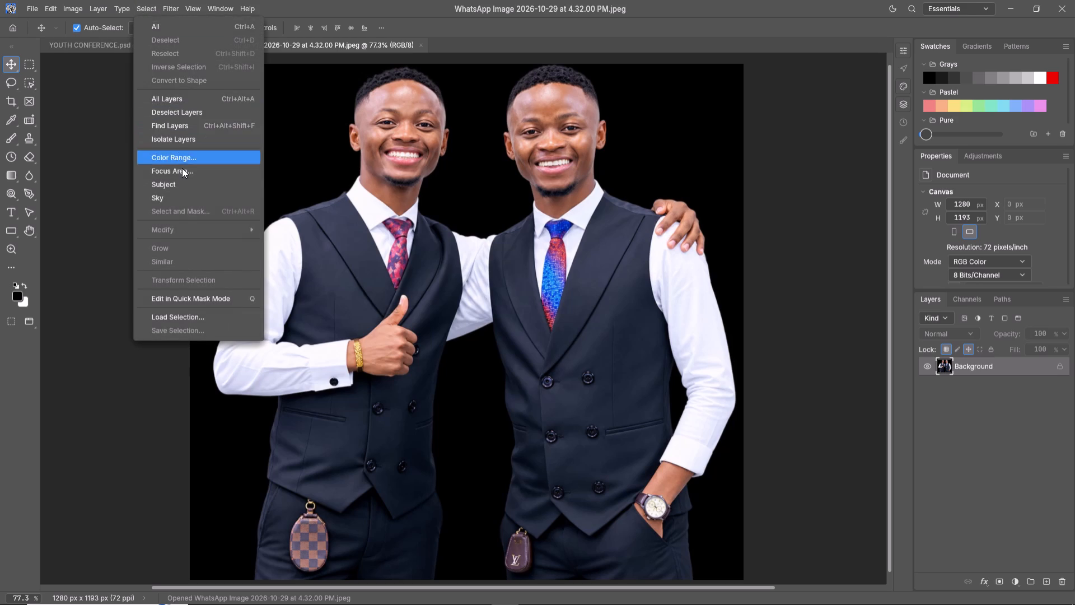
{"action": "left_click", "coordinate": [184, 183]}
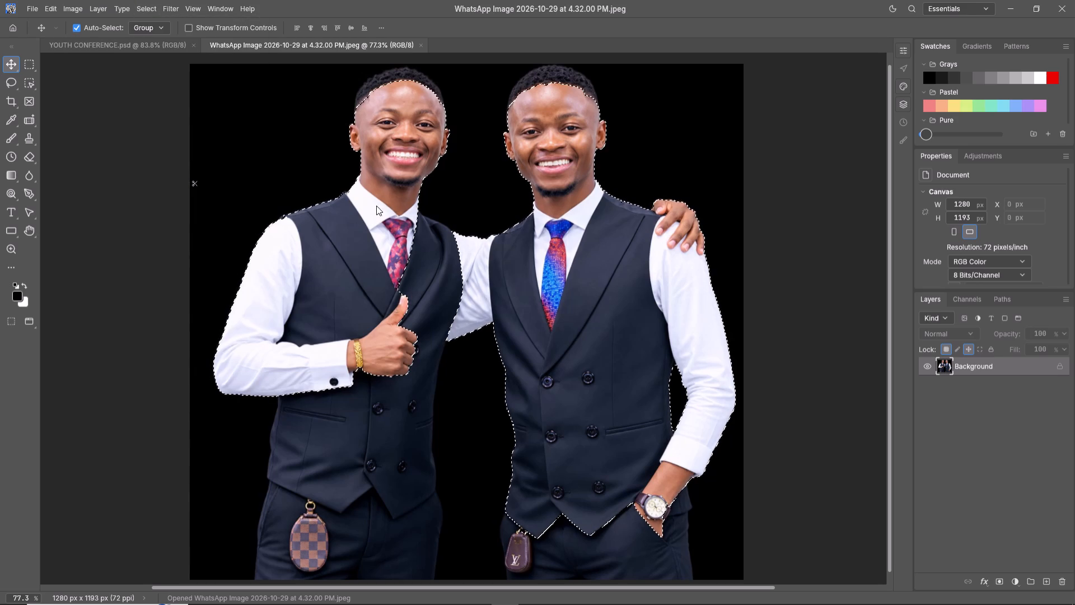
Bring up the object selection tool's variants for working on the selection of the two men.
{"action": "right_click", "coordinate": [27, 78]}
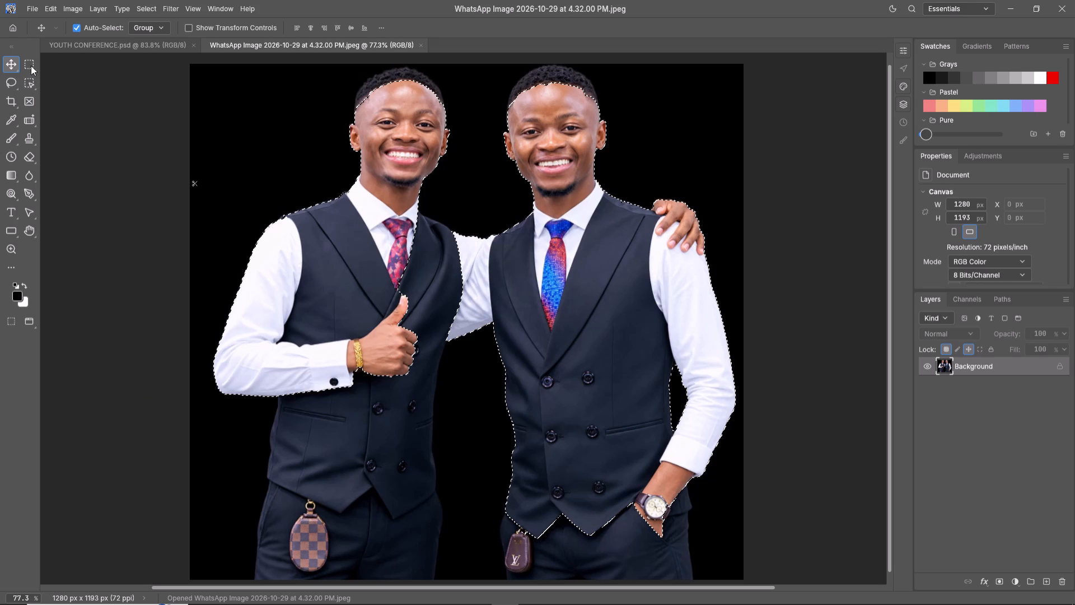
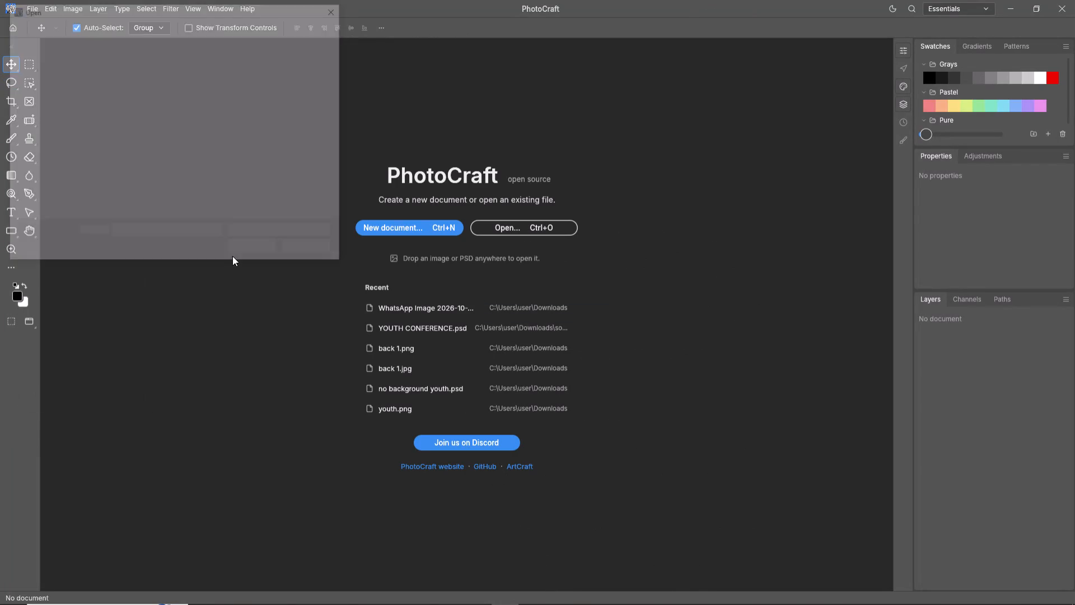
Open the photo "WhatsApp Image 2026-10-29 at 4.32.00 PM" from the Downloads folder.
{"action": "left_click", "coordinate": [195, 107]}
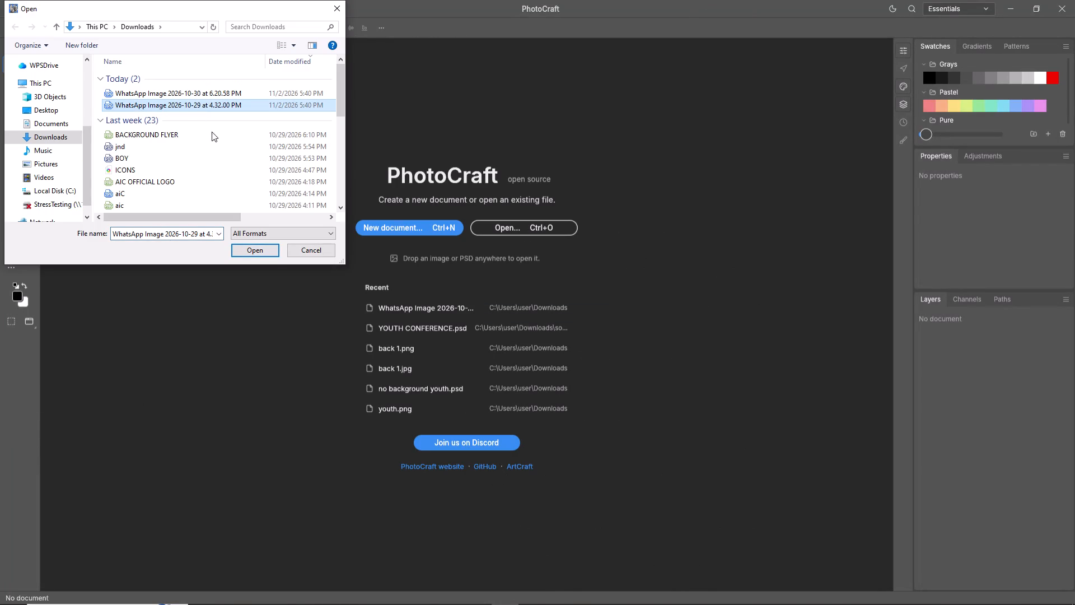
{"action": "left_click", "coordinate": [263, 250]}
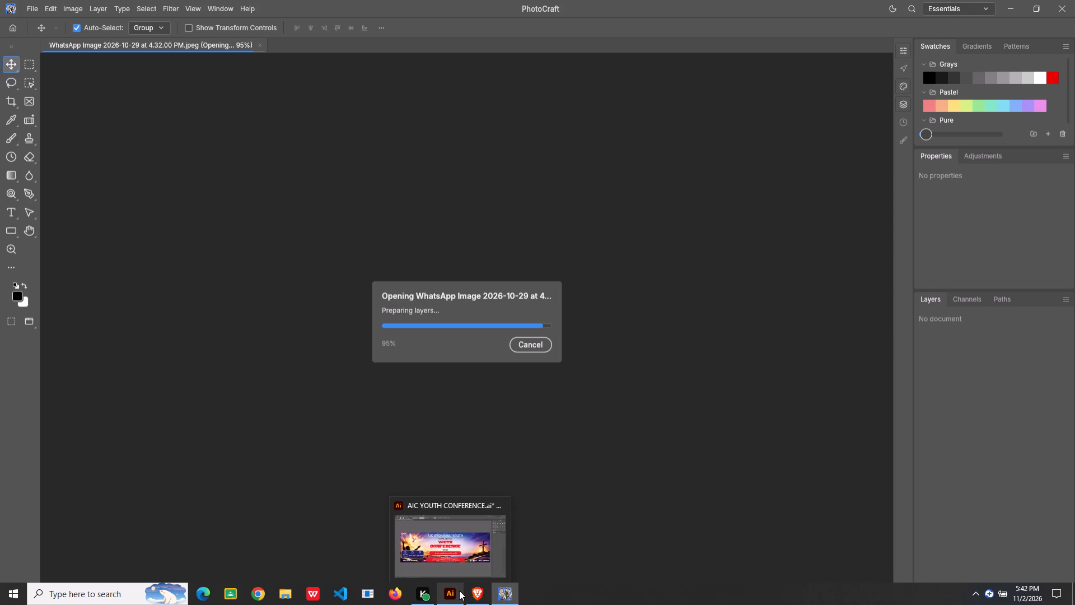
Close the AIC YOUTH CONFERENCE.ai document in Adobe Illustrator, saving its changes.
{"action": "left_click", "coordinate": [502, 506]}
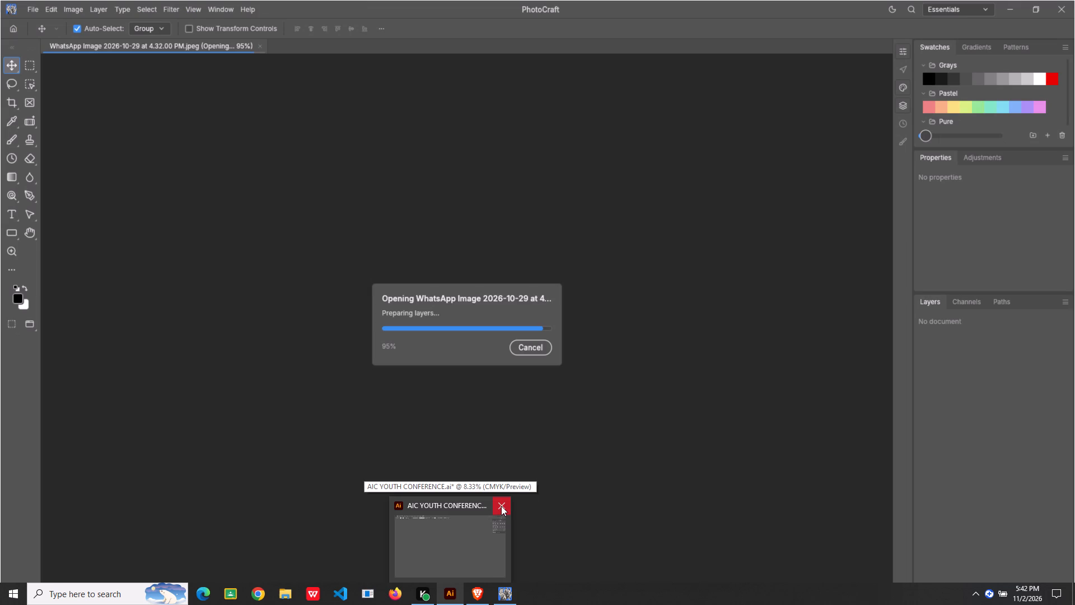
{"action": "left_click", "coordinate": [498, 505]}
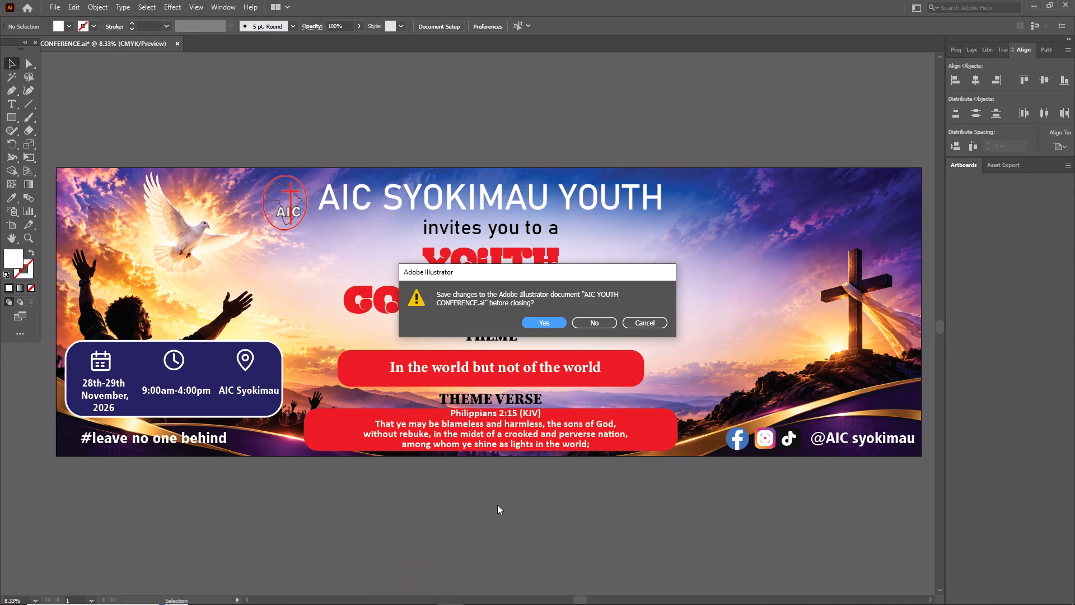
{"action": "left_click", "coordinate": [551, 323]}
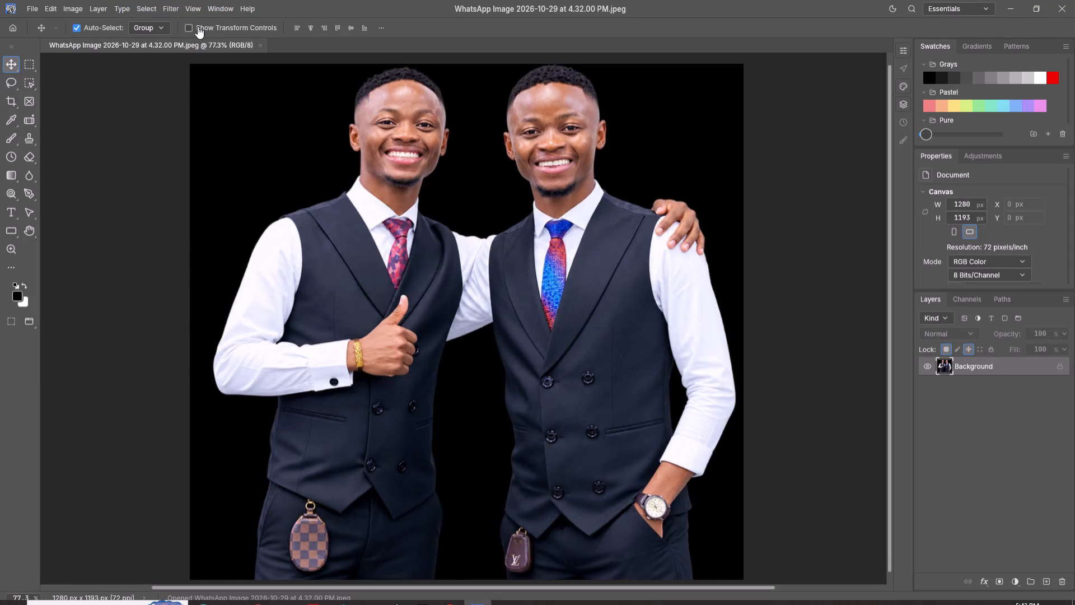
Automatically select the subject of the photo, the two men against the black background.
{"action": "left_click", "coordinate": [149, 4]}
{"action": "left_click", "coordinate": [189, 187]}
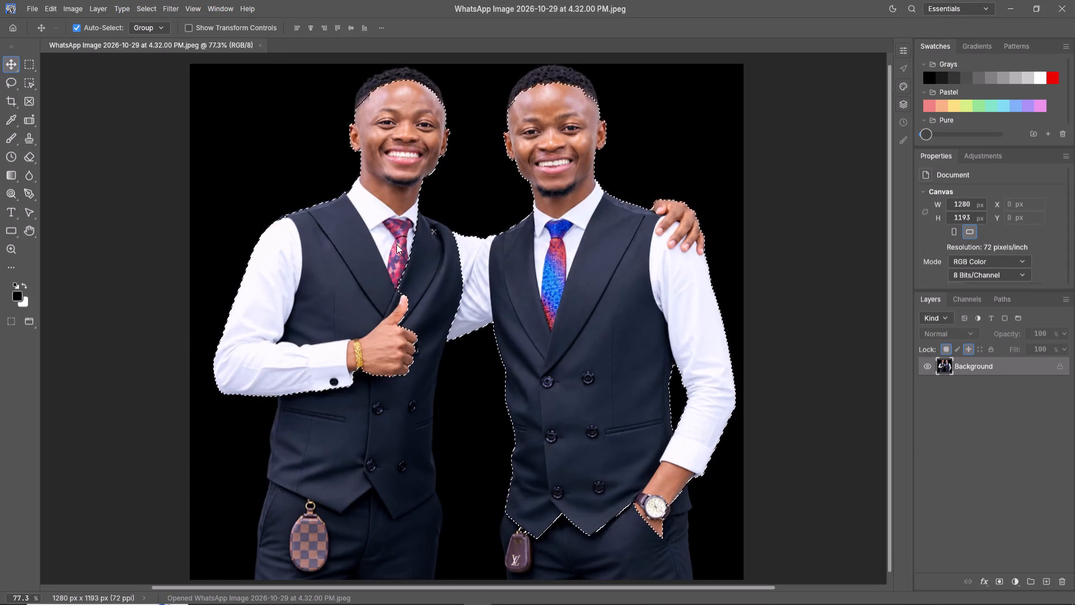
Using the Quick Selection tool at brush size 95, add the left man's missing lapel and chest area to the selection.
{"action": "right_click", "coordinate": [27, 61]}
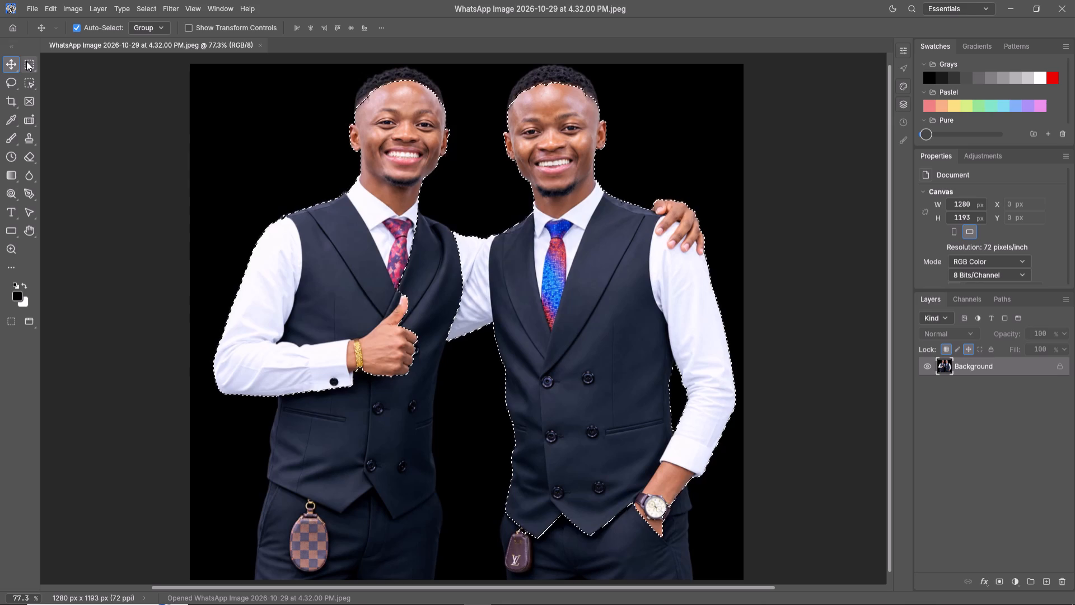
{"action": "right_click", "coordinate": [35, 87]}
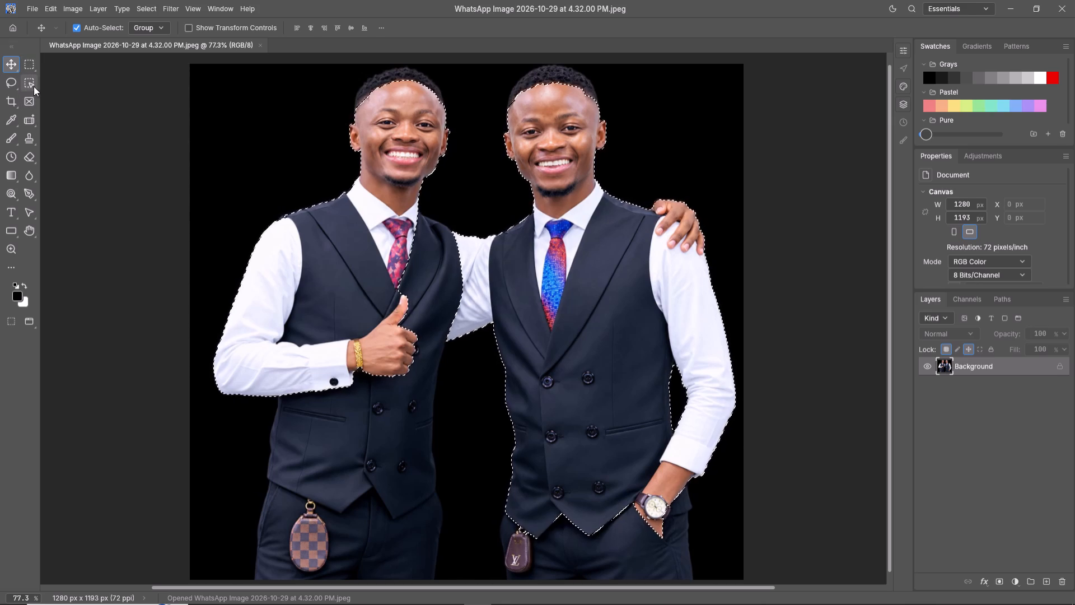
{"action": "left_click", "coordinate": [101, 109]}
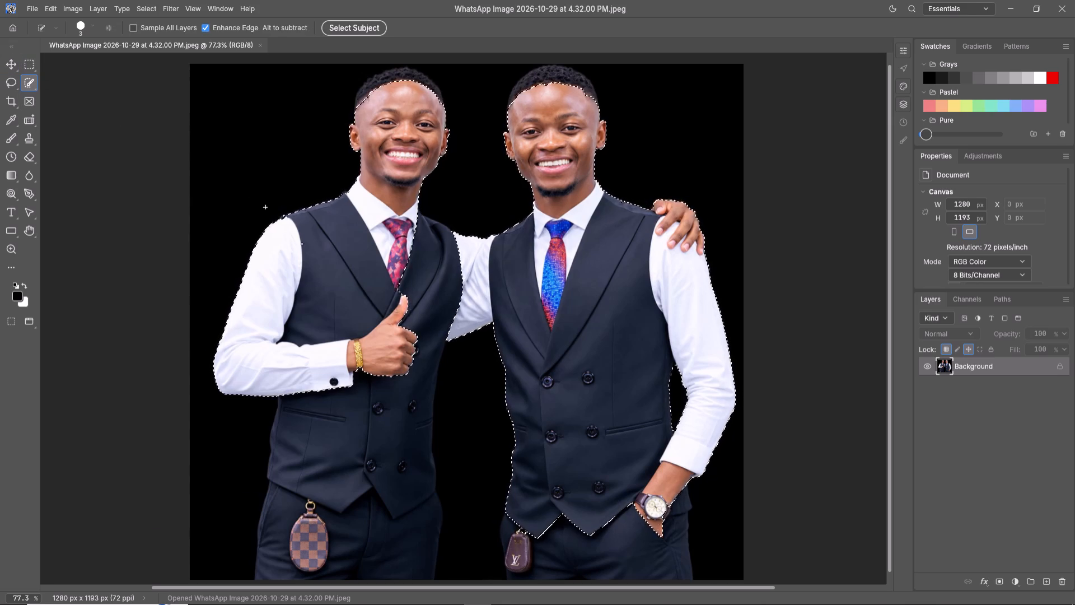
{"action": "key", "text": "bracketright"}
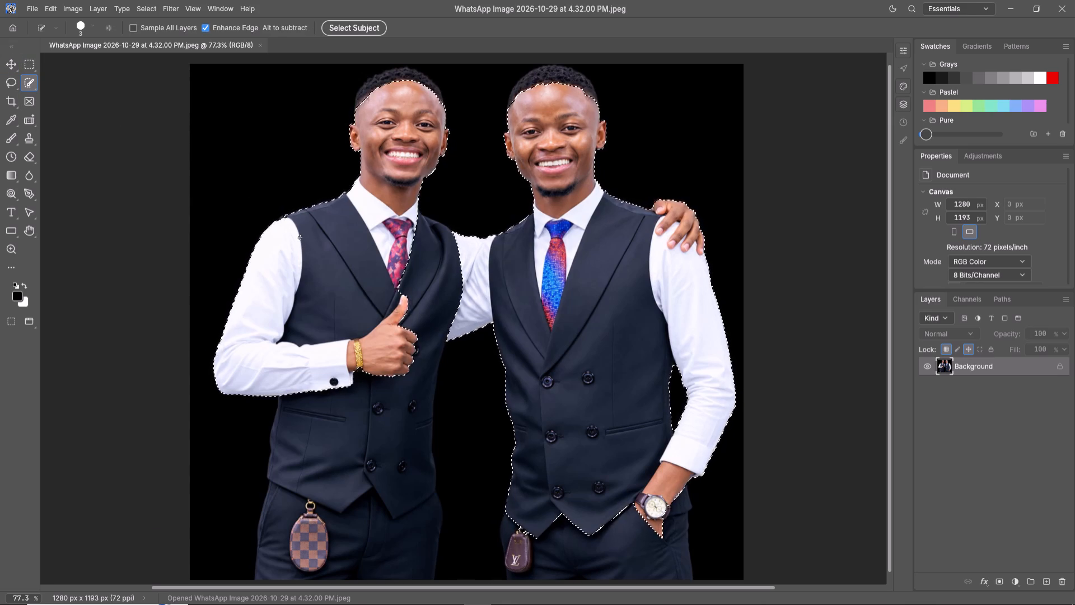
{"action": "key", "text": "bracketright"}
{"action": "key", "text": "bracketright"}
{"action": "key", "text": "bracketright"}
{"action": "key", "text": "bracketright"}
{"action": "key", "text": "bracketright"}
{"action": "key", "text": "bracketright"}
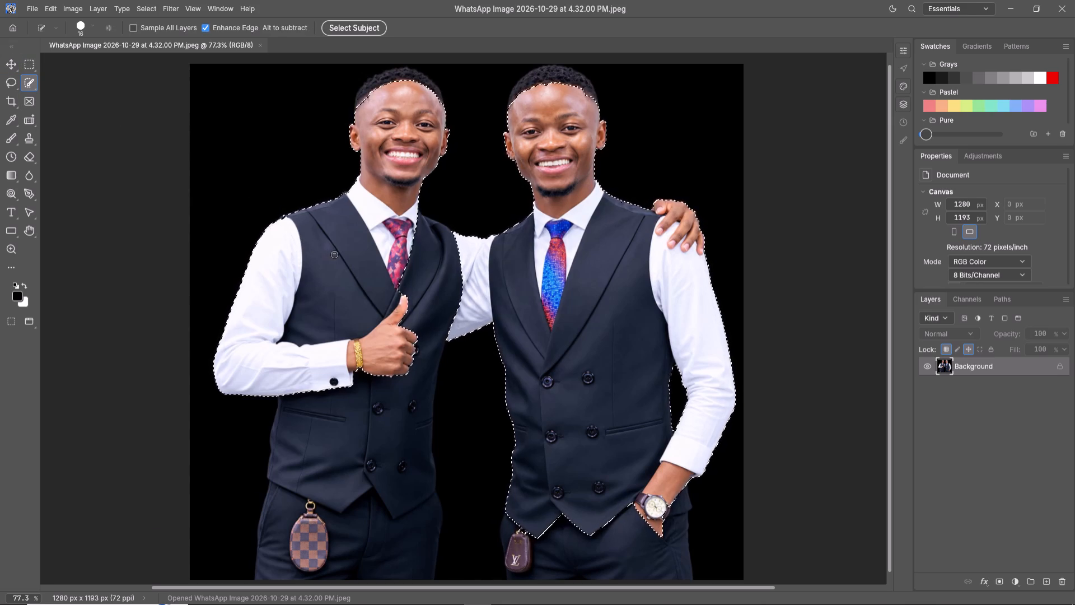
{"action": "key", "text": "bracketright"}
{"action": "key", "text": "bracketright"}
{"action": "key", "text": "bracketright"}
{"action": "type", "text": "]]"}
{"action": "key", "text": "bracketright"}
{"action": "key", "text": "bracketright"}
{"action": "key", "text": "bracketright"}
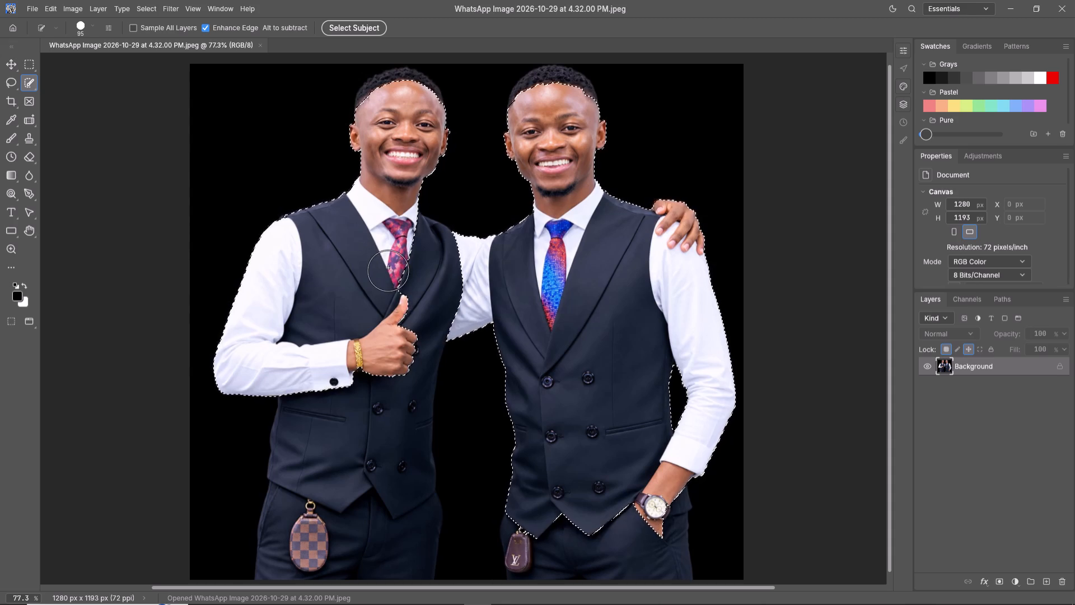
{"action": "left_click", "coordinate": [394, 273]}
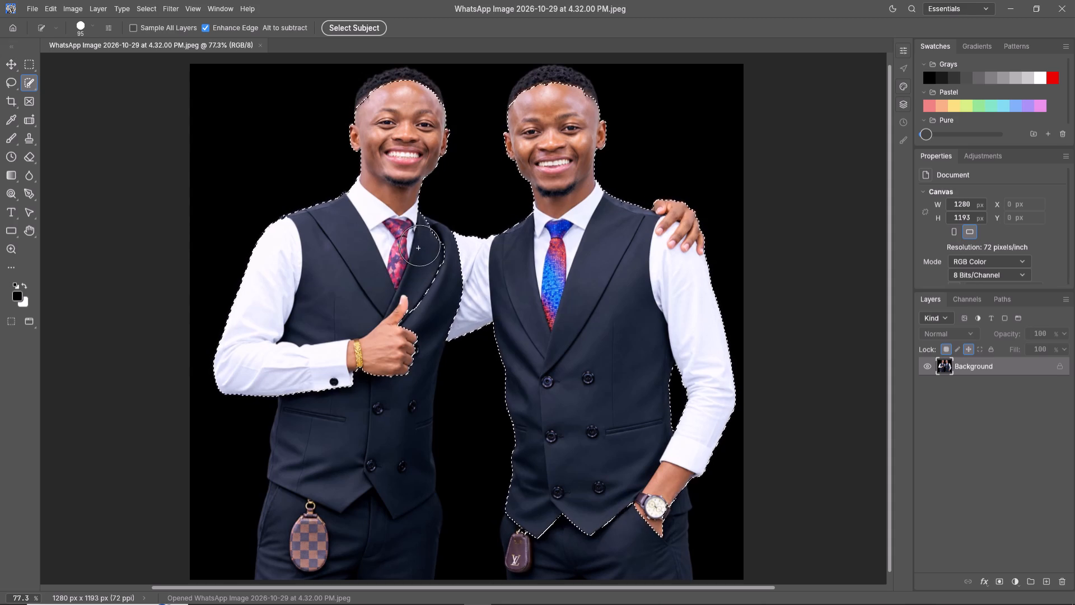
{"action": "left_click", "coordinate": [426, 243]}
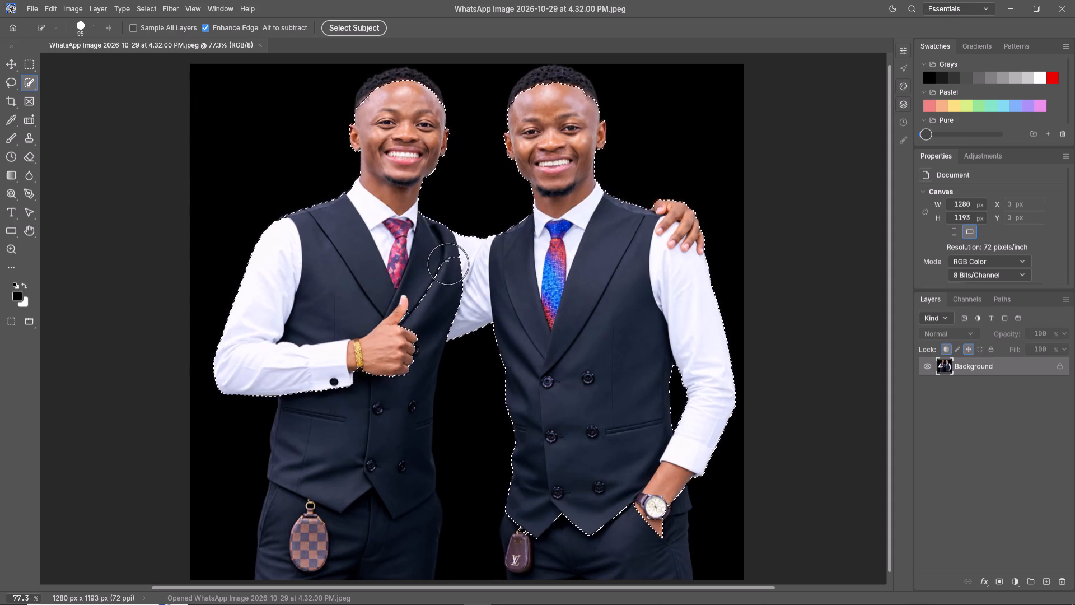
{"action": "left_click", "coordinate": [446, 269]}
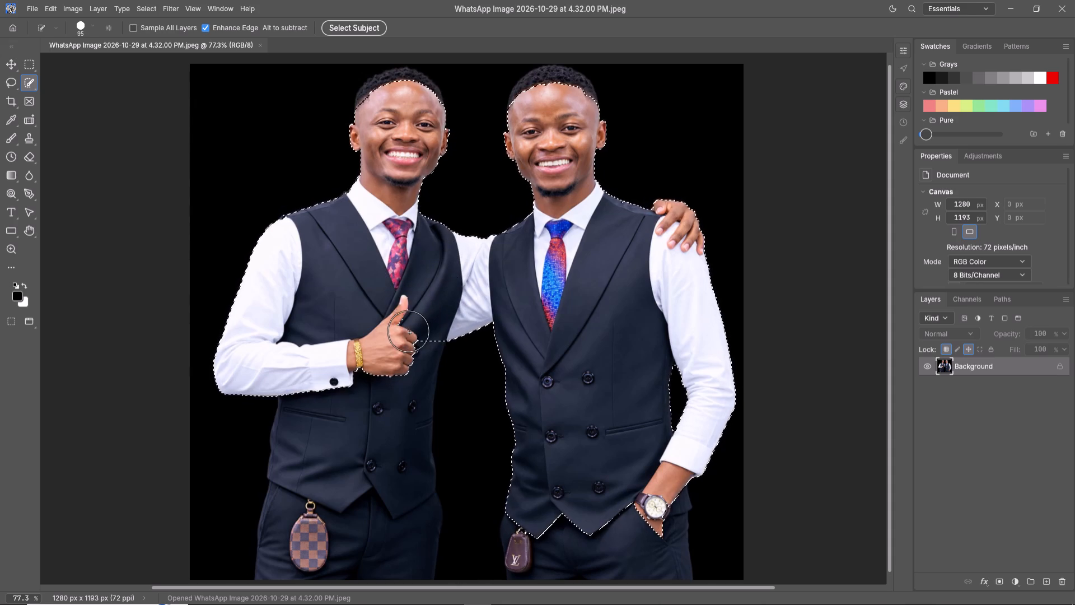
{"action": "left_click", "coordinate": [406, 313]}
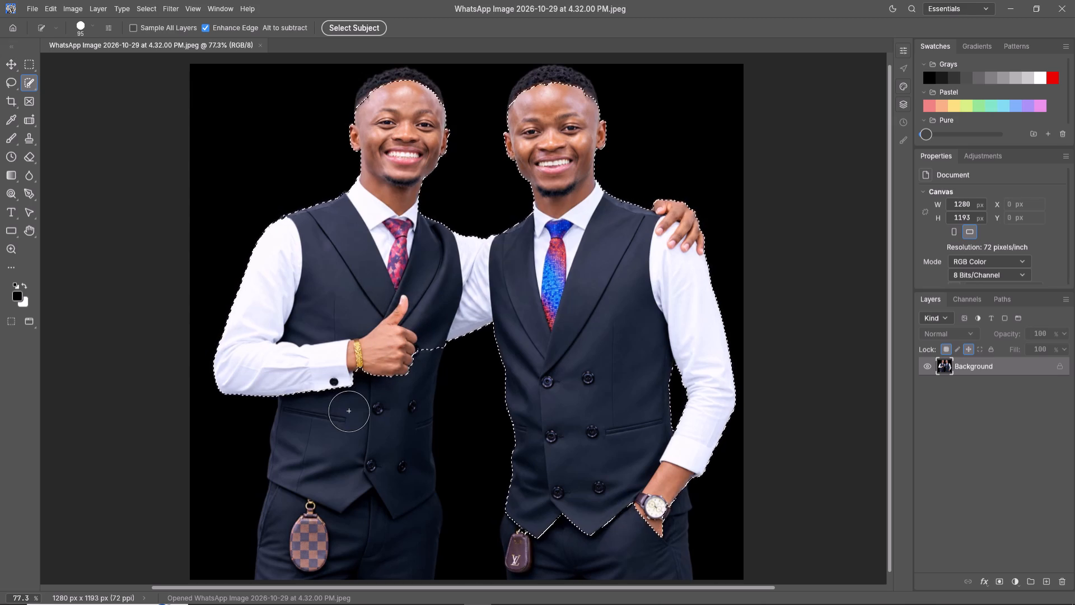
Extend the selection over the left man's lower vest, from below his sleeve down toward the pointed hem.
{"action": "left_click", "coordinate": [351, 390]}
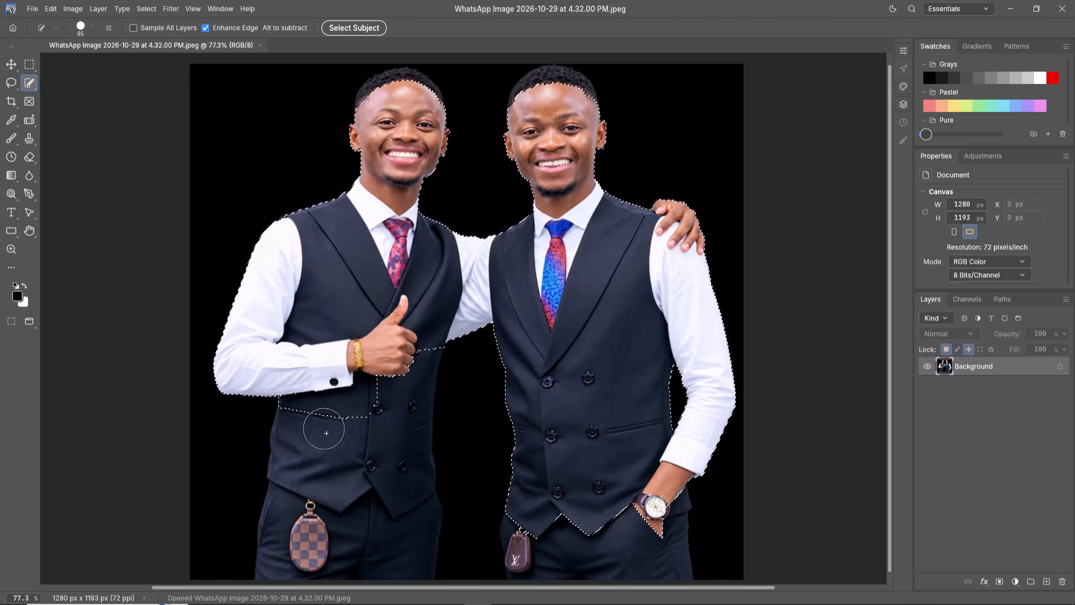
{"action": "left_click", "coordinate": [299, 394]}
{"action": "left_click", "coordinate": [299, 428]}
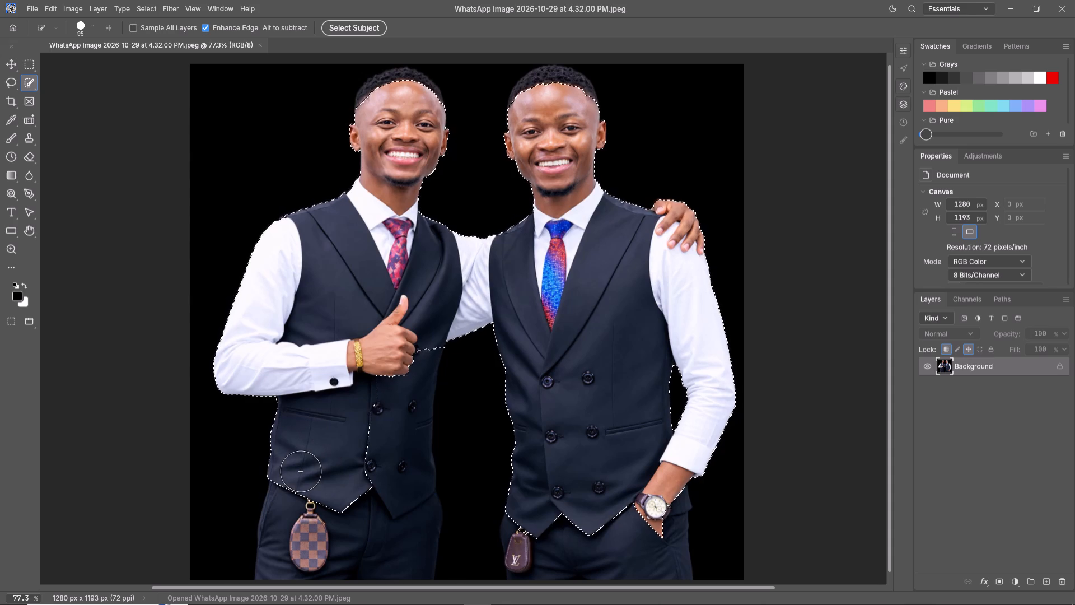
{"action": "left_click", "coordinate": [386, 388]}
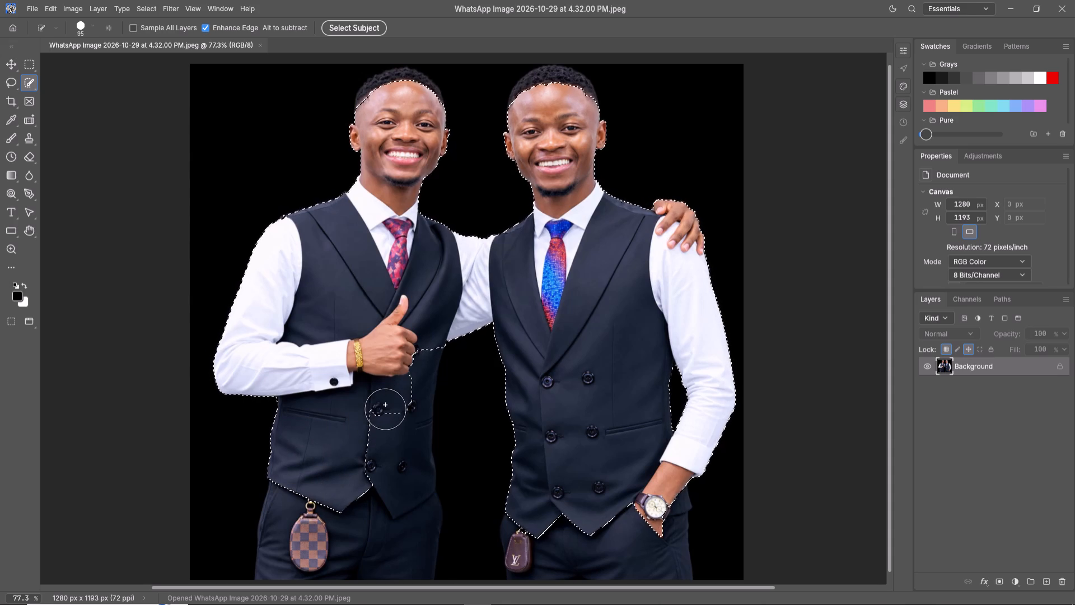
{"action": "left_click", "coordinate": [412, 361]}
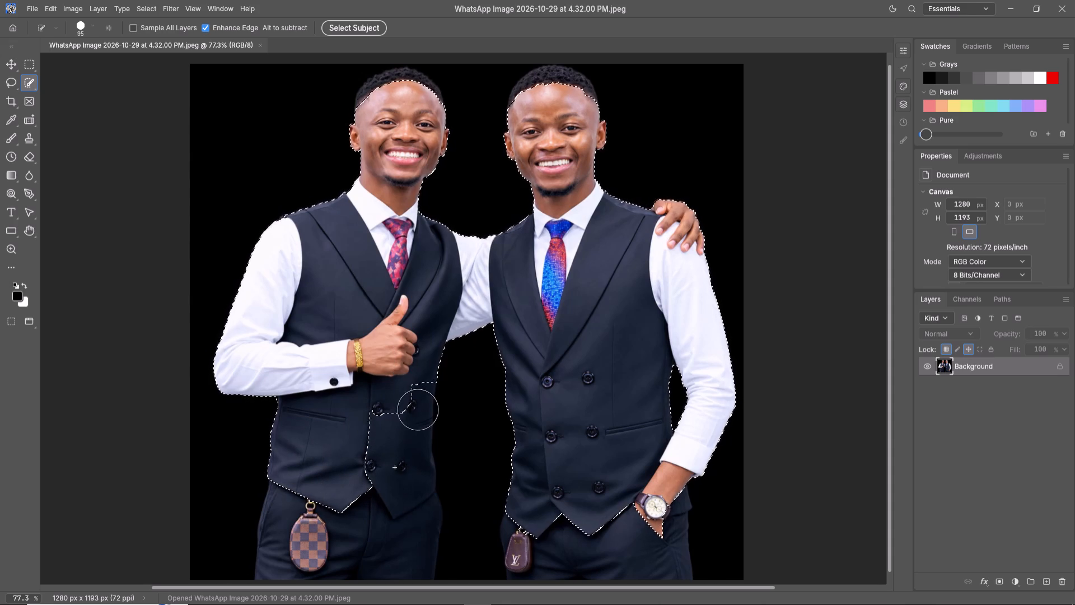
{"action": "left_click", "coordinate": [409, 395]}
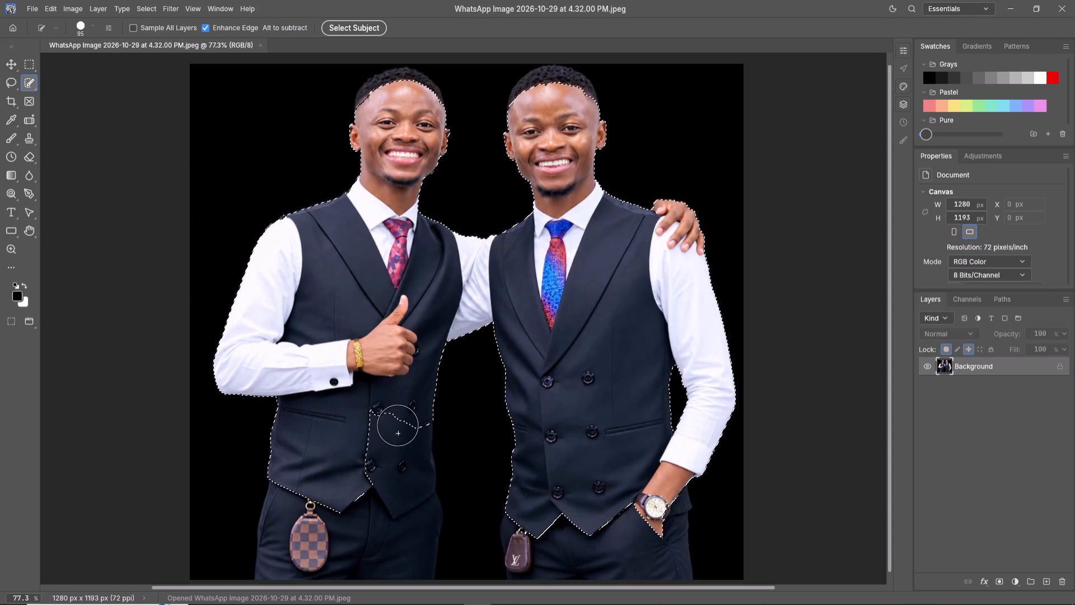
{"action": "left_click", "coordinate": [397, 425]}
{"action": "left_click", "coordinate": [385, 471]}
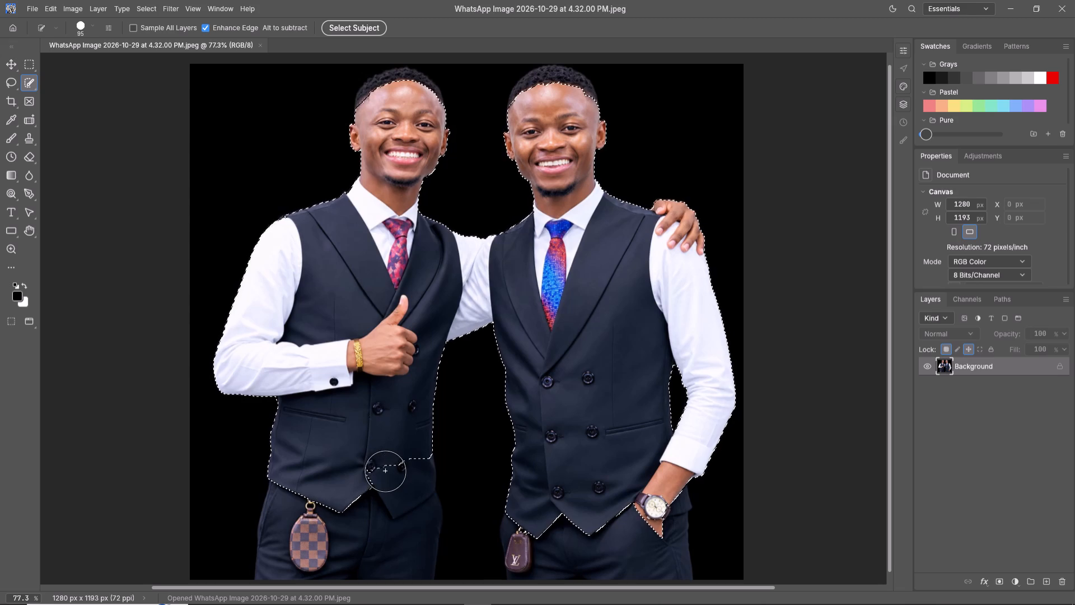
{"action": "left_click", "coordinate": [371, 420]}
Add the left man's trousers, hanging checkered pouch and remaining vest corner to the selection.
{"action": "scroll", "coordinate": [379, 454], "scroll_direction": "down", "scroll_amount": 2}
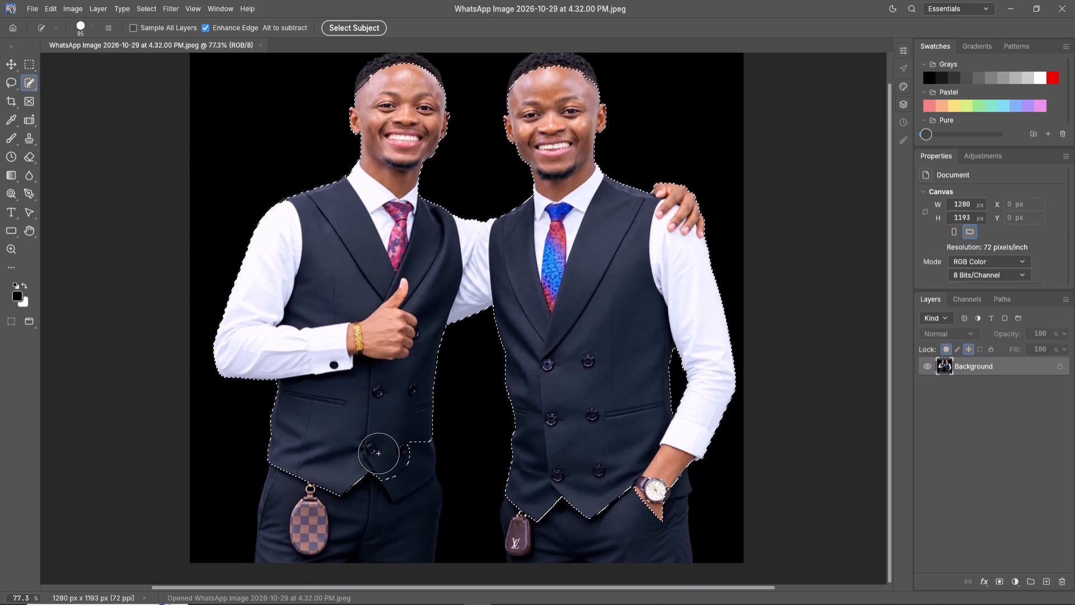
{"action": "scroll", "coordinate": [372, 428], "scroll_direction": "down", "scroll_amount": 3}
{"action": "left_click", "coordinate": [332, 400]}
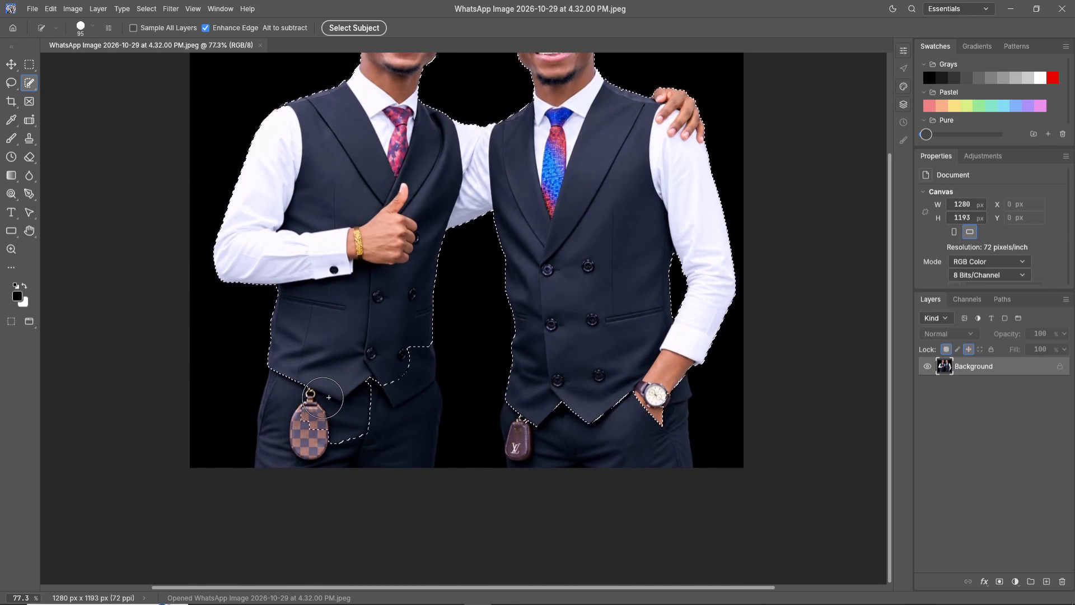
{"action": "left_click", "coordinate": [300, 393]}
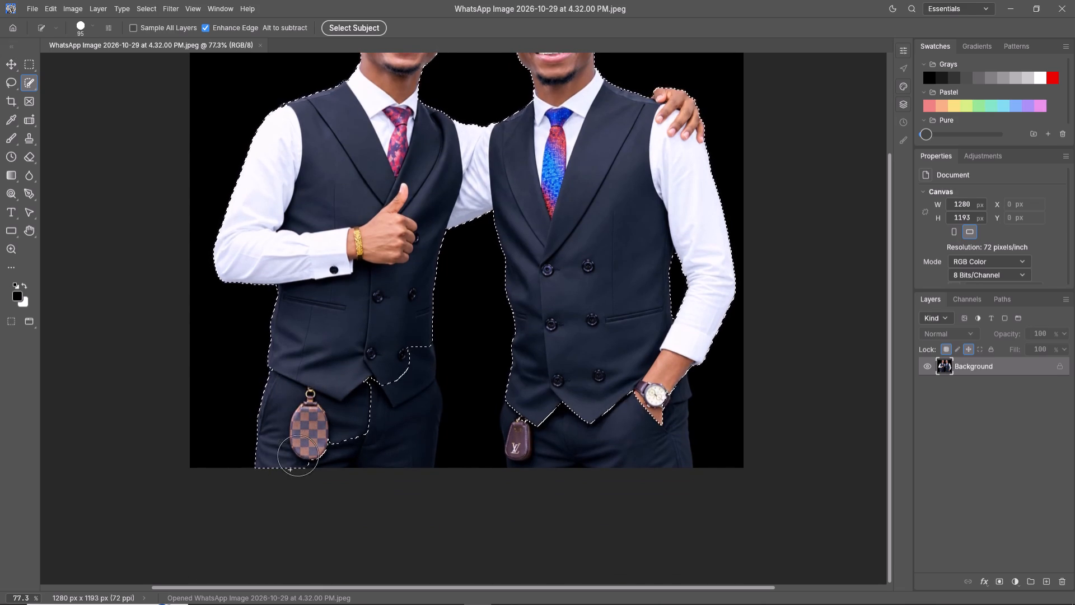
{"action": "left_click", "coordinate": [324, 441]}
{"action": "left_click", "coordinate": [357, 432]}
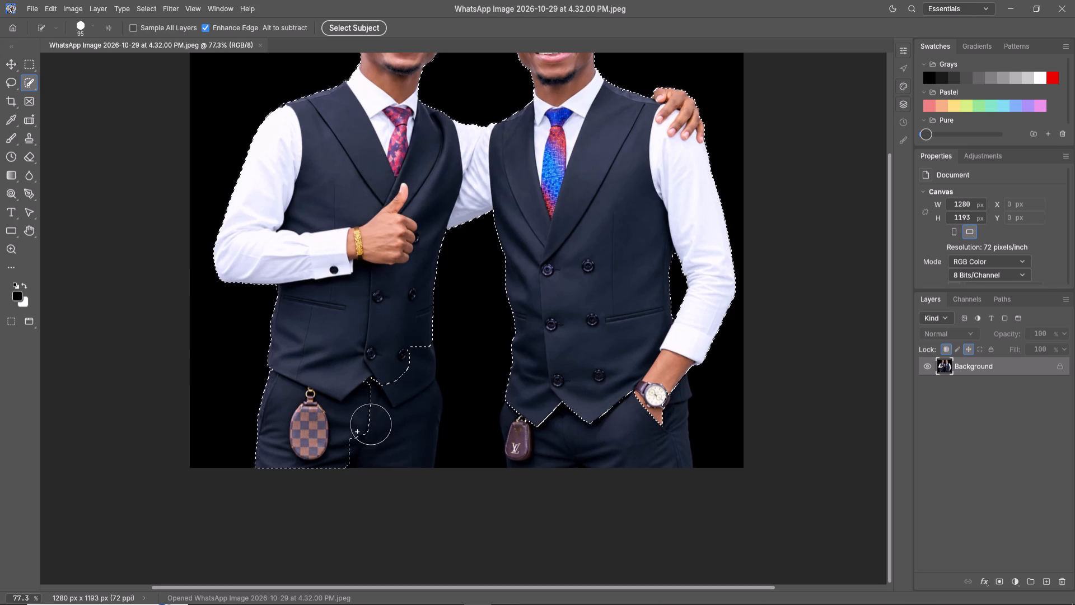
{"action": "left_click", "coordinate": [379, 390]}
{"action": "left_click", "coordinate": [389, 430]}
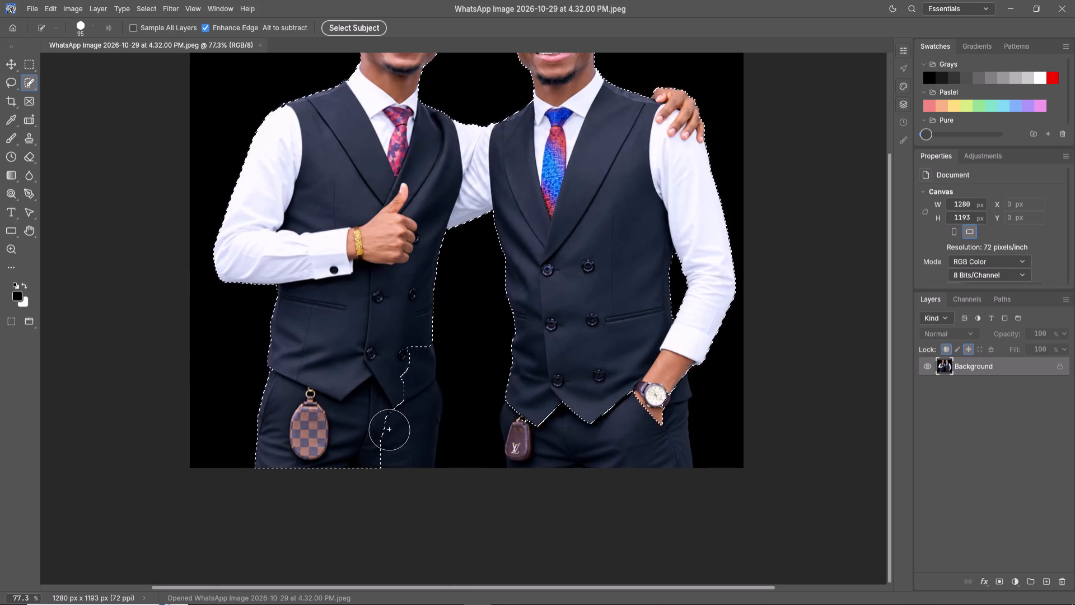
{"action": "left_click", "coordinate": [399, 397]}
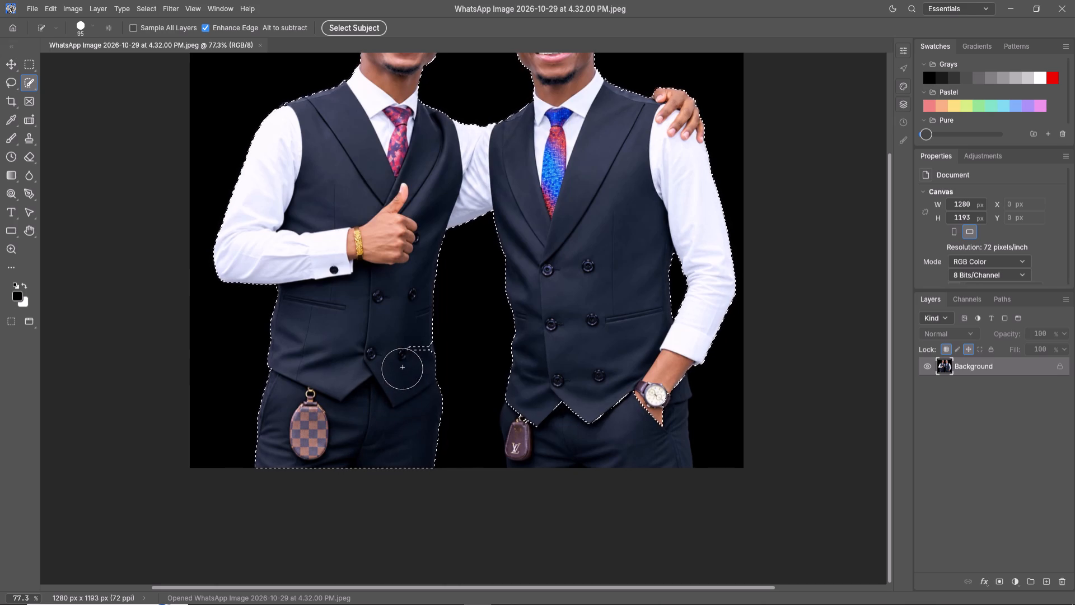
{"action": "left_click", "coordinate": [405, 356]}
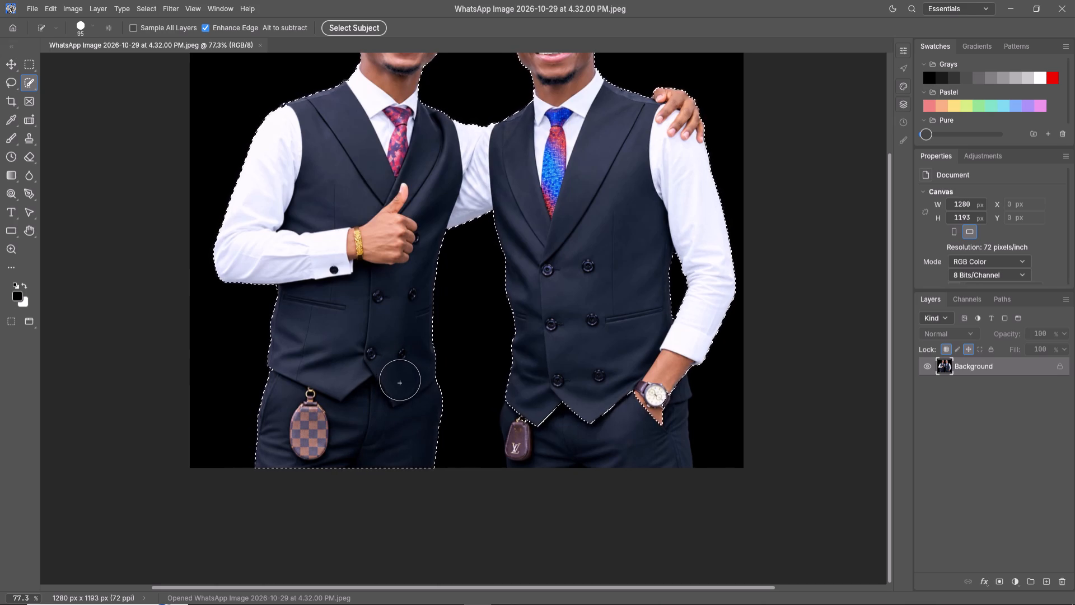
Add the right man's trousers, key pouch and the gaps around his hem and pocketed hand to the selection.
{"action": "left_click", "coordinate": [534, 421]}
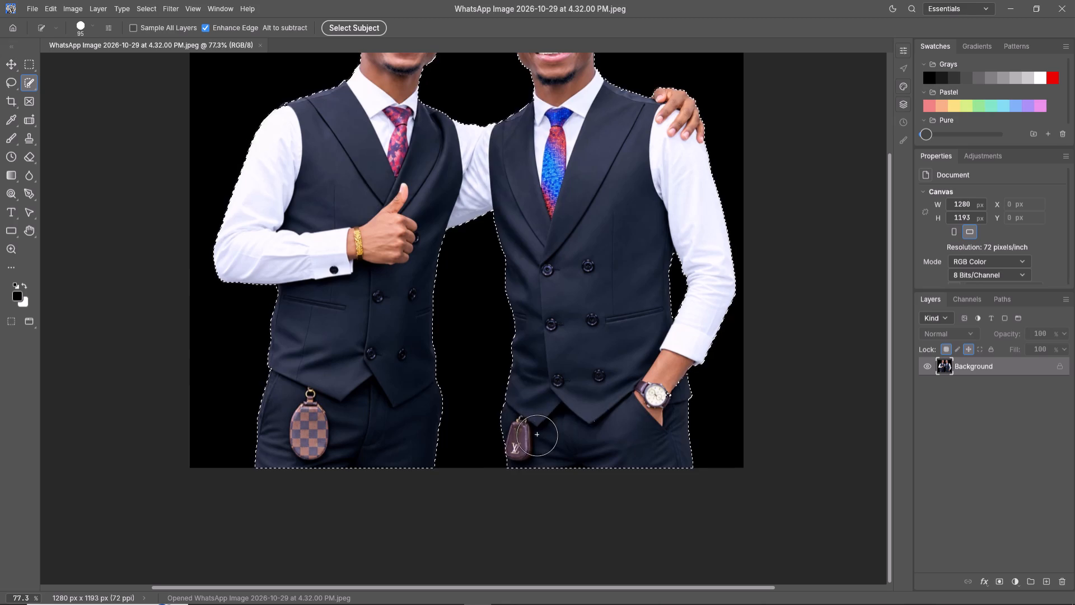
{"action": "left_click", "coordinate": [665, 392]}
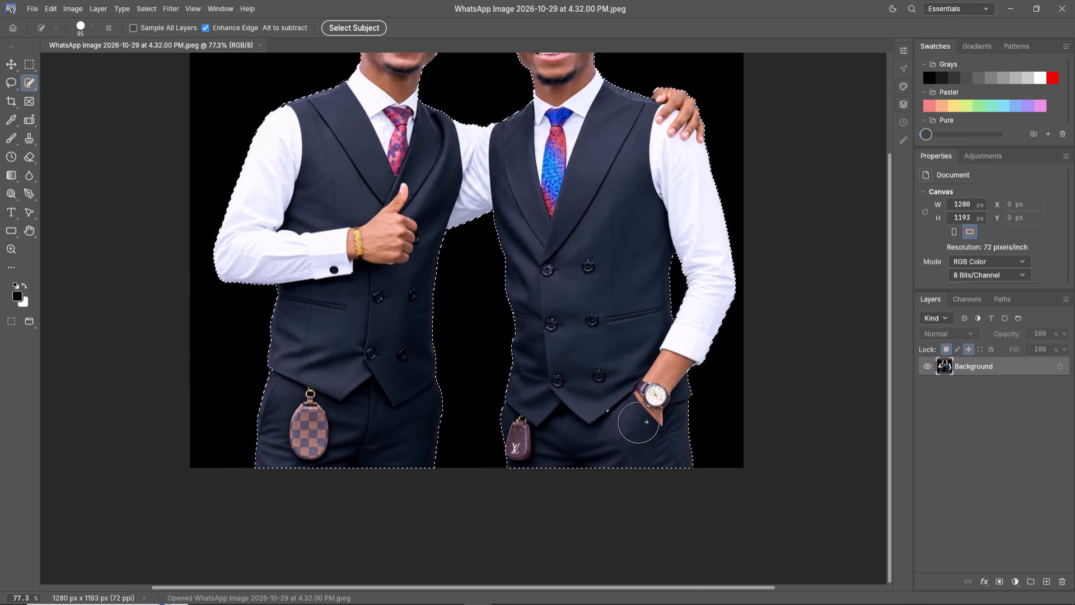
{"action": "left_click", "coordinate": [606, 418]}
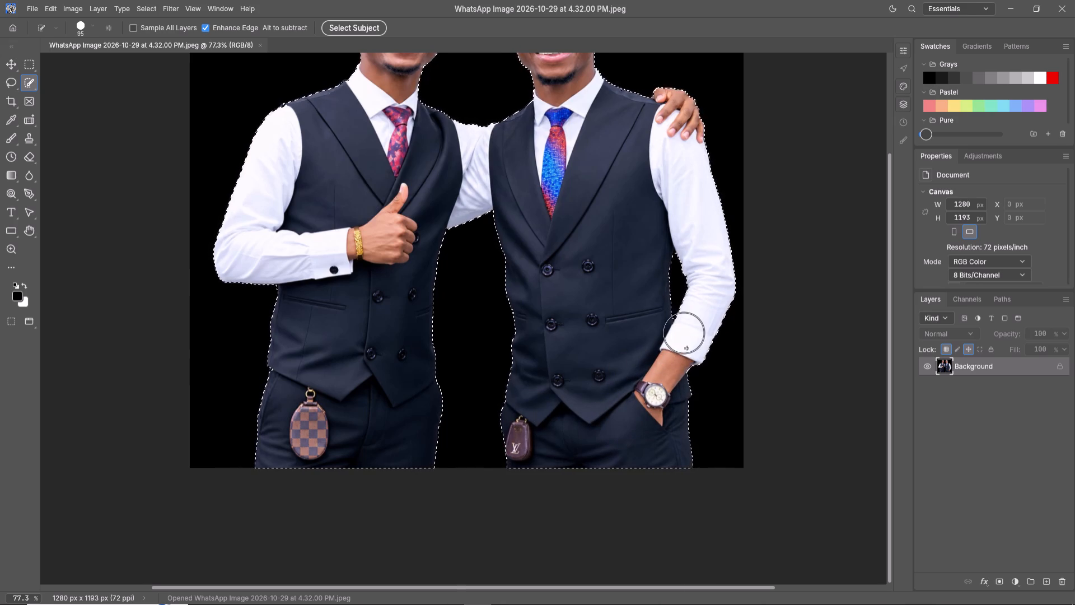
Extend the selection at the top of both men's heads to include their hair.
{"action": "scroll", "coordinate": [684, 314], "scroll_direction": "up", "scroll_amount": 5}
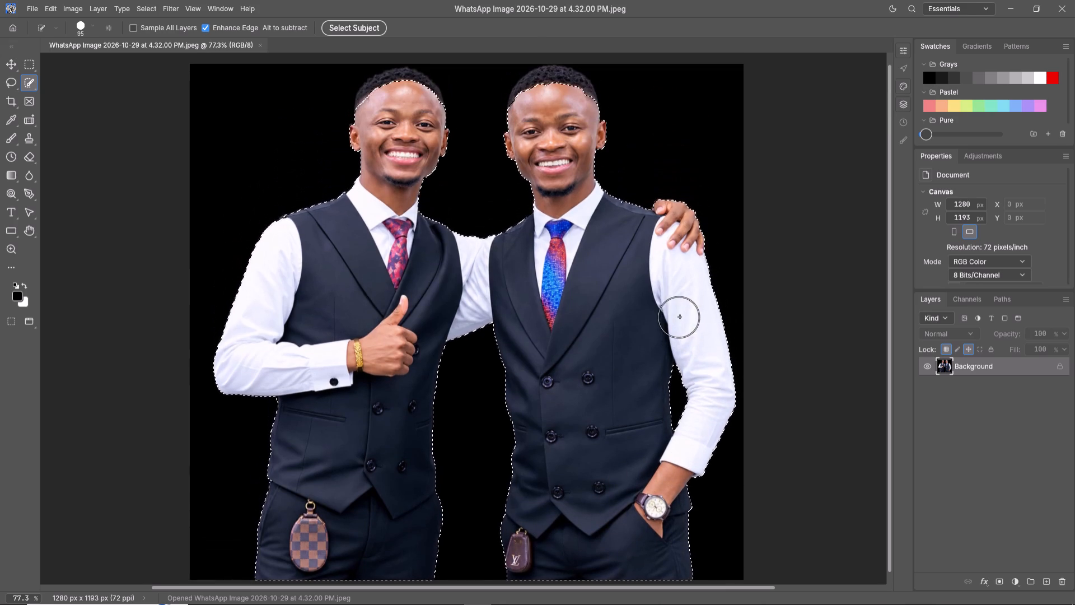
{"action": "scroll", "coordinate": [615, 298], "scroll_direction": "up", "scroll_amount": 2}
{"action": "scroll", "coordinate": [555, 171], "scroll_direction": "up", "scroll_amount": 2}
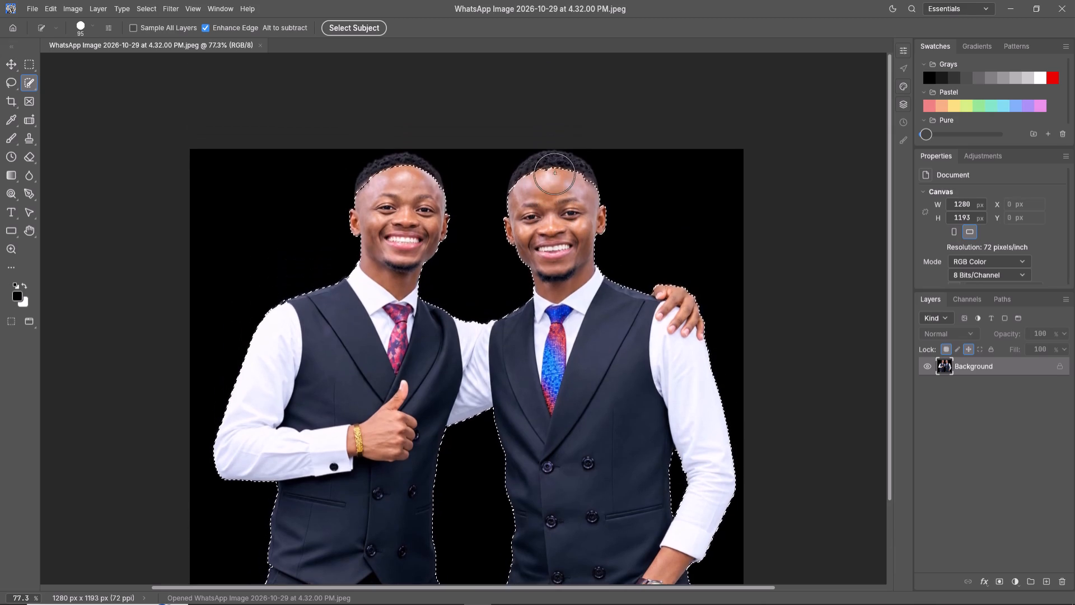
{"action": "left_click", "coordinate": [551, 182]}
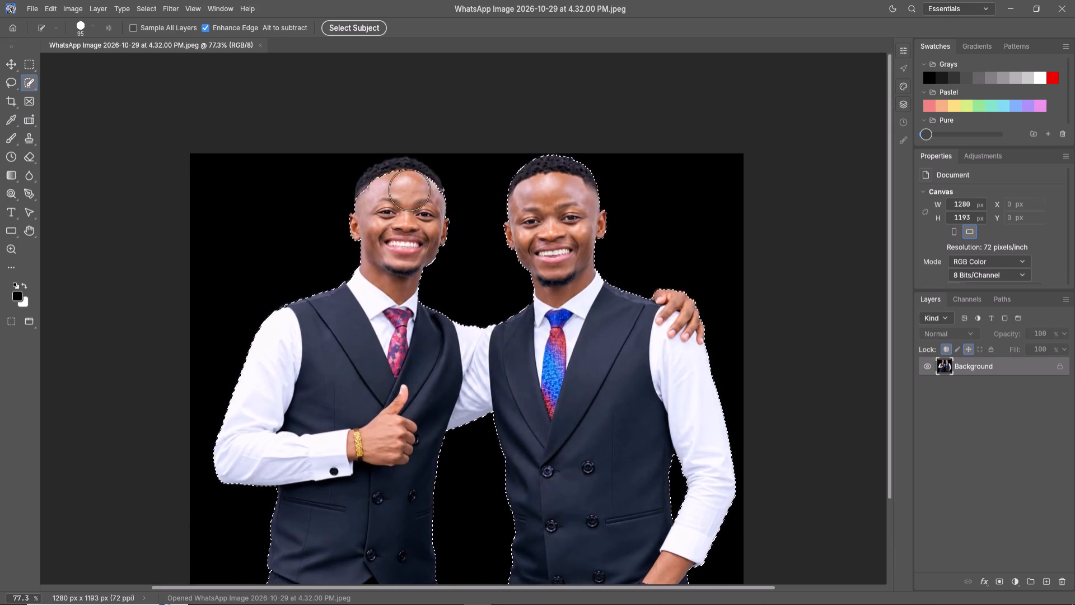
{"action": "left_click", "coordinate": [400, 185]}
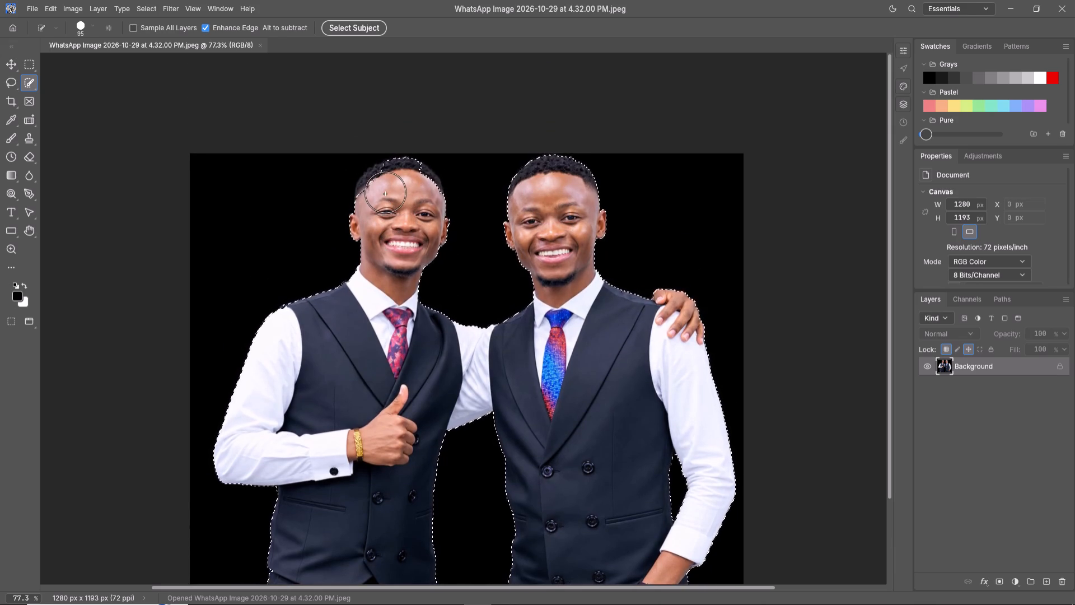
{"action": "left_click", "coordinate": [385, 191]}
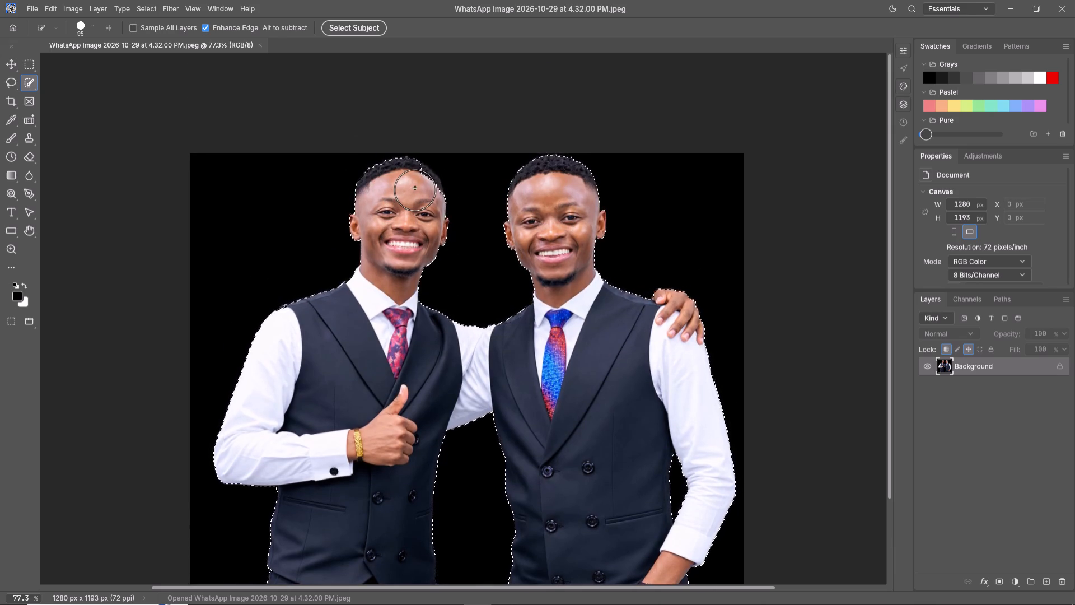
{"action": "left_click", "coordinate": [415, 192]}
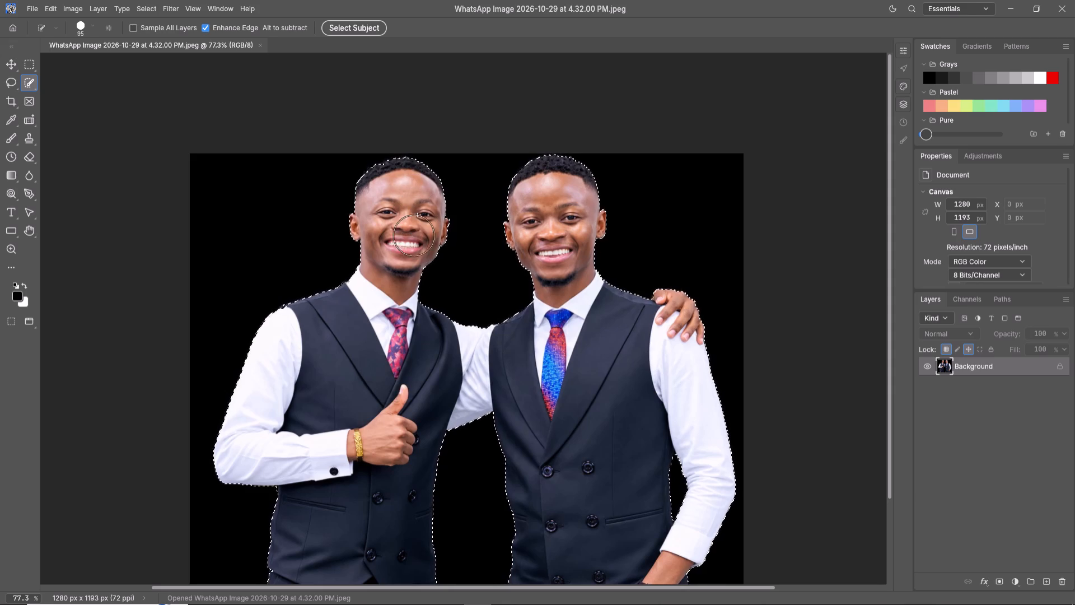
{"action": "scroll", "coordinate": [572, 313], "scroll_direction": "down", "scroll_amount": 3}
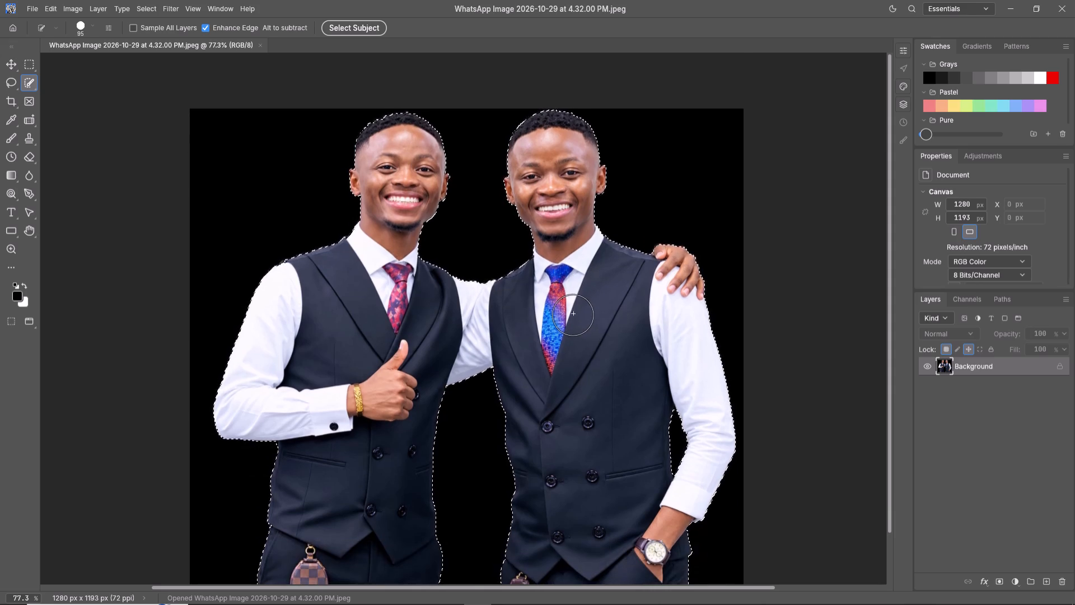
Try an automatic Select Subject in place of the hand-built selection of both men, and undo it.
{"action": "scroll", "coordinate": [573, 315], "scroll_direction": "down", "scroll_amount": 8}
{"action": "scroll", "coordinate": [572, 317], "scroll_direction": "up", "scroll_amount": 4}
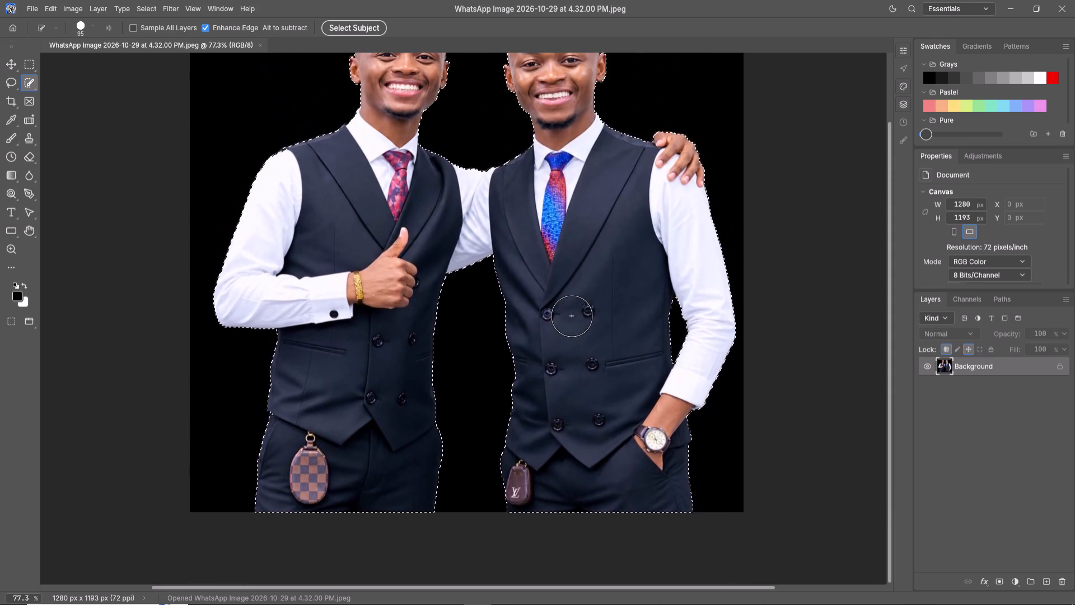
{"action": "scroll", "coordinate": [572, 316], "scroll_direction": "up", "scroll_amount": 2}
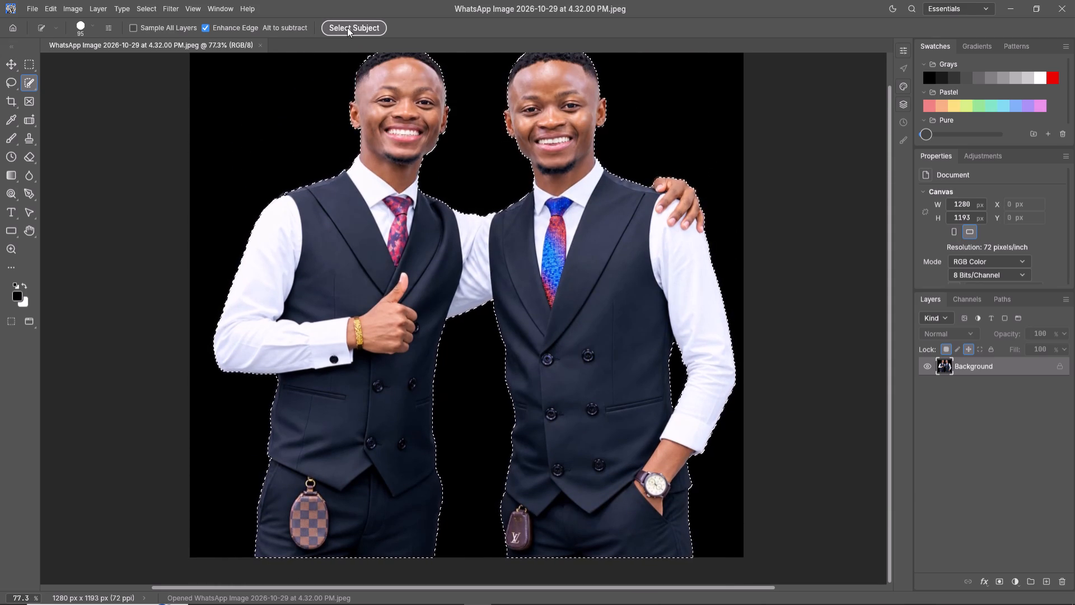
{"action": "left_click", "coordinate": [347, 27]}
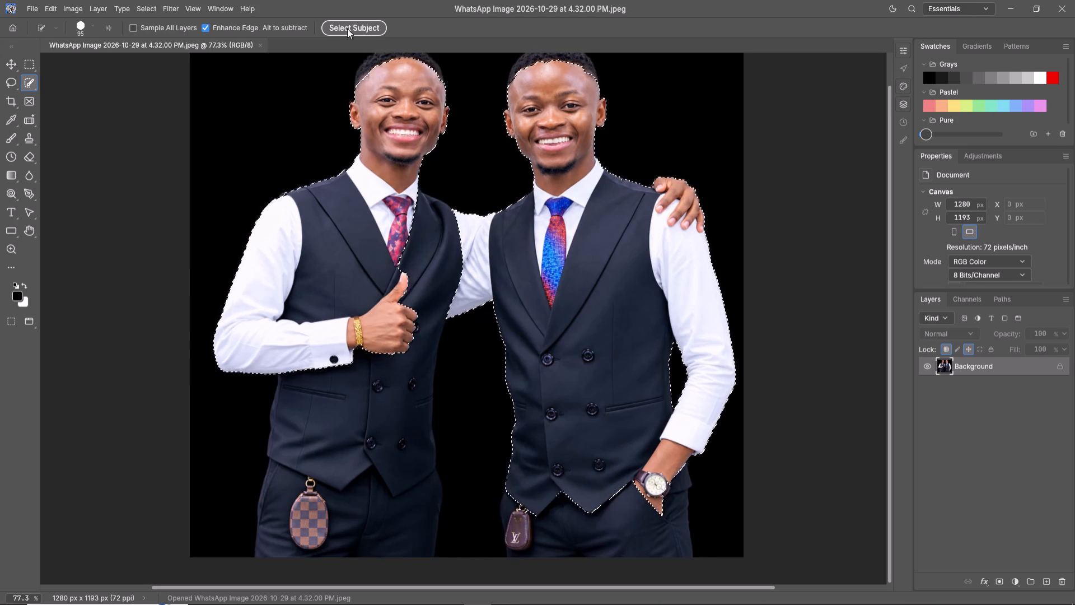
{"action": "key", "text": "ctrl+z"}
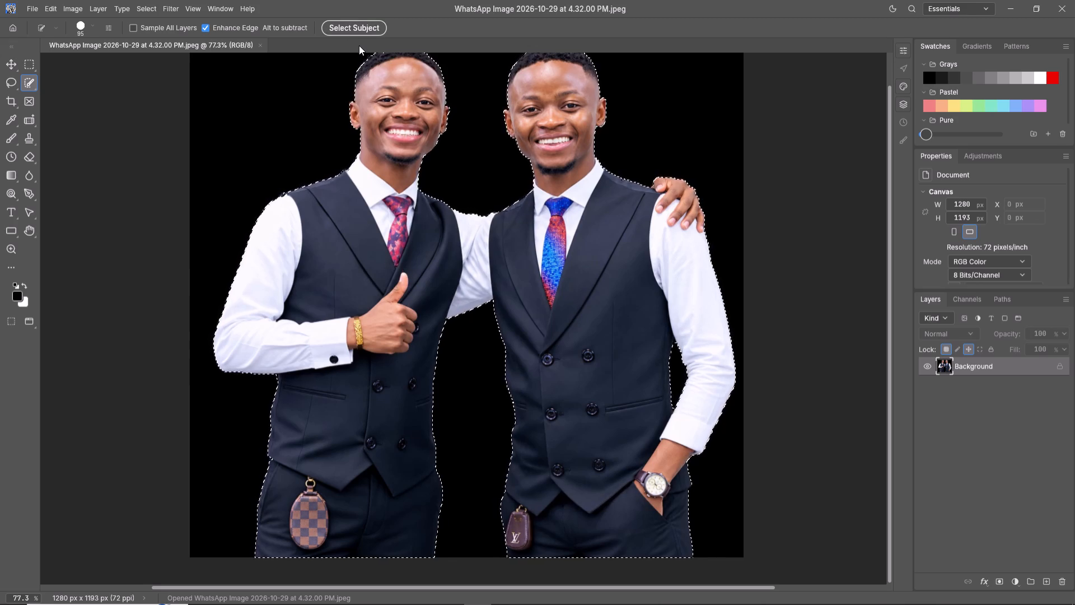
Output the selected two men to a new document through Select and Mask.
{"action": "scroll", "coordinate": [574, 281], "scroll_direction": "up", "scroll_amount": 2}
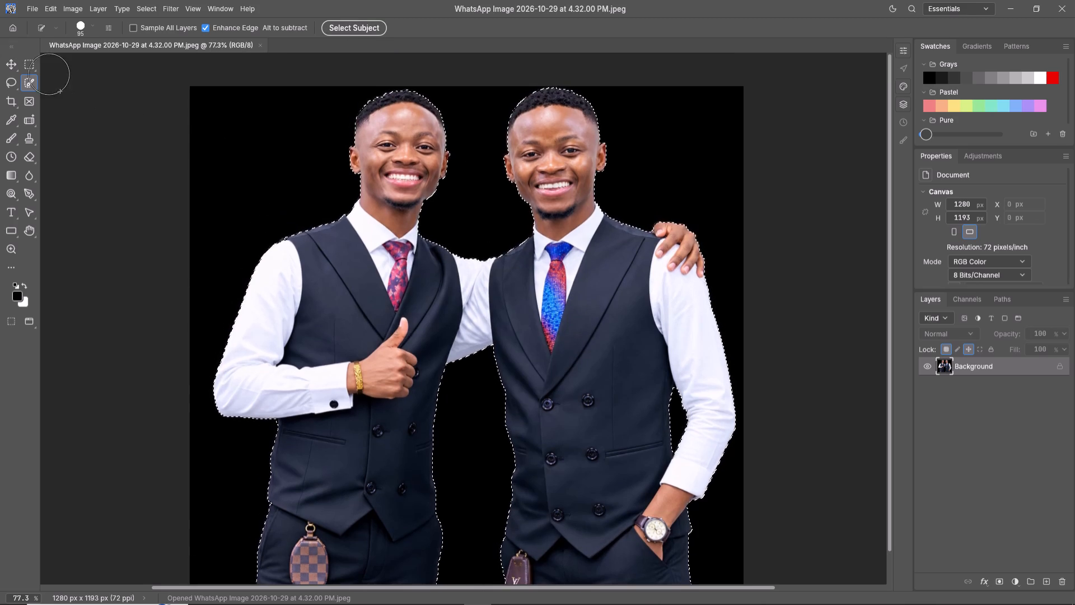
{"action": "left_click", "coordinate": [76, 9]}
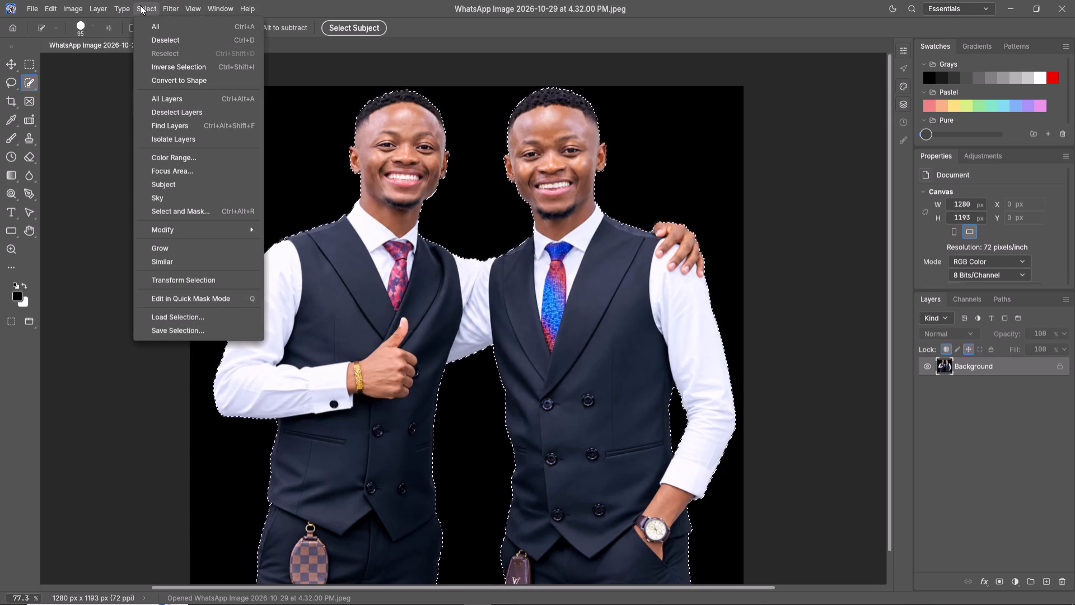
{"action": "left_click", "coordinate": [206, 208]}
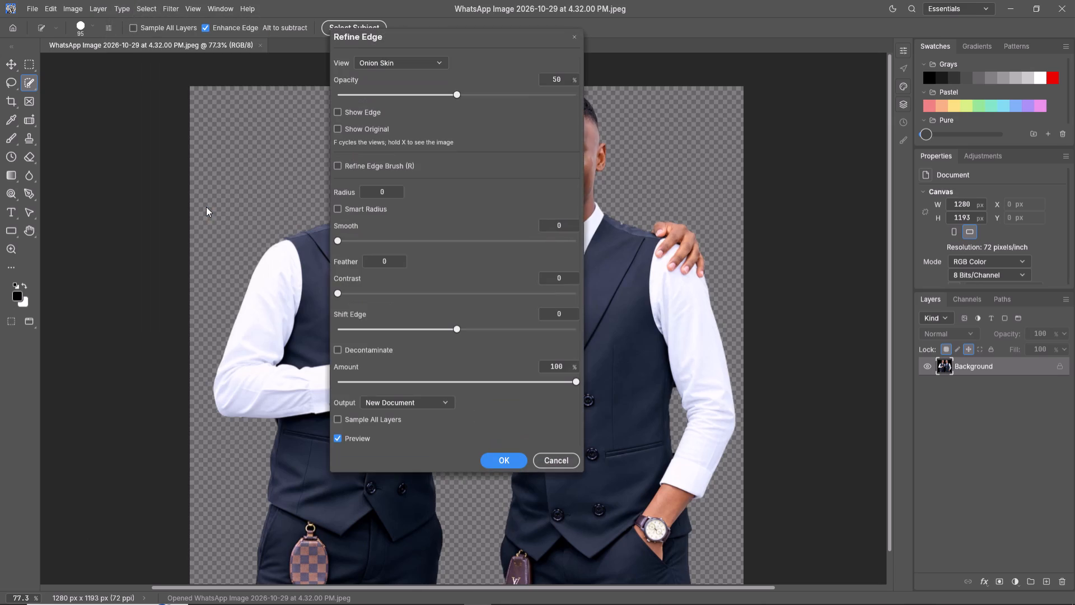
{"action": "left_click", "coordinate": [446, 404]}
{"action": "scroll", "coordinate": [416, 482], "scroll_direction": "down", "scroll_amount": 3}
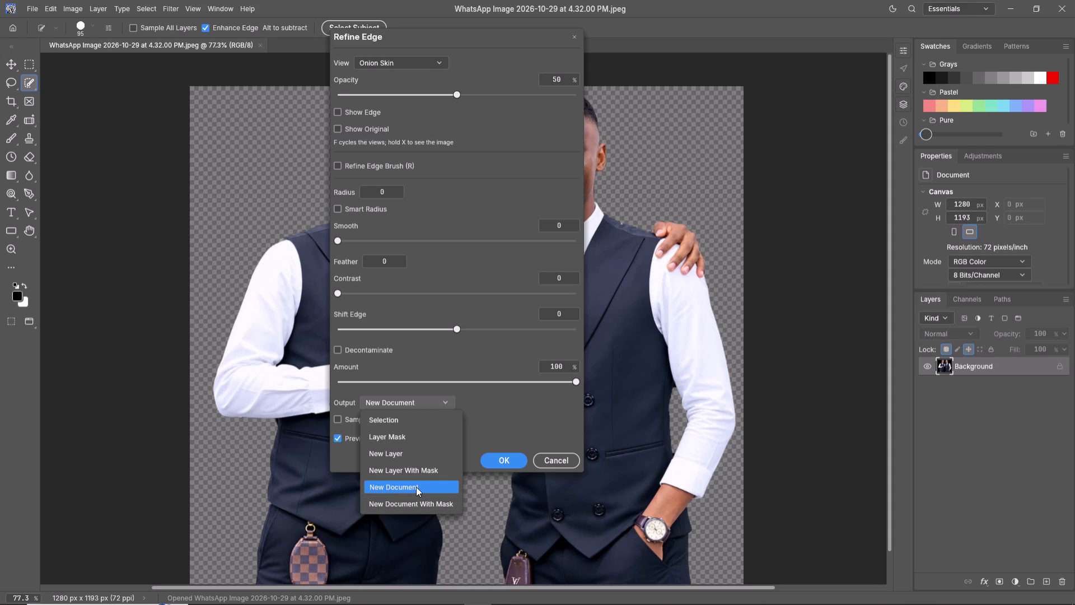
{"action": "left_click", "coordinate": [502, 463]}
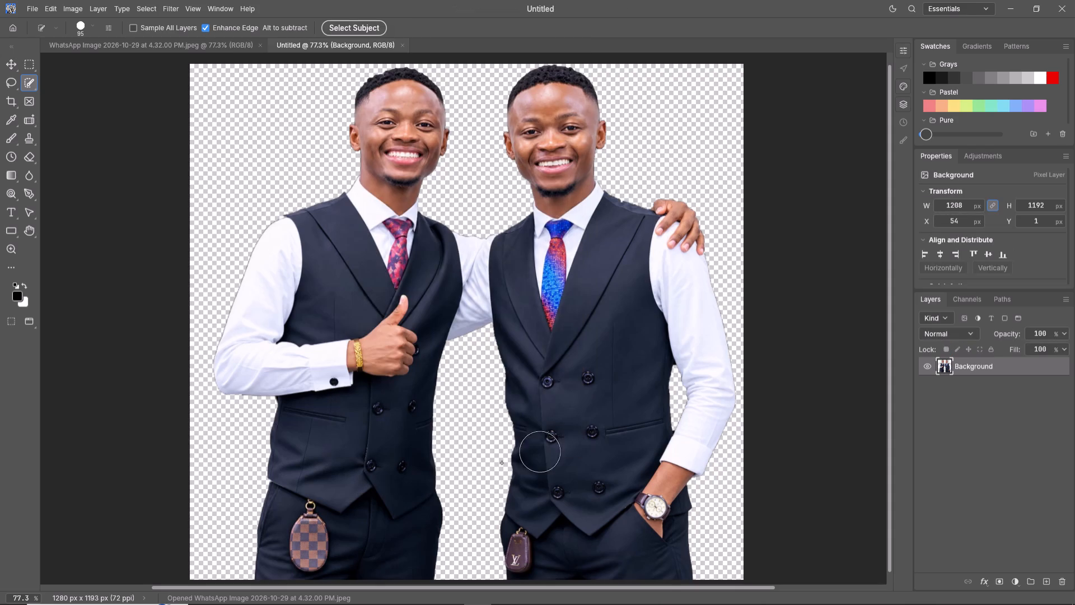
Export the cutout of the two men as a transparent PNG named "grape twins" in the Downloads folder.
{"action": "left_click", "coordinate": [32, 7]}
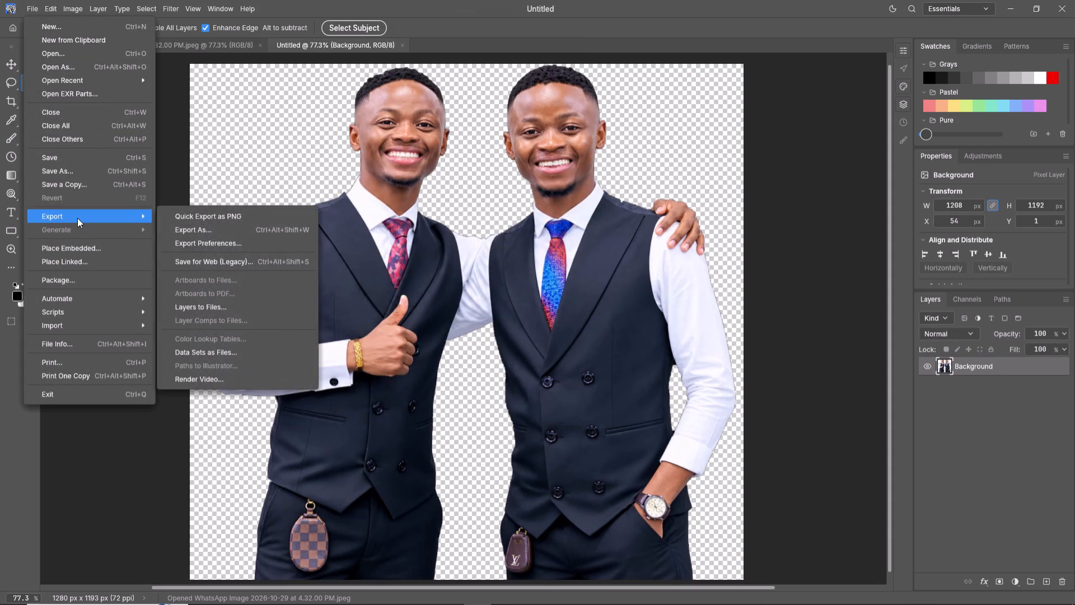
{"action": "left_click", "coordinate": [192, 229]}
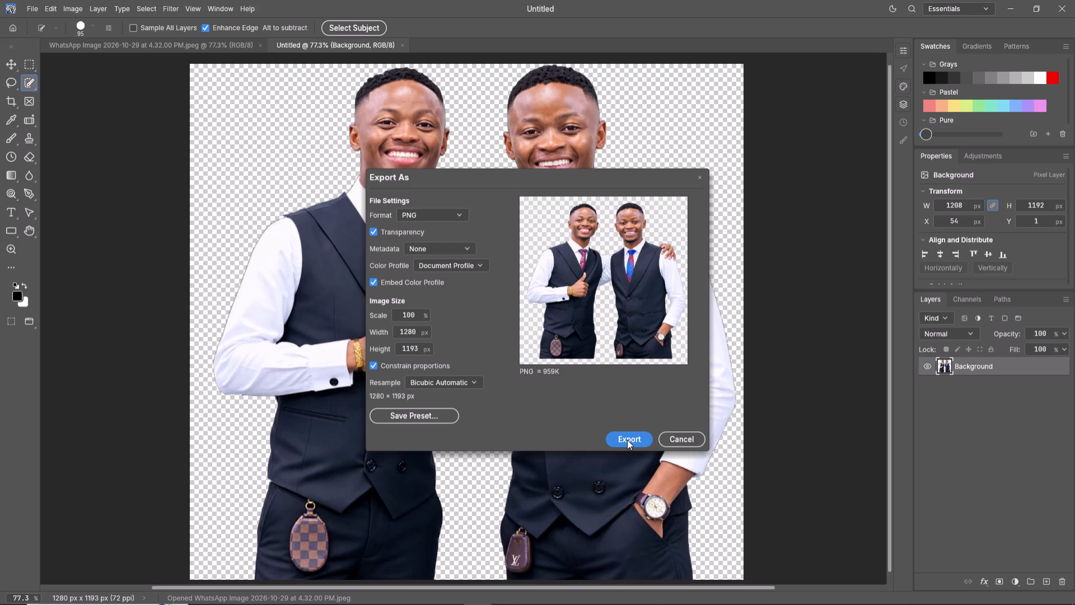
{"action": "left_click", "coordinate": [627, 440]}
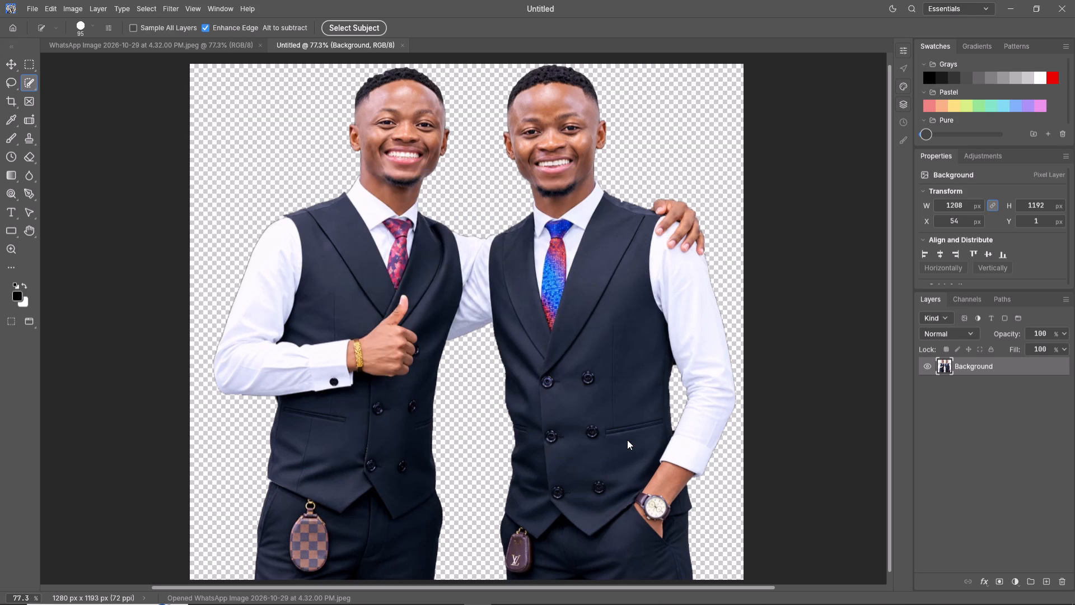
{"action": "left_click", "coordinate": [141, 213]}
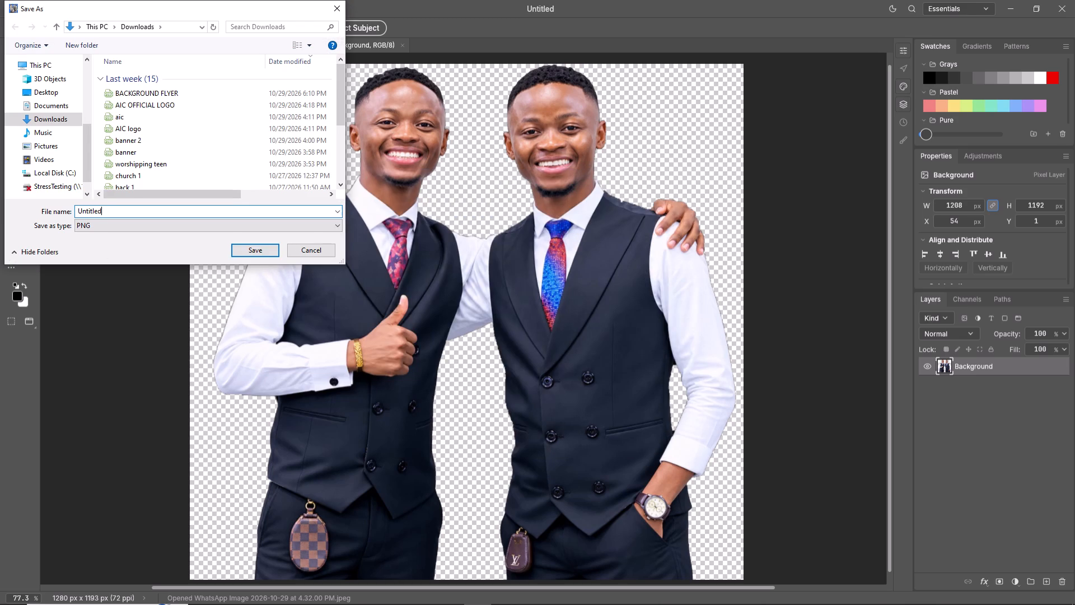
{"action": "key", "text": "BackSpace"}
{"action": "key", "text": "BackSpace"}
{"action": "key", "text": "BackSpace"}
{"action": "key", "text": "BackSpace"}
{"action": "key", "text": "BackSpace"}
{"action": "key", "text": "BackSpace"}
{"action": "key", "text": "BackSpace"}
{"action": "key", "text": "BackSpace"}
{"action": "key", "text": "BackSpace"}
{"action": "key", "text": "BackSpace"}
{"action": "key", "text": "BackSpace"}
{"action": "key", "text": "BackSpace"}
{"action": "key", "text": "BackSpace"}
{"action": "key", "text": "BackSpace"}
{"action": "key", "text": "BackSpace"}
{"action": "key", "text": "BackSpace"}
{"action": "type", "text": "grape twins"}
{"action": "left_click", "coordinate": [262, 250]}
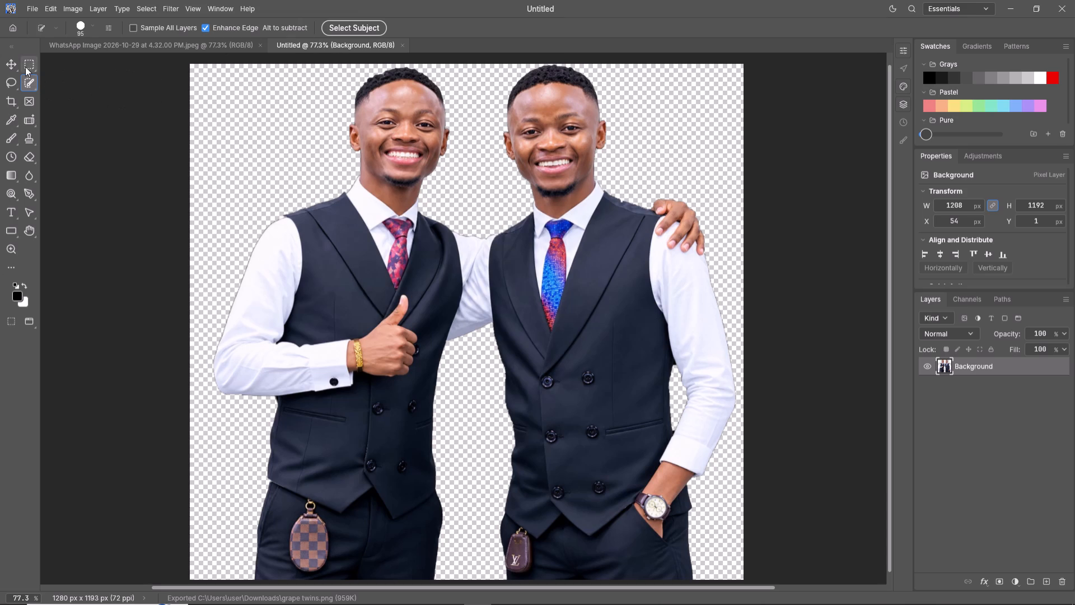
Close both open documents, the untitled cutout and the original photo of the two men.
{"action": "left_click", "coordinate": [402, 45]}
{"action": "left_click", "coordinate": [260, 45]}
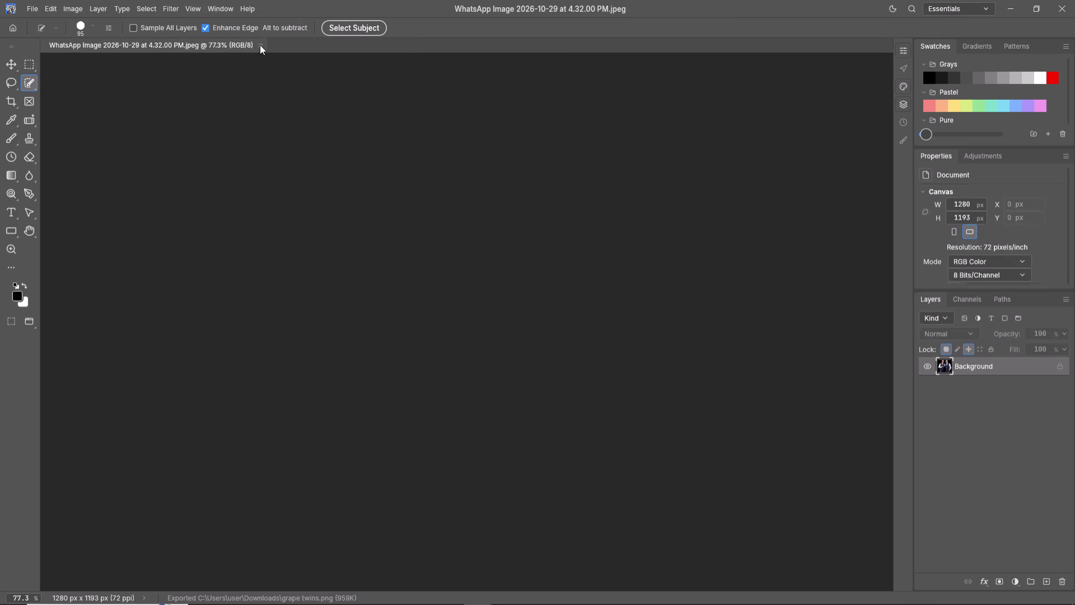
Open "WhatsApp Image 2026-10-30 at 6.20.58 PM" from the Downloads folder.
{"action": "left_click", "coordinate": [29, 12]}
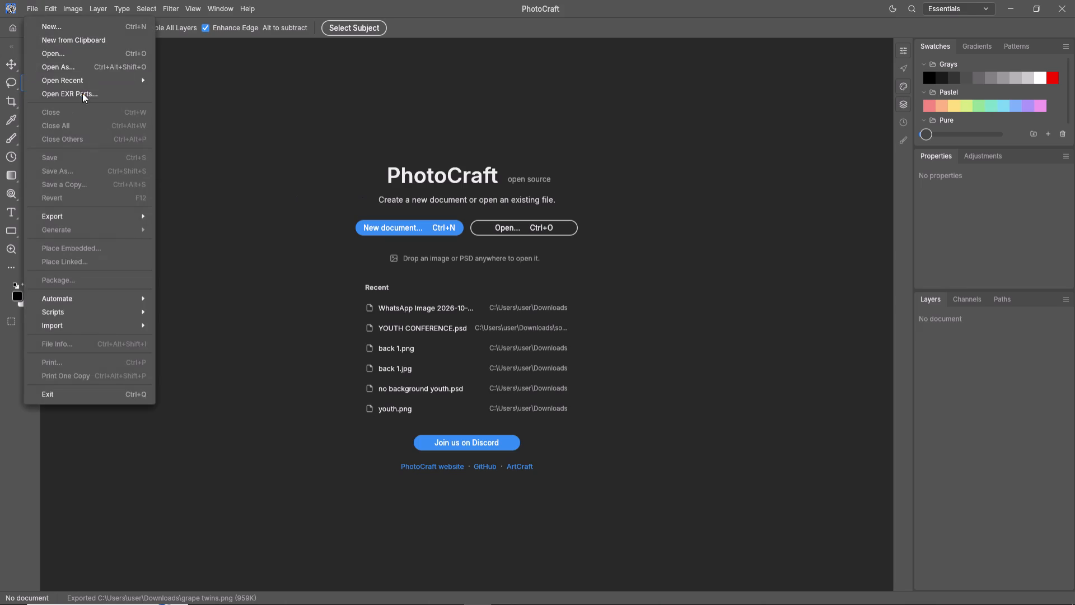
{"action": "left_click", "coordinate": [78, 57]}
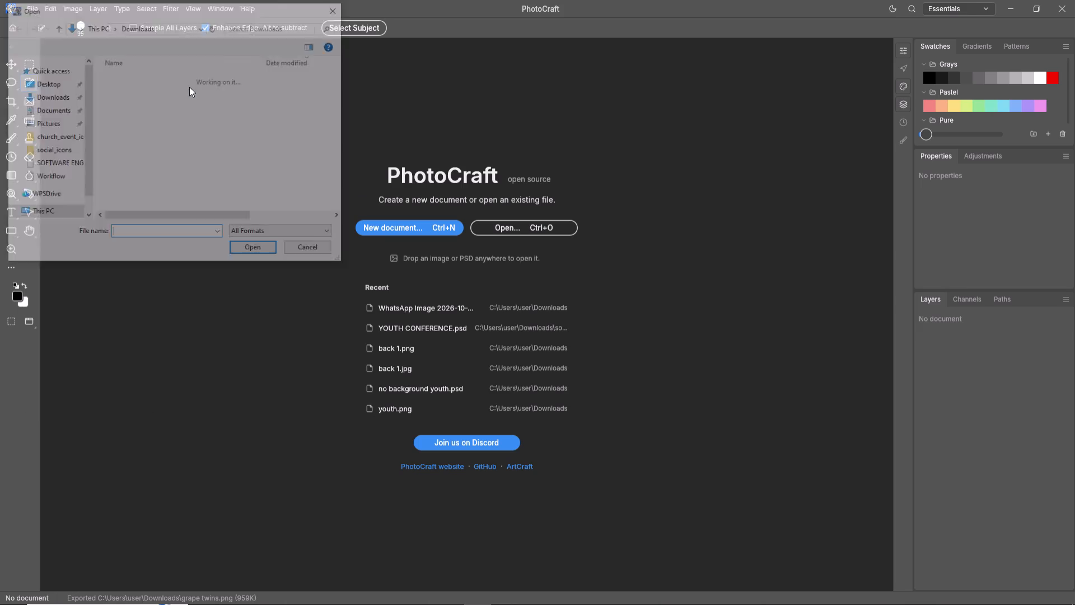
{"action": "left_click", "coordinate": [161, 109]}
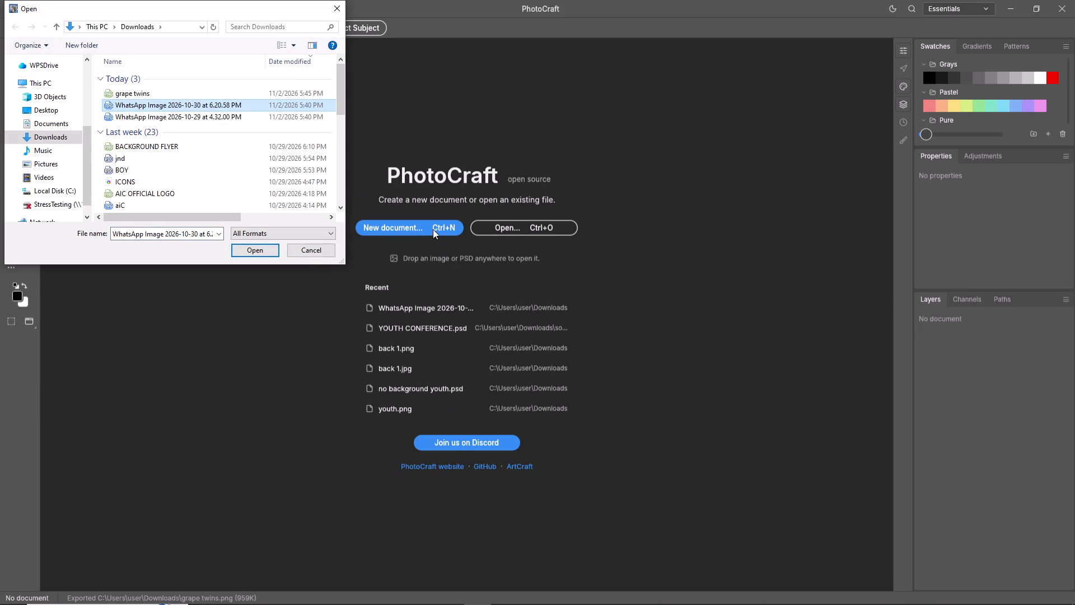
{"action": "left_click", "coordinate": [268, 249]}
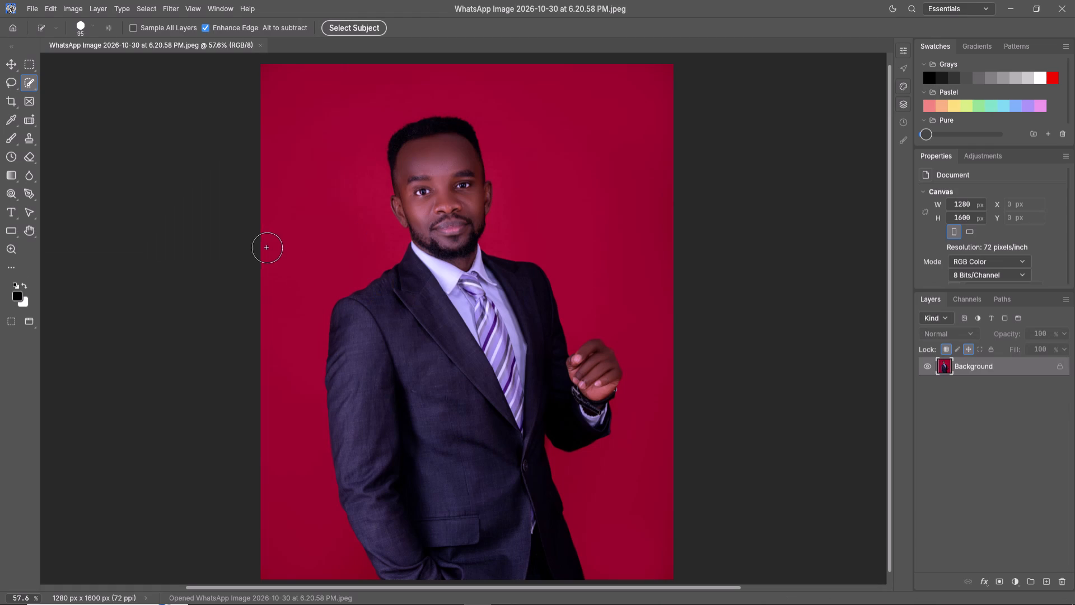
Select the man in the suit against the red background with the automatic Select Subject, and check the outline.
{"action": "scroll", "coordinate": [456, 256], "scroll_direction": "down", "scroll_amount": 2}
{"action": "scroll", "coordinate": [442, 256], "scroll_direction": "up", "scroll_amount": 1}
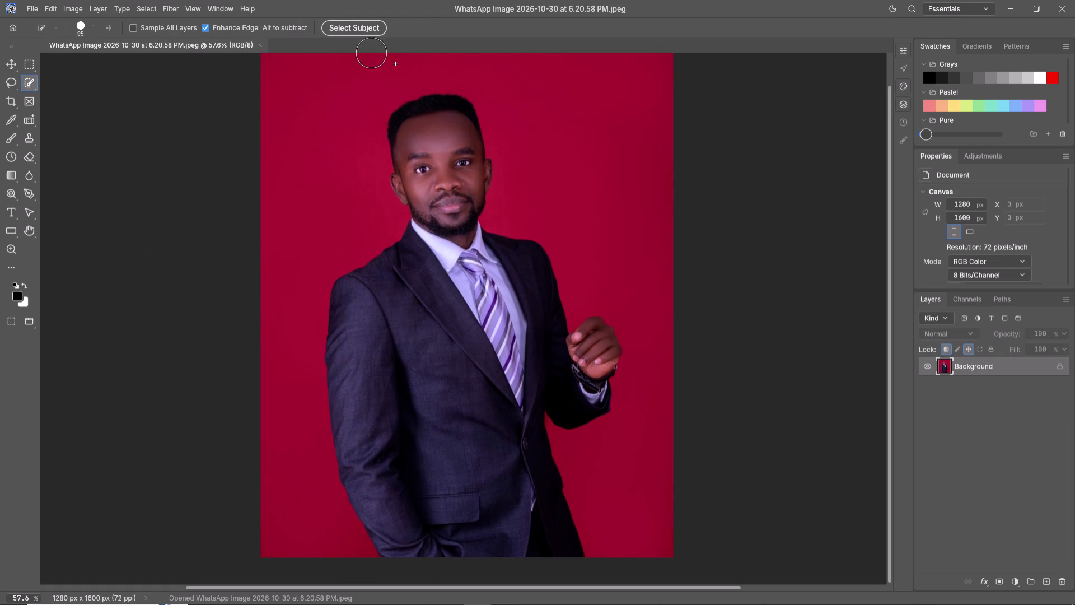
{"action": "left_click", "coordinate": [345, 29]}
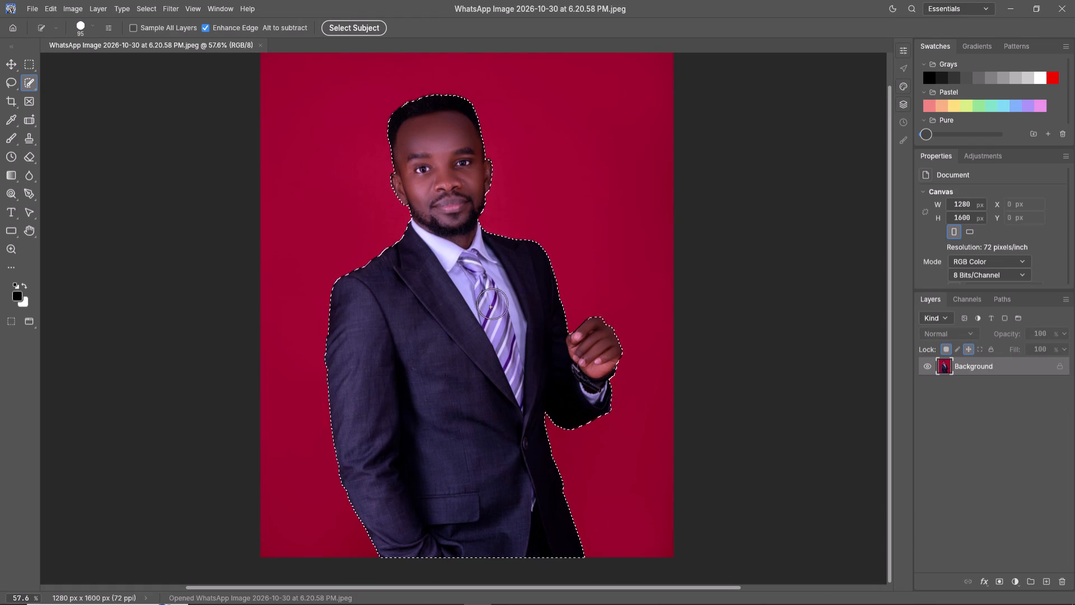
{"action": "scroll", "coordinate": [492, 305], "scroll_direction": "down", "scroll_amount": 3}
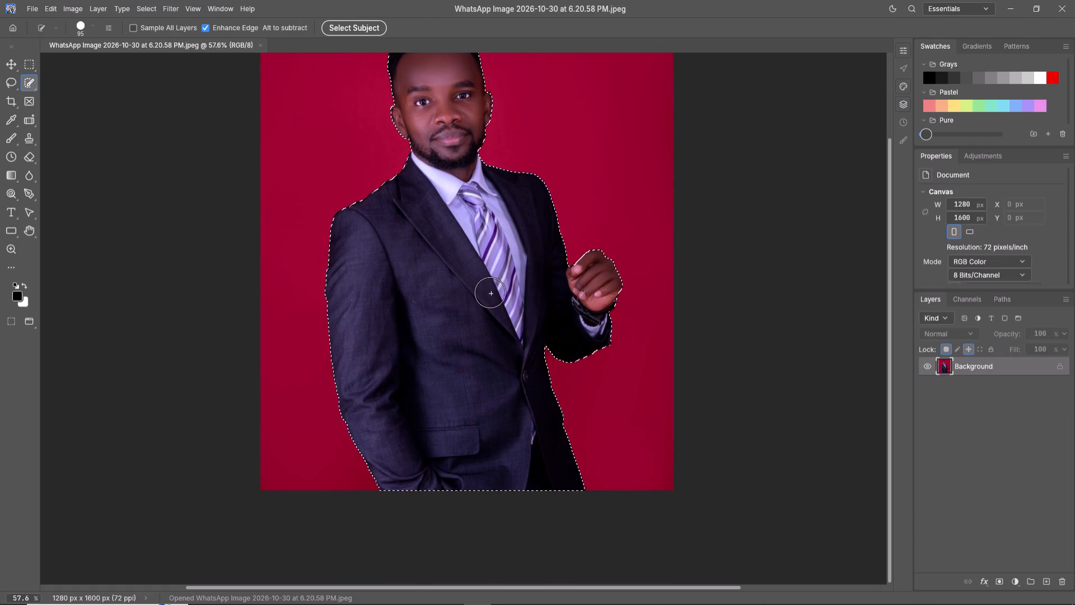
{"action": "scroll", "coordinate": [478, 288], "scroll_direction": "up", "scroll_amount": 3}
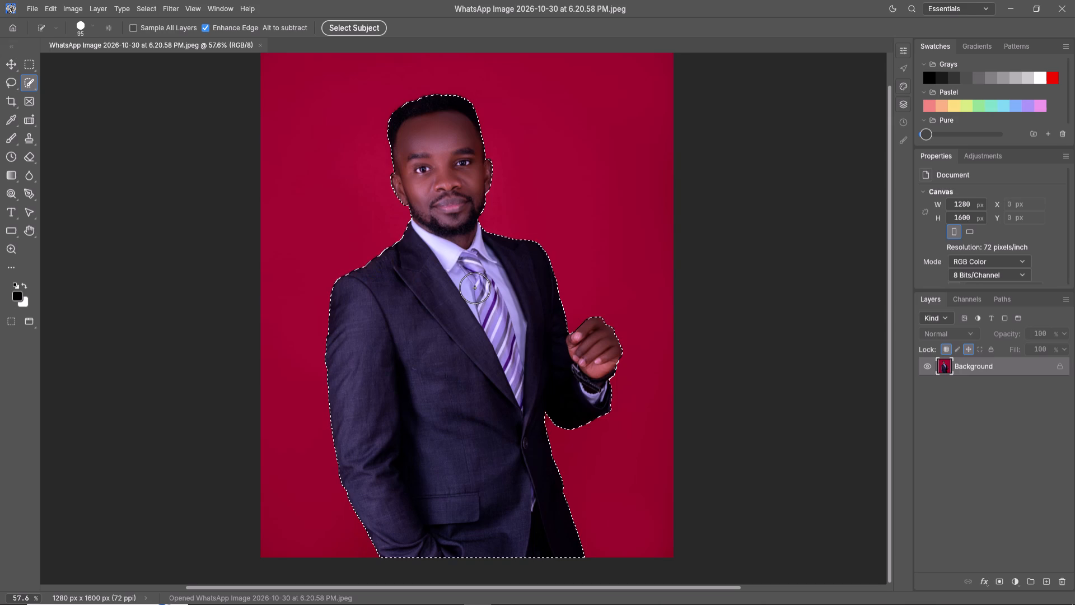
Output the selected man in the dark suit to a new document through Select and Mask.
{"action": "left_click", "coordinate": [151, 10]}
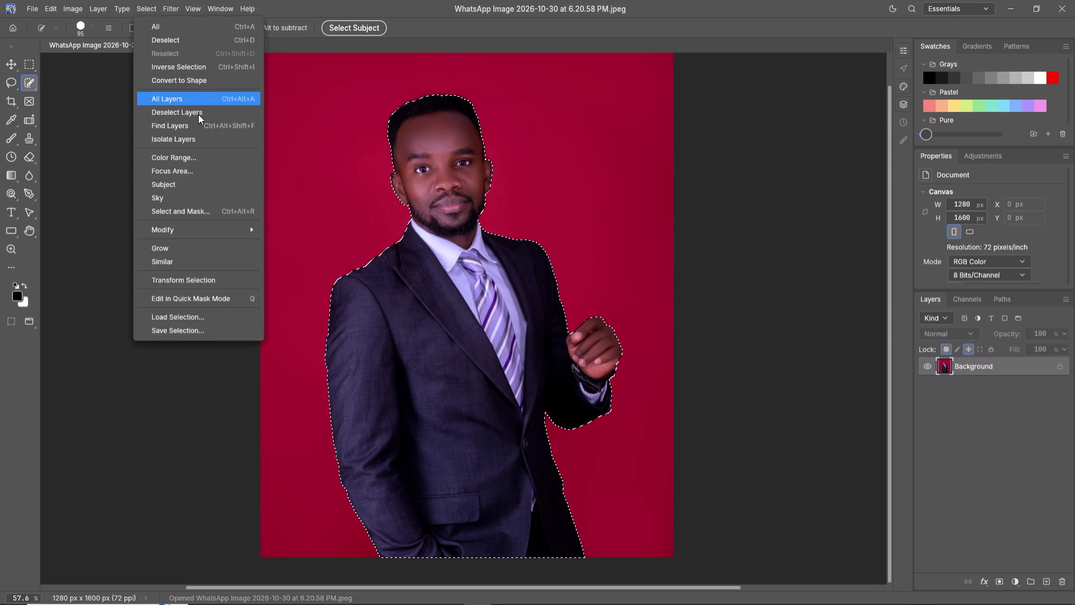
{"action": "left_click", "coordinate": [200, 216]}
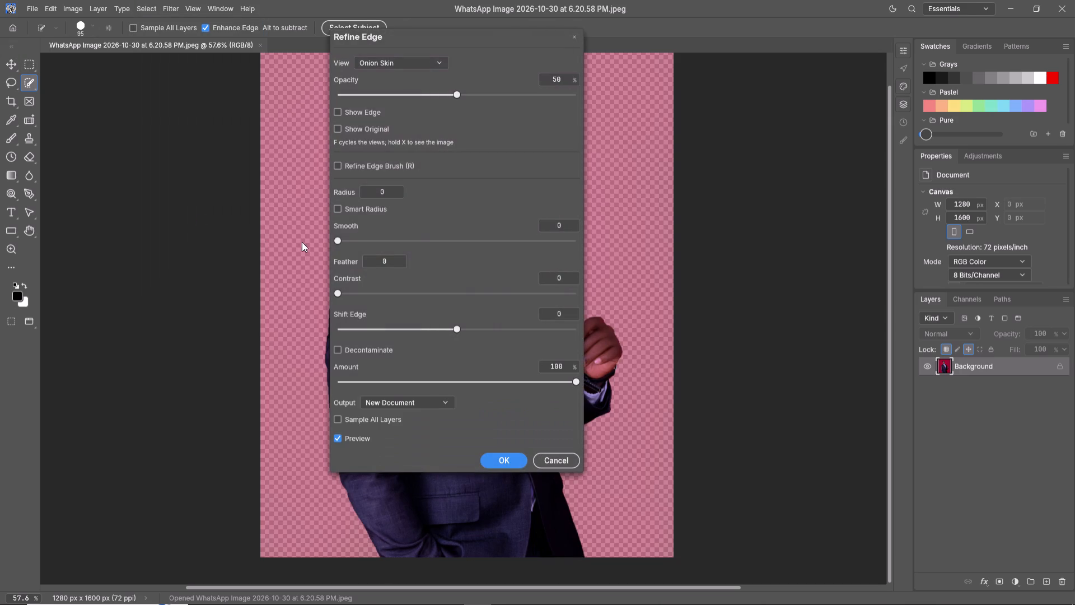
{"action": "left_click", "coordinate": [511, 461]}
Apply Auto Color, Auto Tone and Auto Contrast to the suited man's cutout.
{"action": "scroll", "coordinate": [540, 422], "scroll_direction": "down", "scroll_amount": 2}
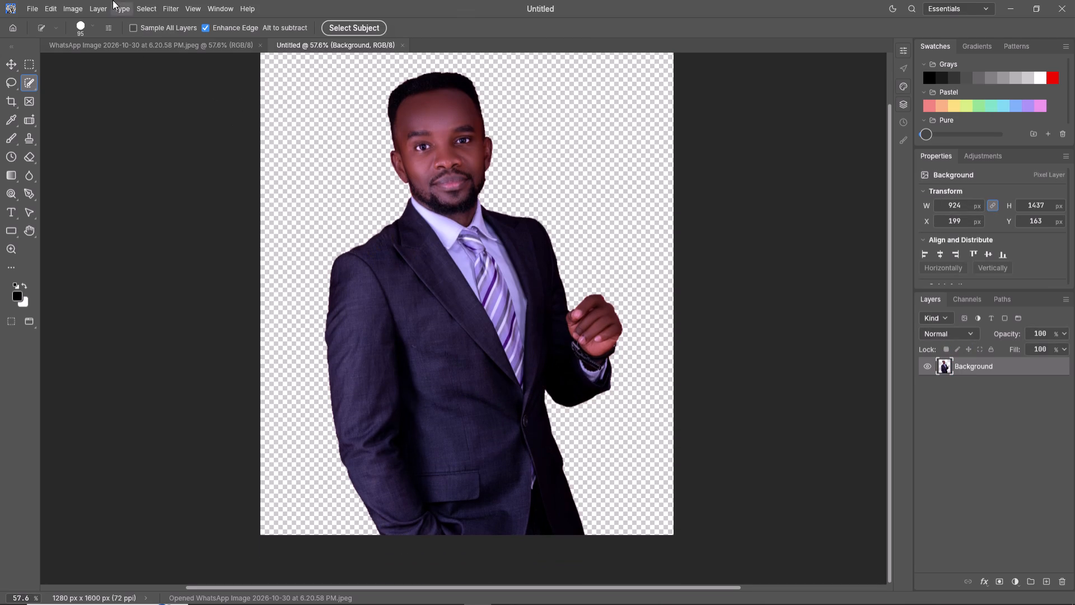
{"action": "left_click", "coordinate": [65, 11]}
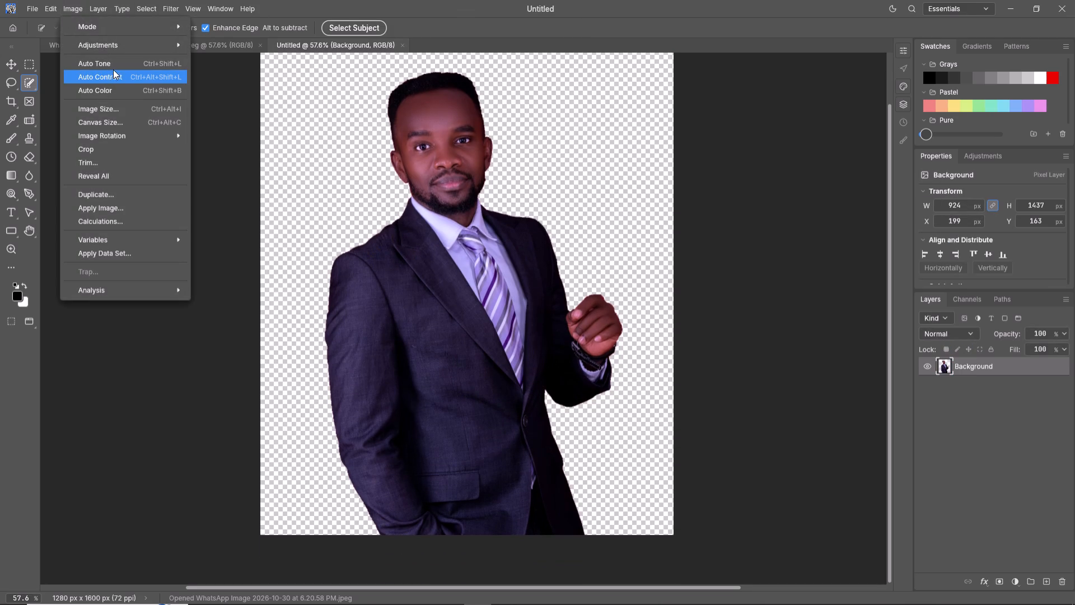
{"action": "left_click", "coordinate": [120, 86]}
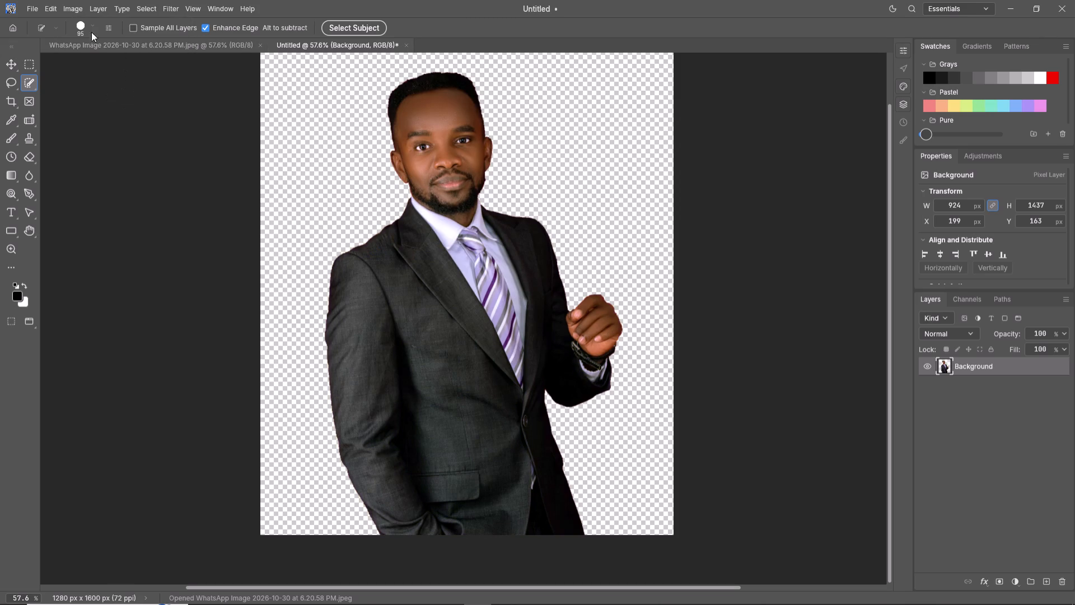
{"action": "left_click", "coordinate": [80, 10]}
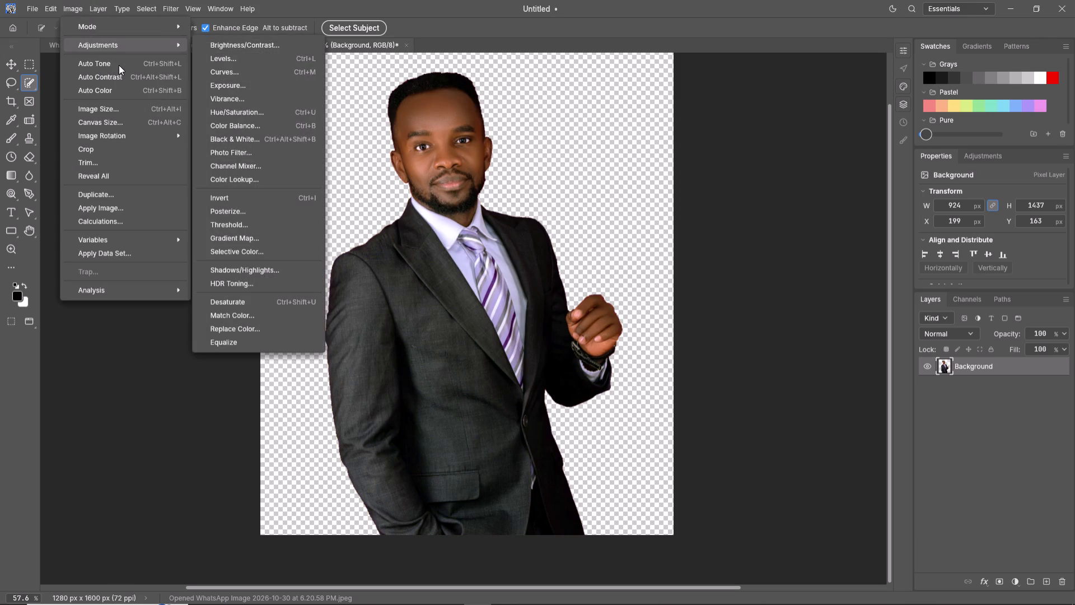
{"action": "left_click", "coordinate": [119, 65]}
{"action": "left_click", "coordinate": [79, 4]}
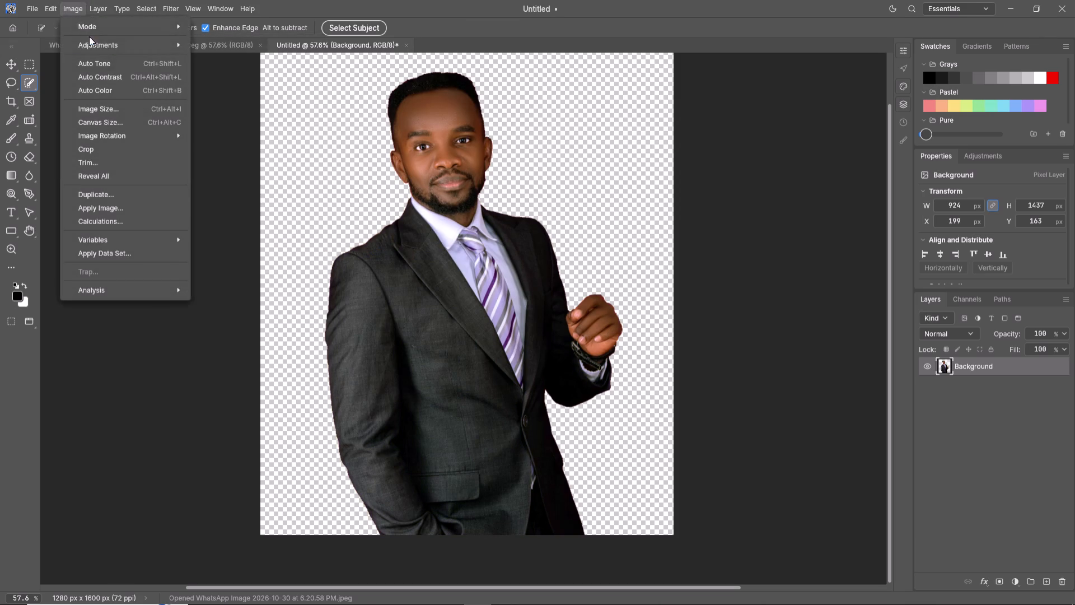
{"action": "left_click", "coordinate": [113, 77]}
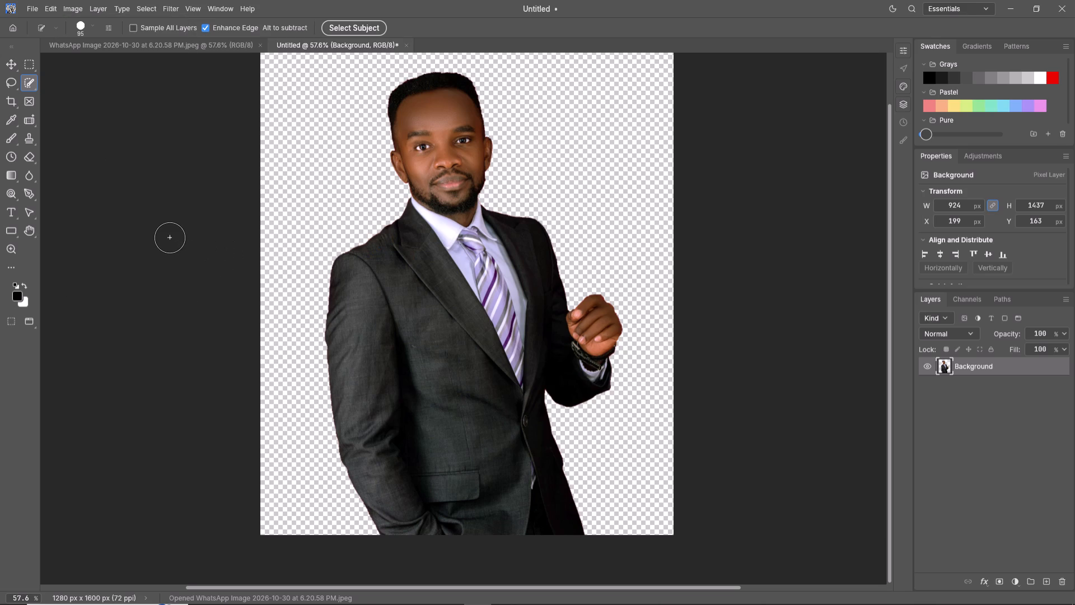
Add a layer mask to the suited man's cutout layer.
{"action": "scroll", "coordinate": [426, 332], "scroll_direction": "up", "scroll_amount": 2}
{"action": "scroll", "coordinate": [426, 331], "scroll_direction": "down", "scroll_amount": 2}
{"action": "left_click", "coordinate": [32, 8]}
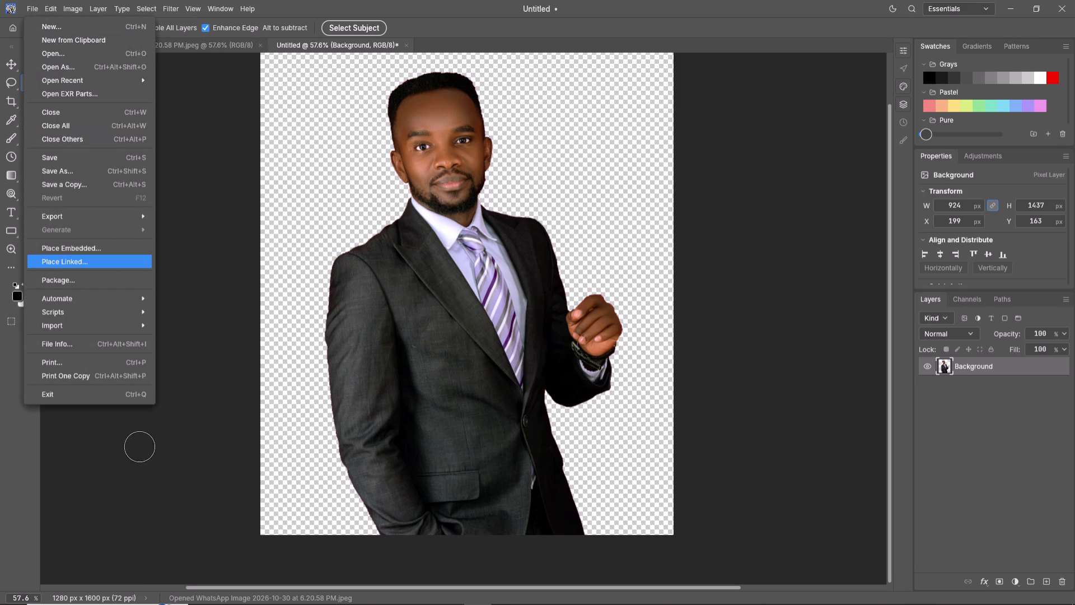
{"action": "left_click", "coordinate": [8, 66]}
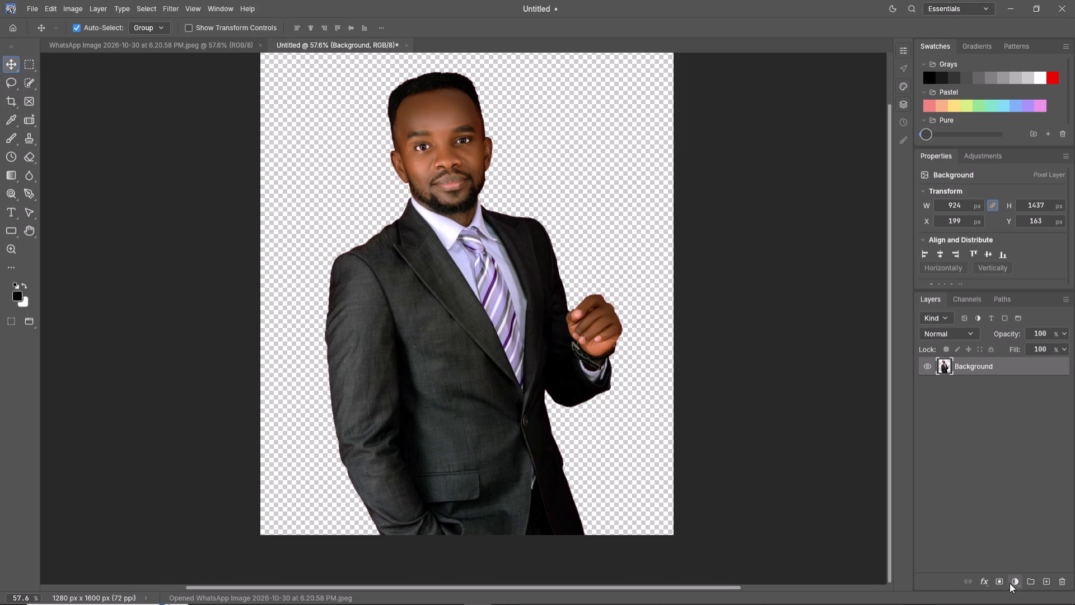
{"action": "left_click", "coordinate": [1004, 583]}
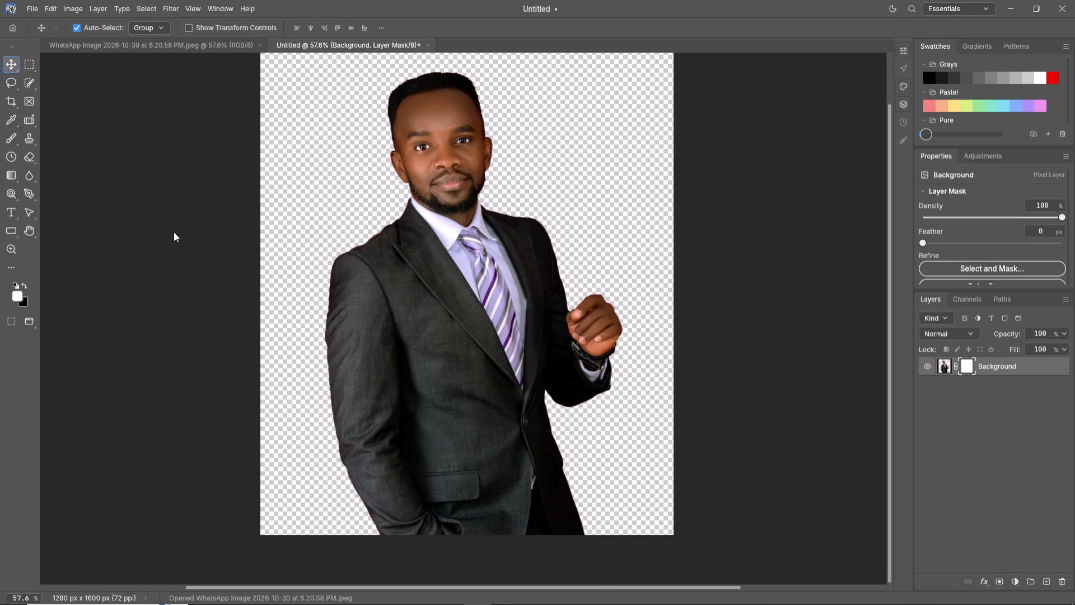
Apply a linear white-to-black gradient to the mask so the suit fades out from below the tie to the bottom edge.
{"action": "left_click", "coordinate": [11, 177]}
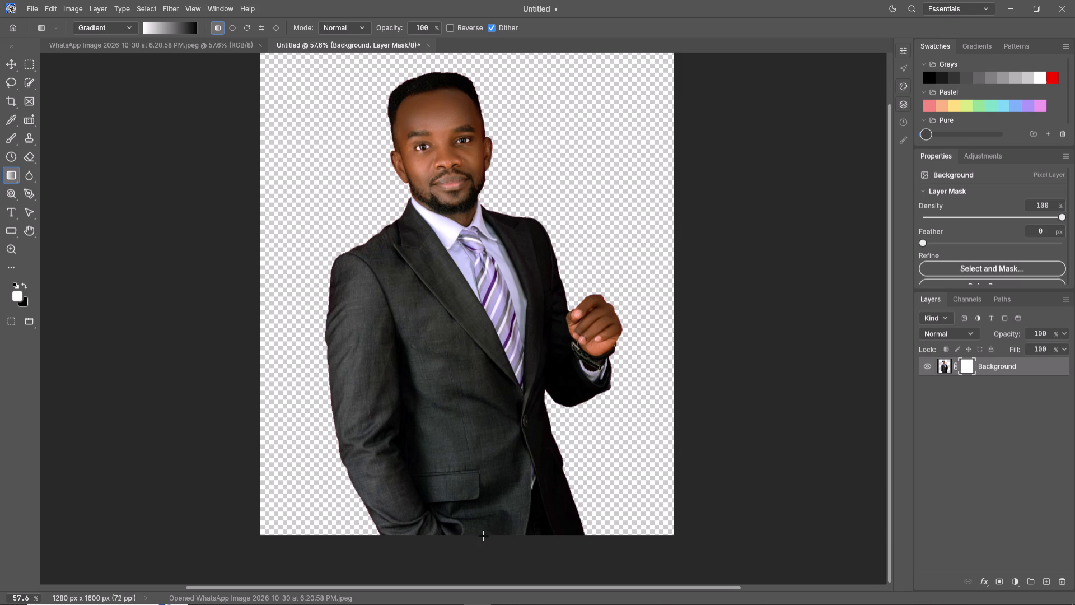
{"action": "left_click_drag", "start_coordinate": [483, 536], "coordinate": [486, 490]}
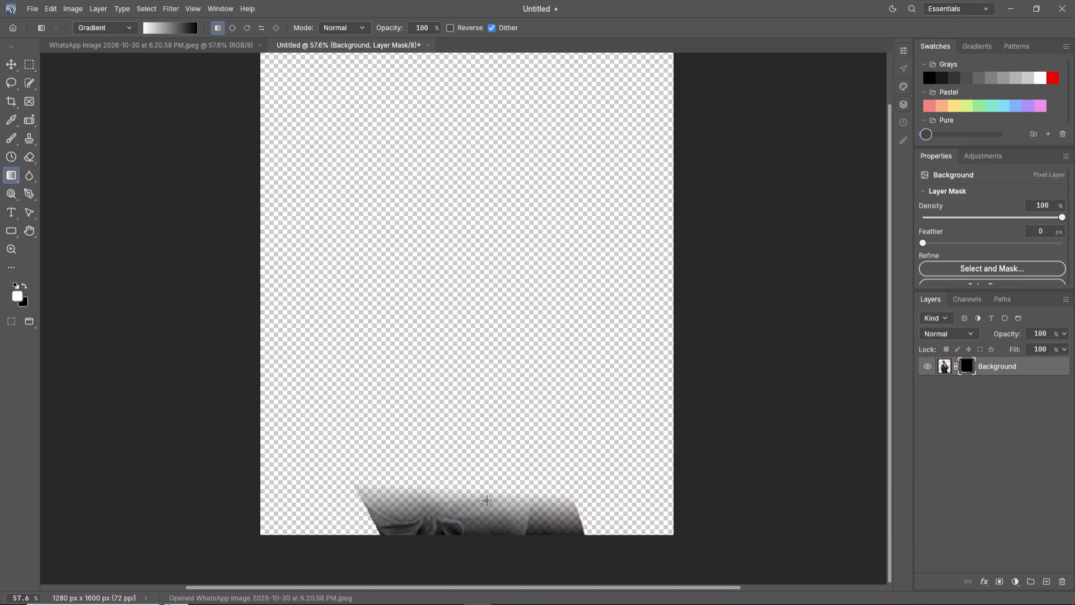
{"action": "left_click_drag", "start_coordinate": [481, 441], "coordinate": [483, 506]}
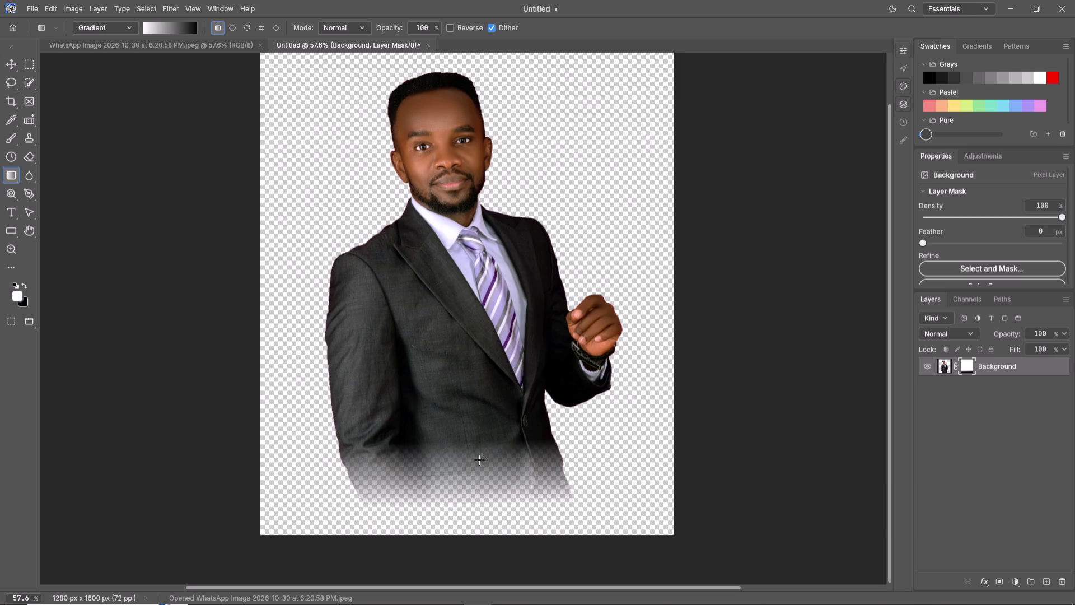
{"action": "left_click_drag", "start_coordinate": [478, 417], "coordinate": [480, 514]}
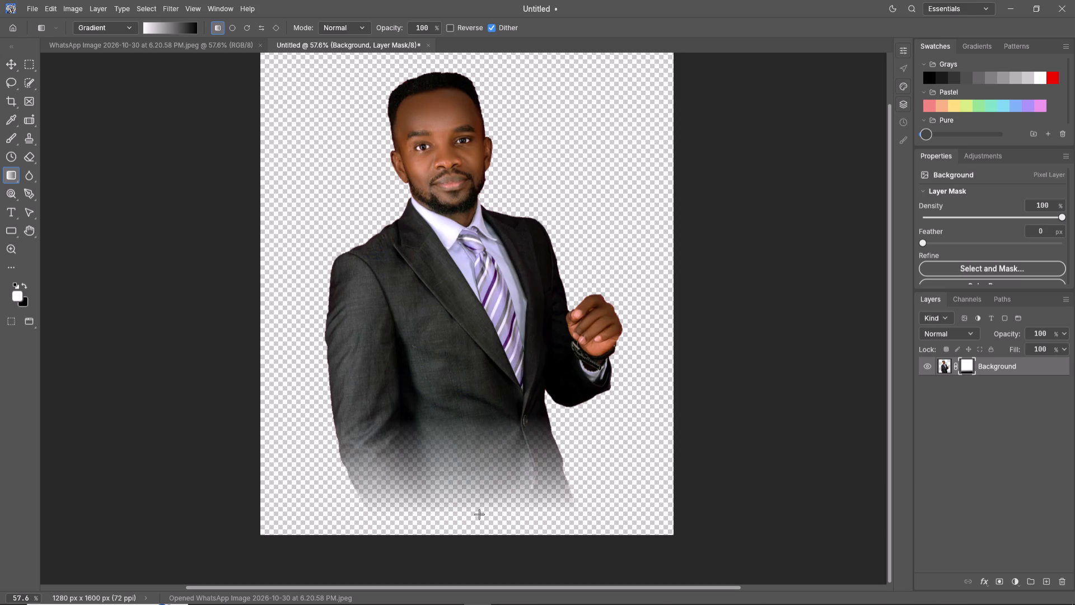
{"action": "left_click_drag", "start_coordinate": [468, 431], "coordinate": [470, 532]}
{"action": "left_click_drag", "start_coordinate": [470, 532], "coordinate": [469, 532]}
{"action": "left_click_drag", "start_coordinate": [470, 389], "coordinate": [467, 545]}
{"action": "left_click_drag", "start_coordinate": [469, 399], "coordinate": [471, 546]}
{"action": "left_click_drag", "start_coordinate": [460, 384], "coordinate": [457, 553]}
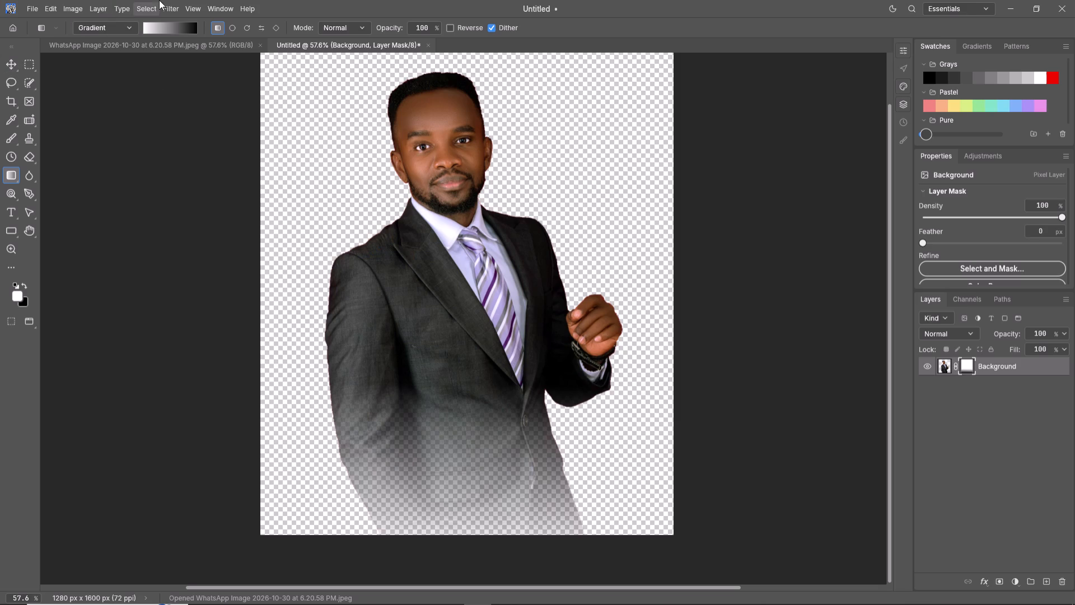
Export the faded suited-man cutout as a transparent PNG named stephen in the Downloads folder.
{"action": "left_click", "coordinate": [27, 8]}
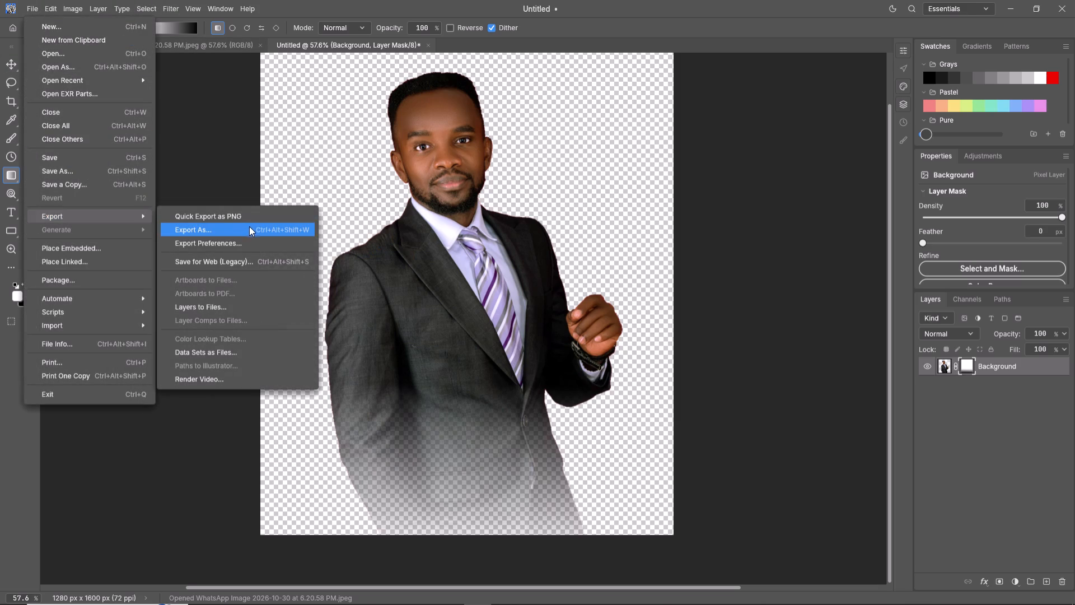
{"action": "left_click", "coordinate": [245, 229]}
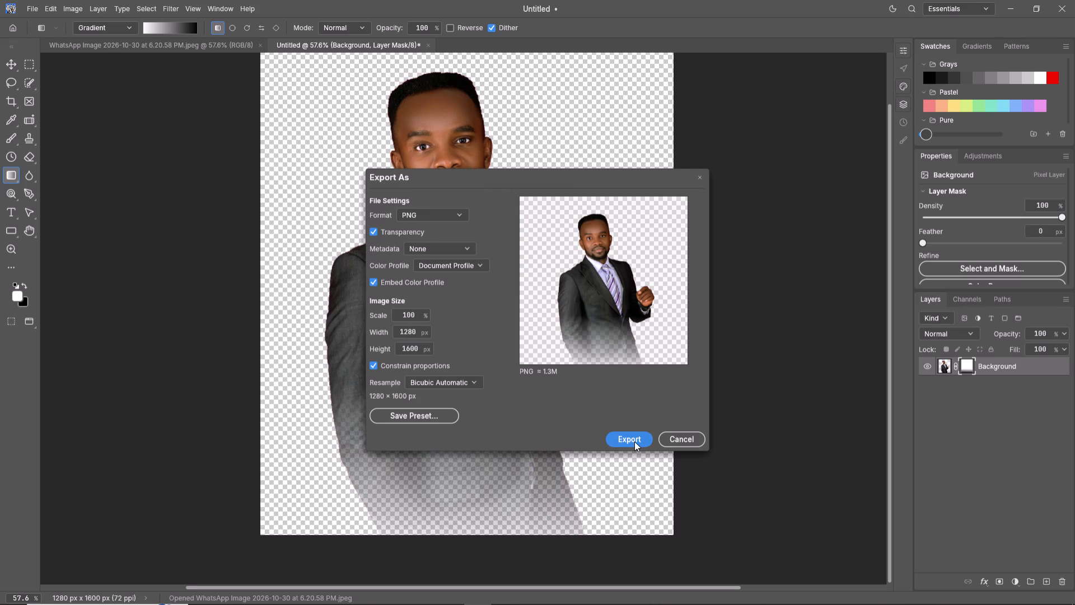
{"action": "left_click", "coordinate": [634, 441]}
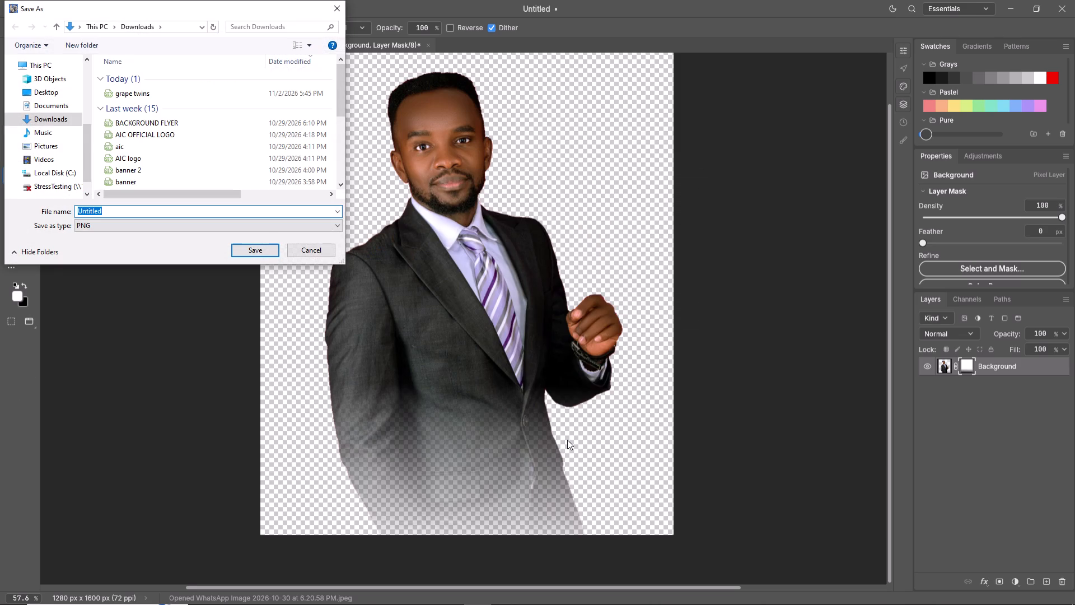
{"action": "type", "text": "st"}
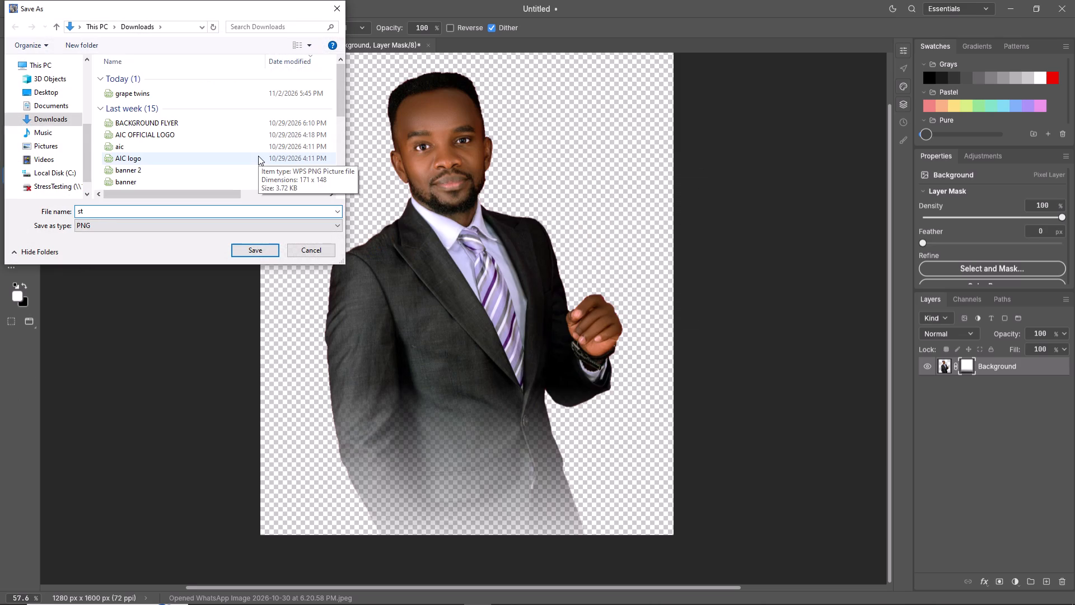
{"action": "key", "text": "e"}
{"action": "type", "text": "phen"}
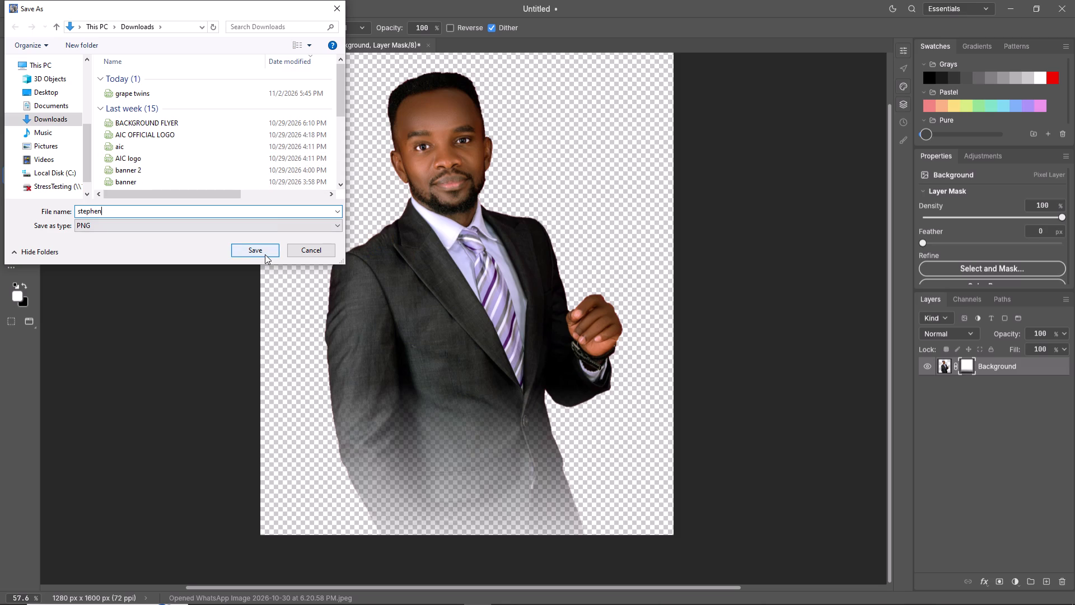
{"action": "left_click", "coordinate": [265, 253]}
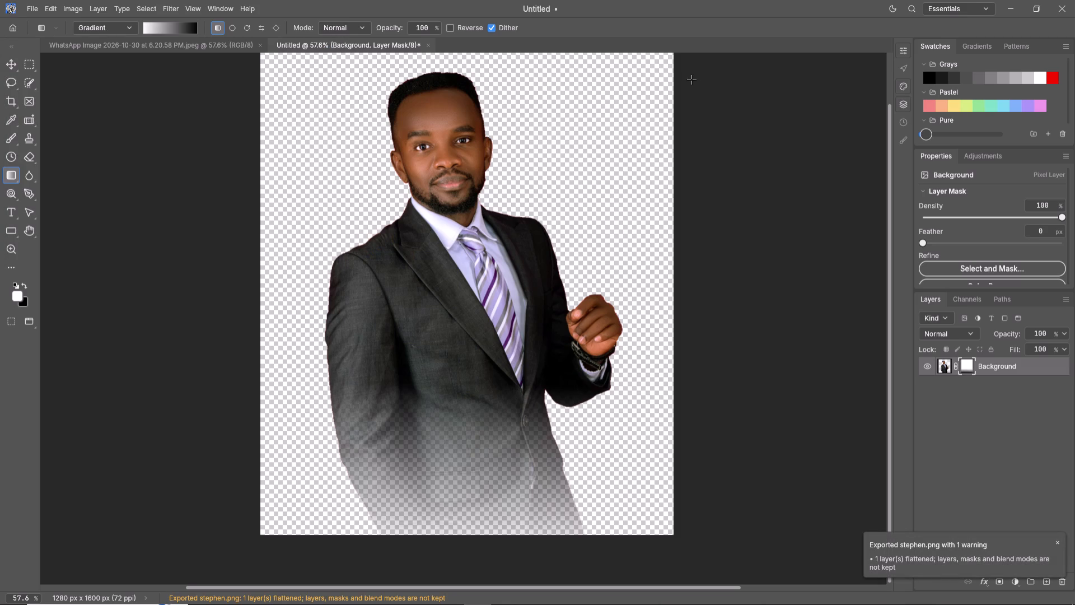
Close the untitled cutout document without saving, and close the suited man's source photo.
{"action": "left_click", "coordinate": [427, 44]}
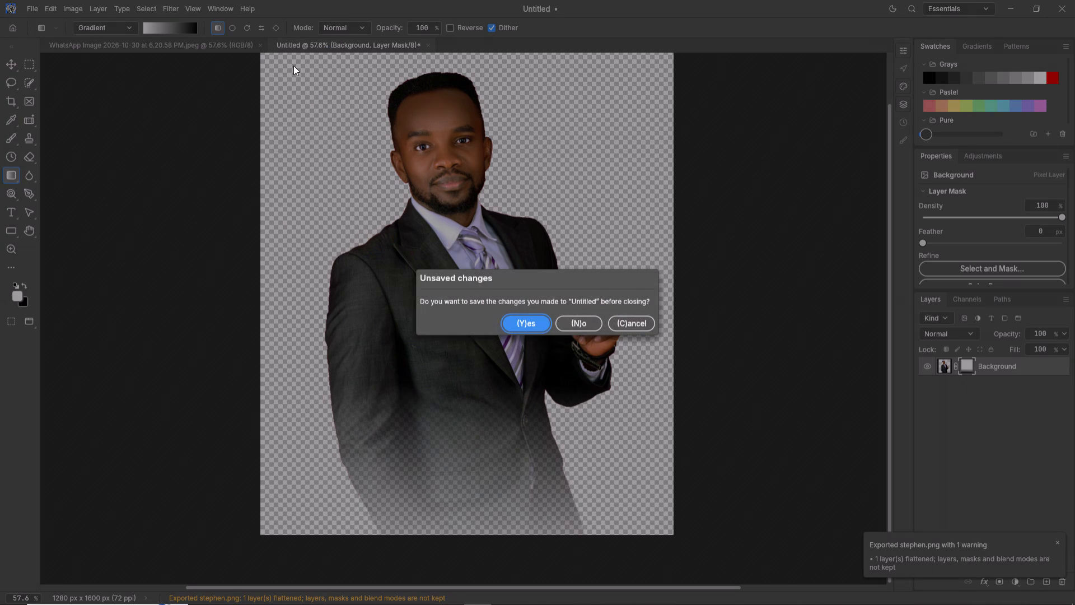
{"action": "left_click", "coordinate": [584, 323]}
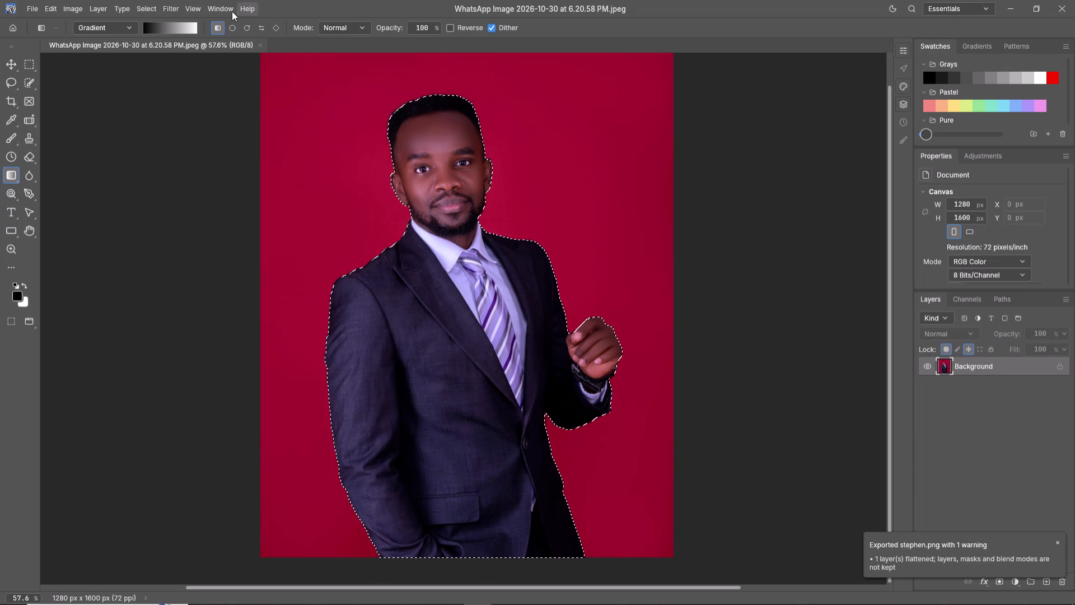
{"action": "left_click", "coordinate": [264, 45]}
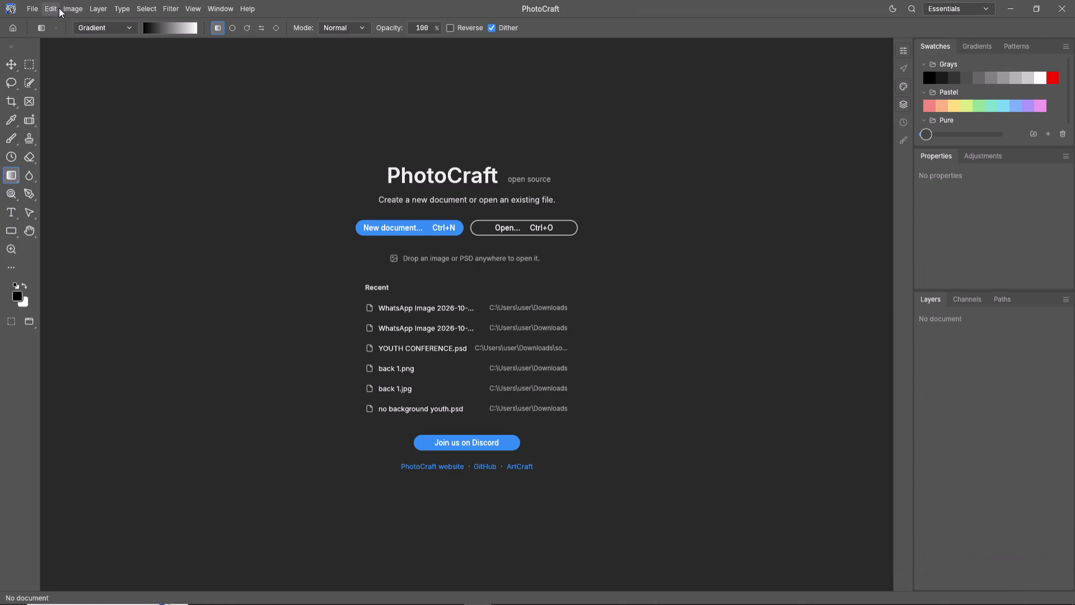
{"action": "left_click", "coordinate": [427, 308]}
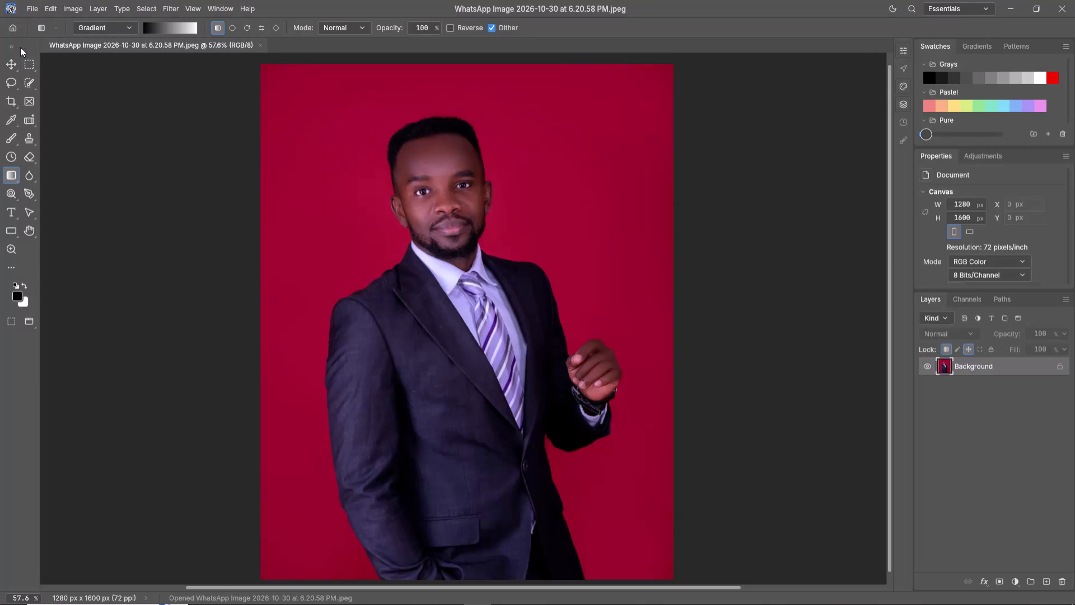
{"action": "left_click", "coordinate": [258, 46]}
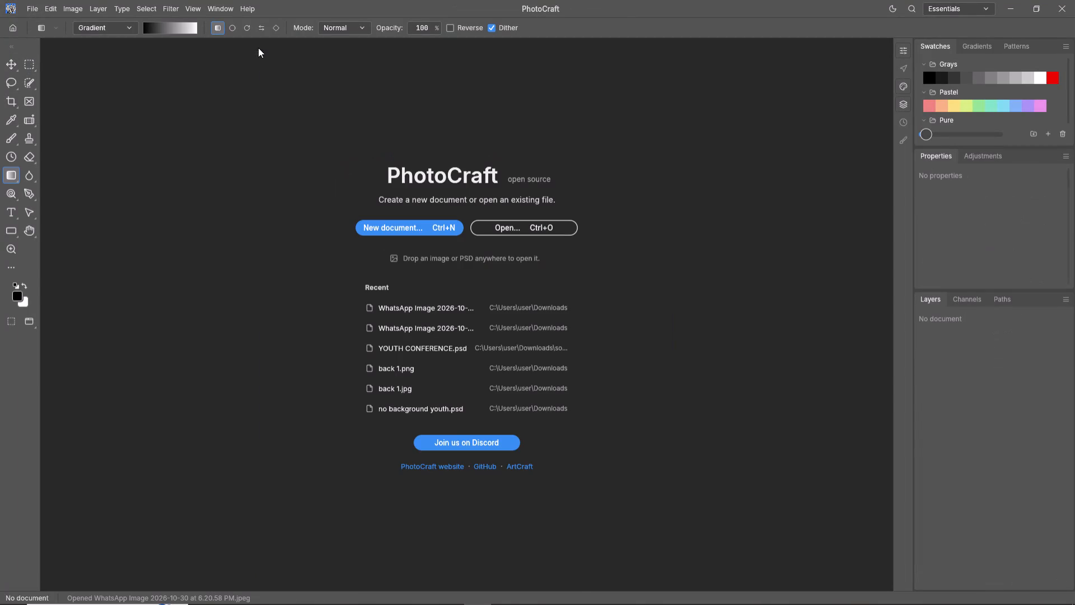
Open the recent file YOUTH CONFERENCE.psd.
{"action": "left_click", "coordinate": [436, 351]}
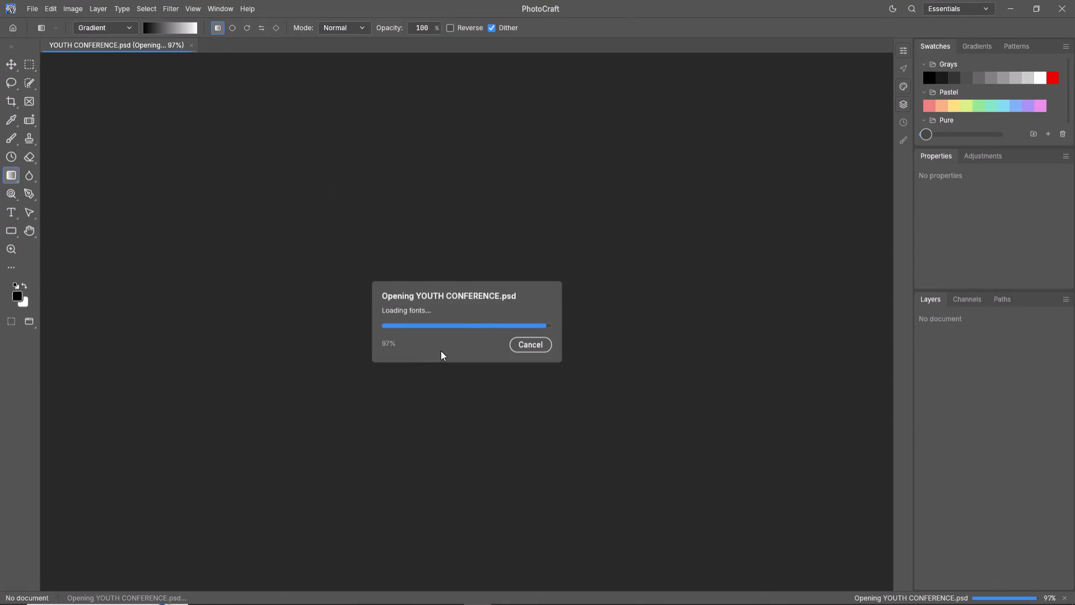
{"action": "scroll", "coordinate": [532, 349], "scroll_direction": "down", "scroll_amount": 1}
{"action": "scroll", "coordinate": [522, 341], "scroll_direction": "up", "scroll_amount": 1}
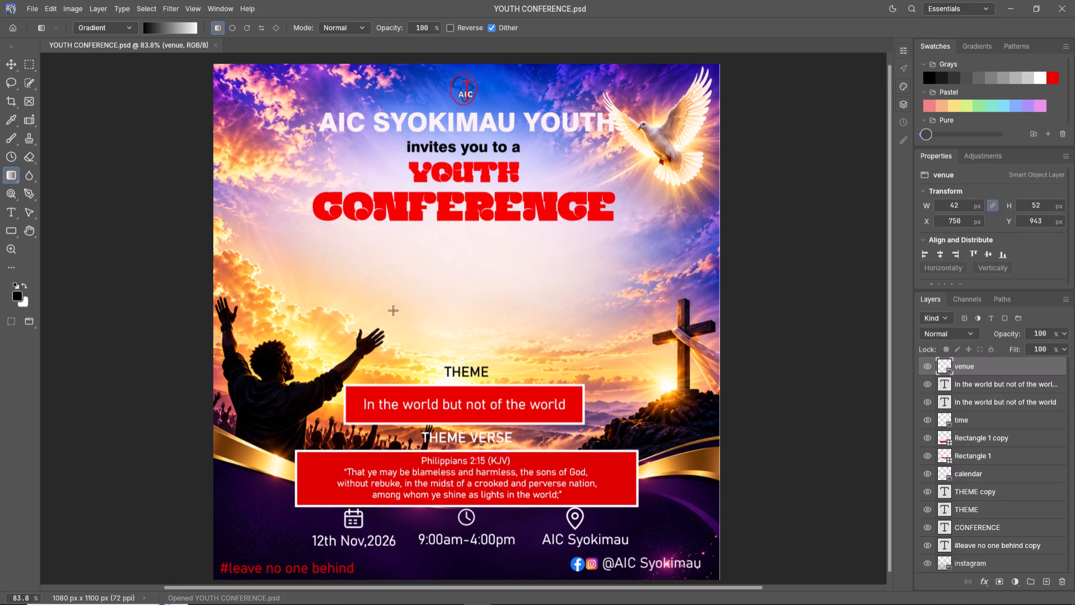
{"action": "scroll", "coordinate": [357, 309], "scroll_direction": "up", "scroll_amount": 1}
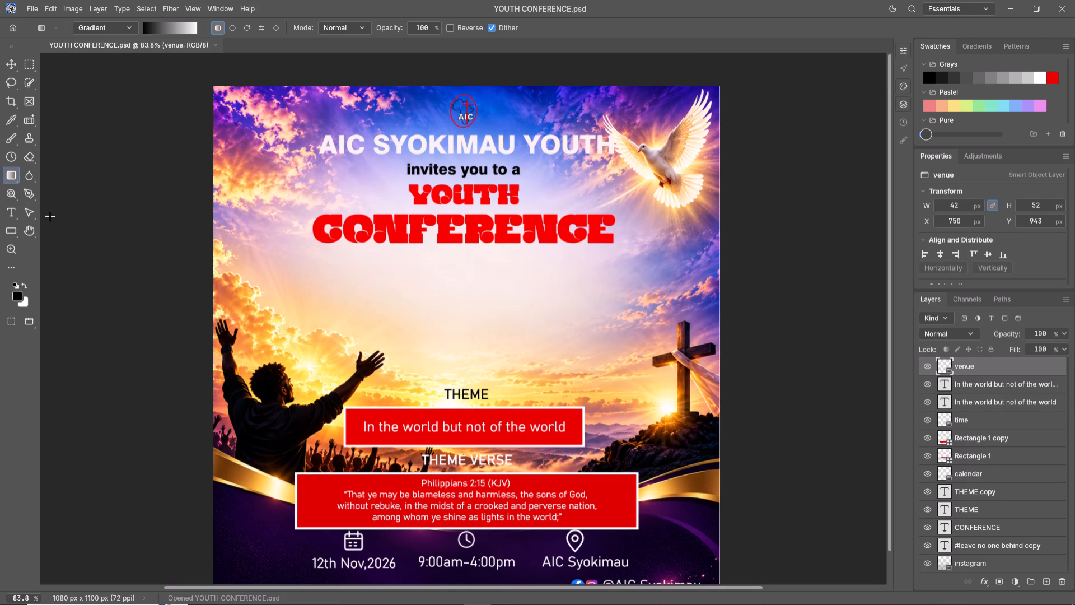
Place the grape twins image from the Downloads folder into the poster as an embedded object.
{"action": "left_click", "coordinate": [35, 6]}
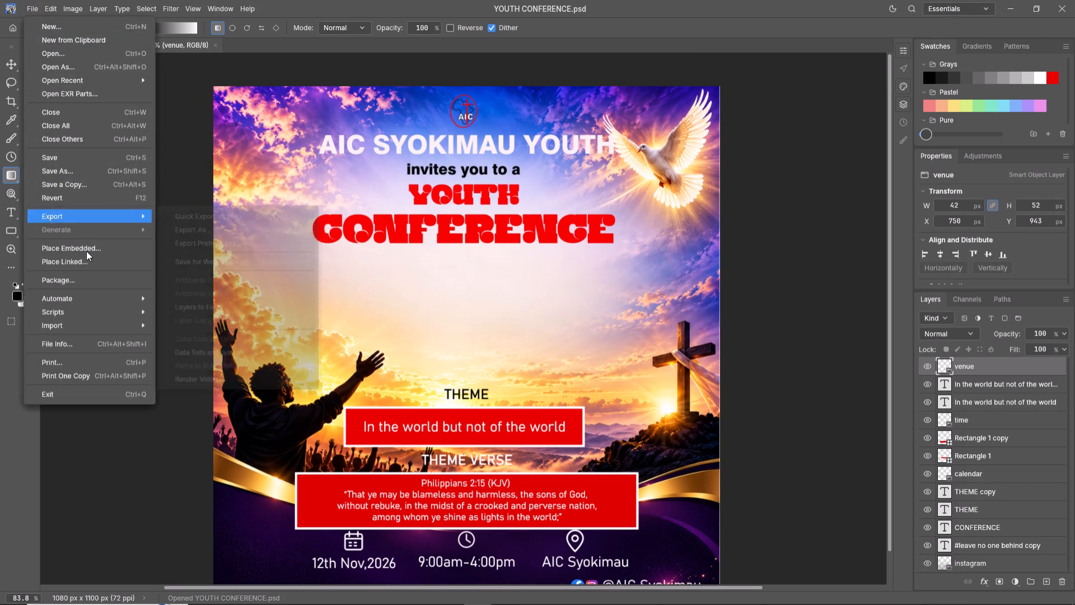
{"action": "left_click", "coordinate": [88, 247]}
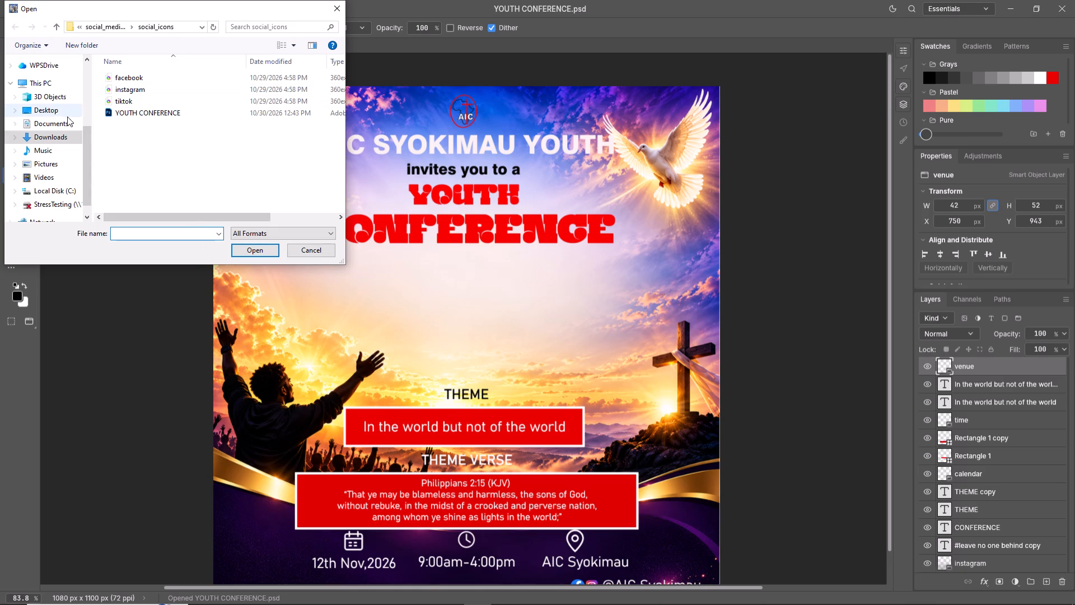
{"action": "left_click", "coordinate": [53, 118]}
{"action": "left_click", "coordinate": [57, 125]}
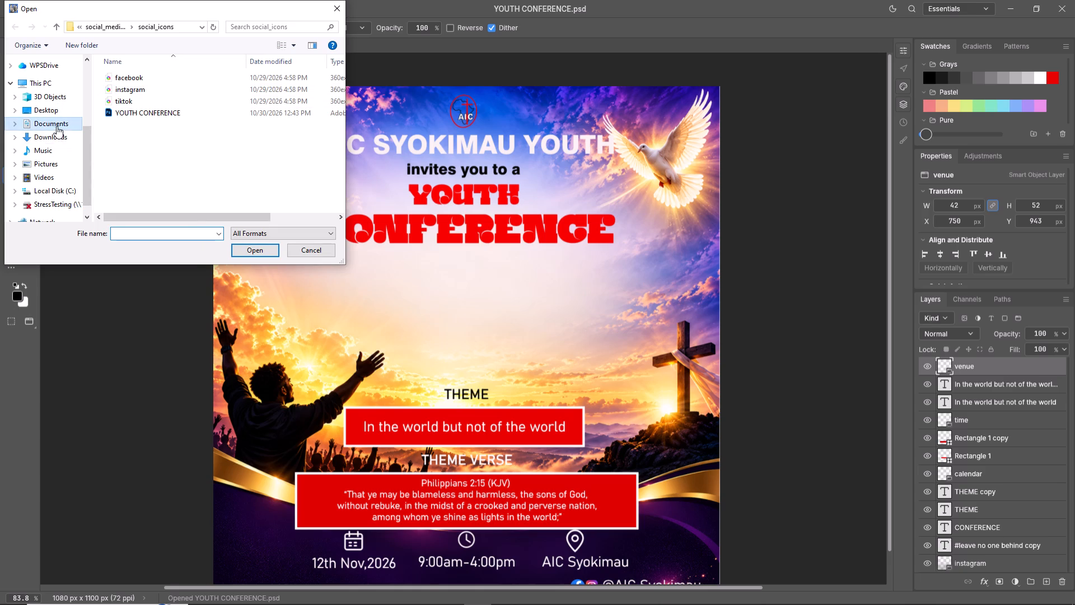
{"action": "left_click", "coordinate": [58, 133]}
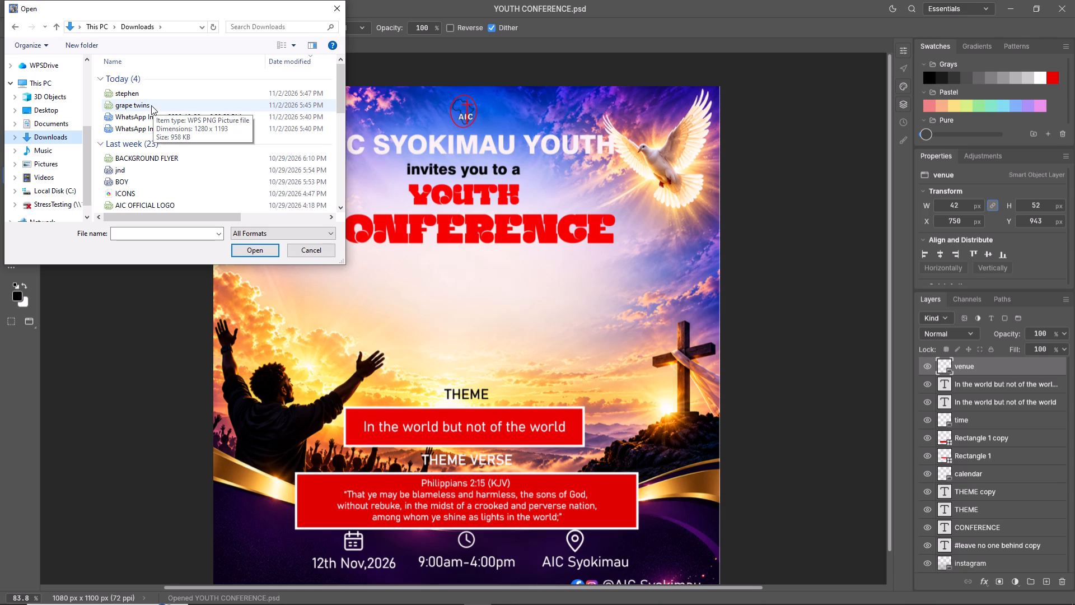
{"action": "left_click", "coordinate": [151, 105]}
{"action": "left_click", "coordinate": [246, 252]}
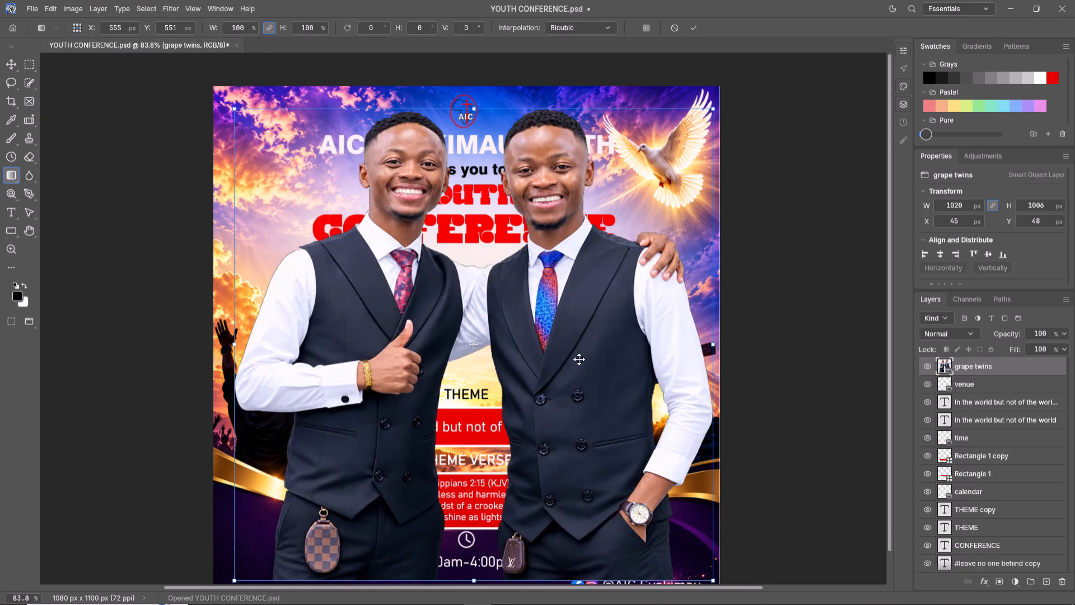
Scale the placed twins to about 44.8% and position them on the poster's right side, below the dove and over the cross.
{"action": "left_click_drag", "start_coordinate": [554, 387], "coordinate": [451, 270]}
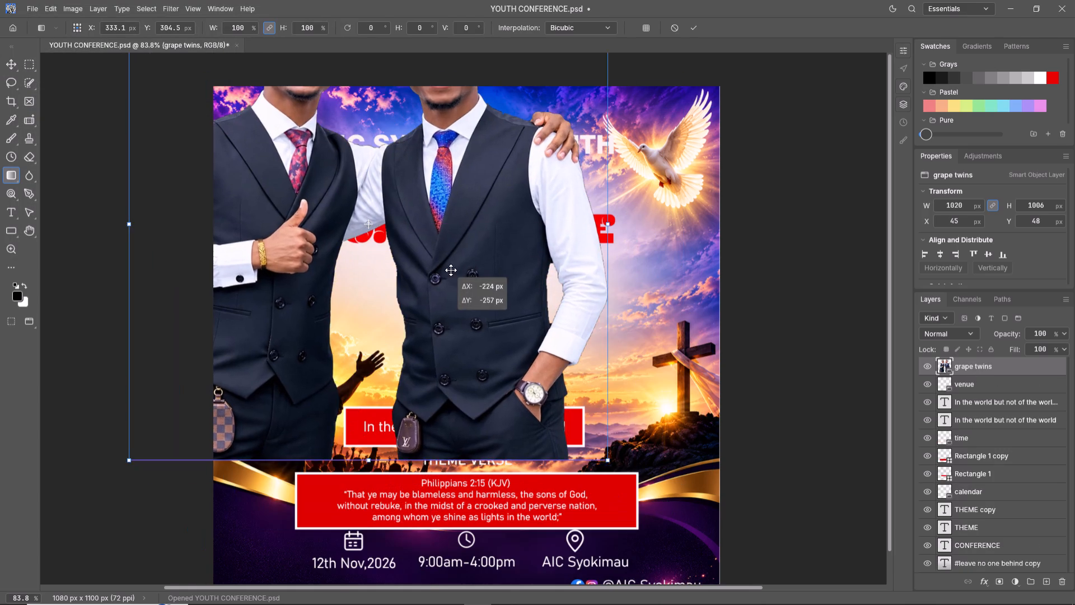
{"action": "left_click_drag", "start_coordinate": [451, 270], "coordinate": [450, 269]}
{"action": "left_click_drag", "start_coordinate": [610, 466], "coordinate": [417, 273]}
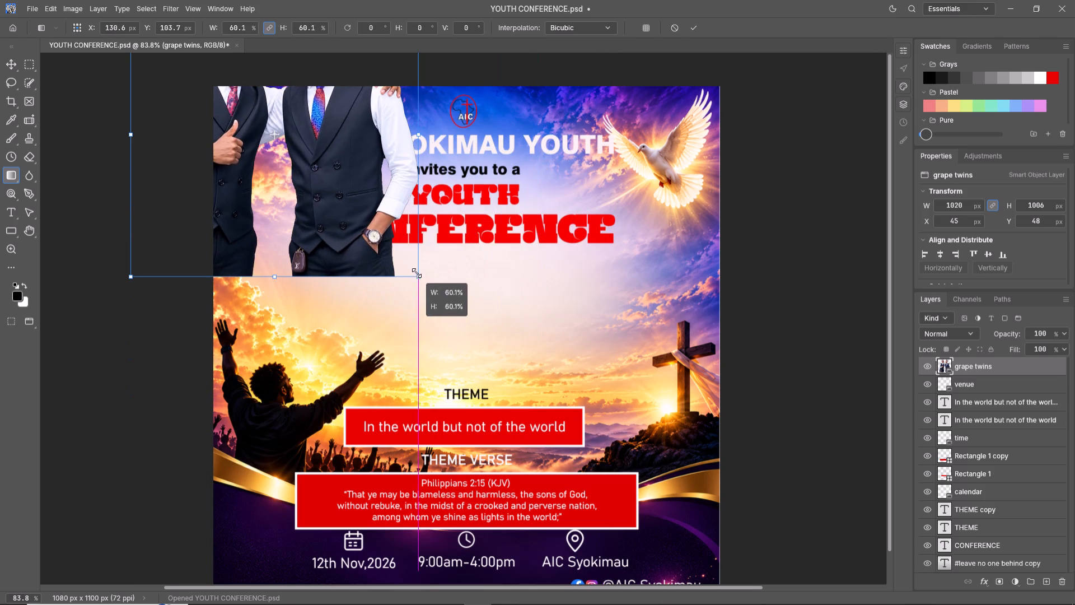
{"action": "left_click_drag", "start_coordinate": [344, 223], "coordinate": [607, 350]}
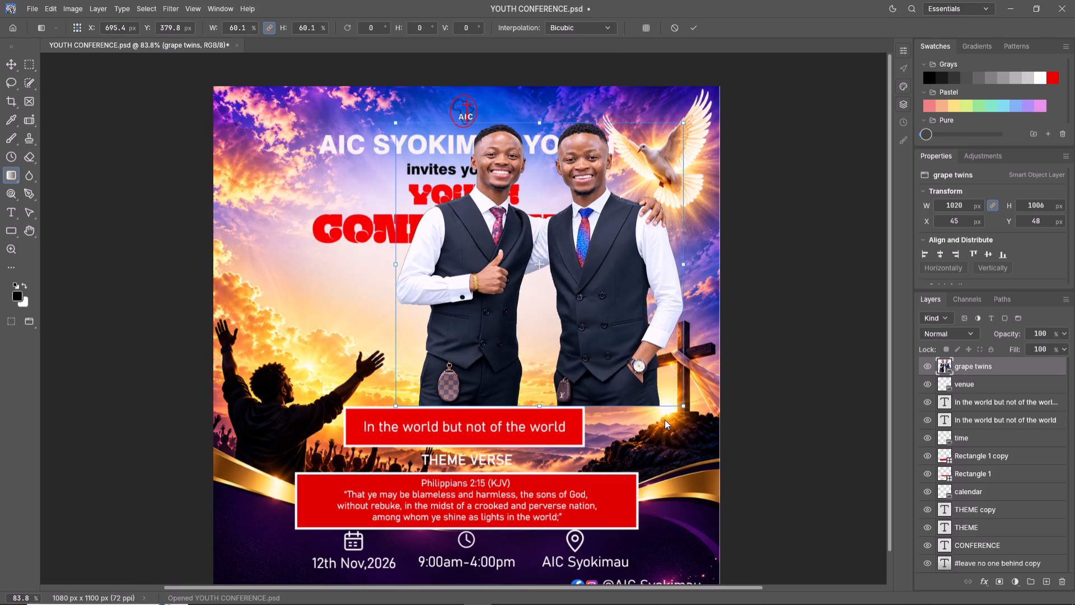
{"action": "left_click_drag", "start_coordinate": [685, 406], "coordinate": [629, 350]}
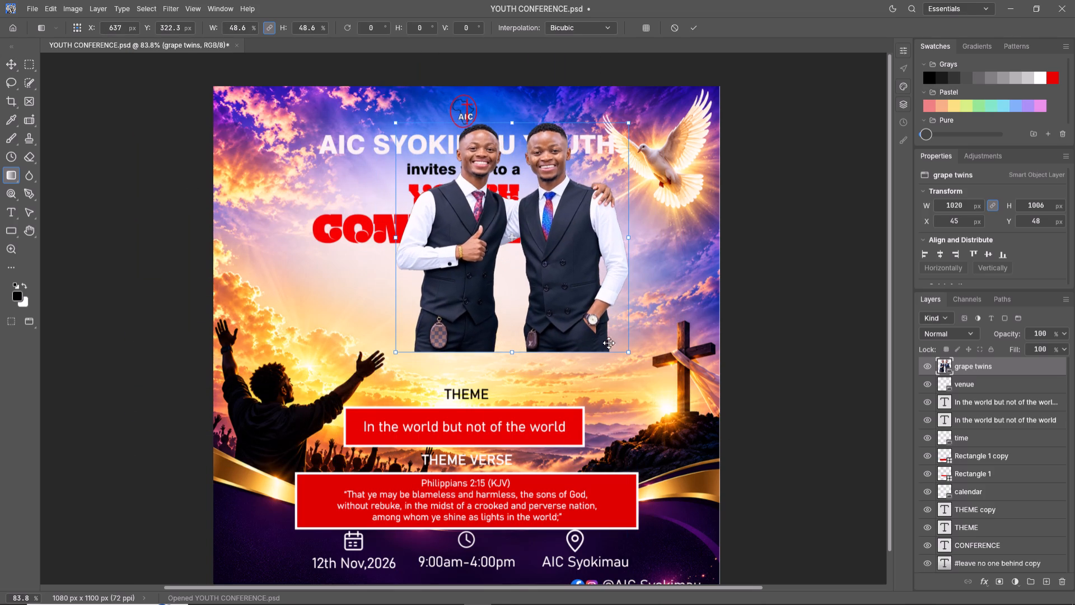
{"action": "left_click_drag", "start_coordinate": [554, 289], "coordinate": [634, 361]}
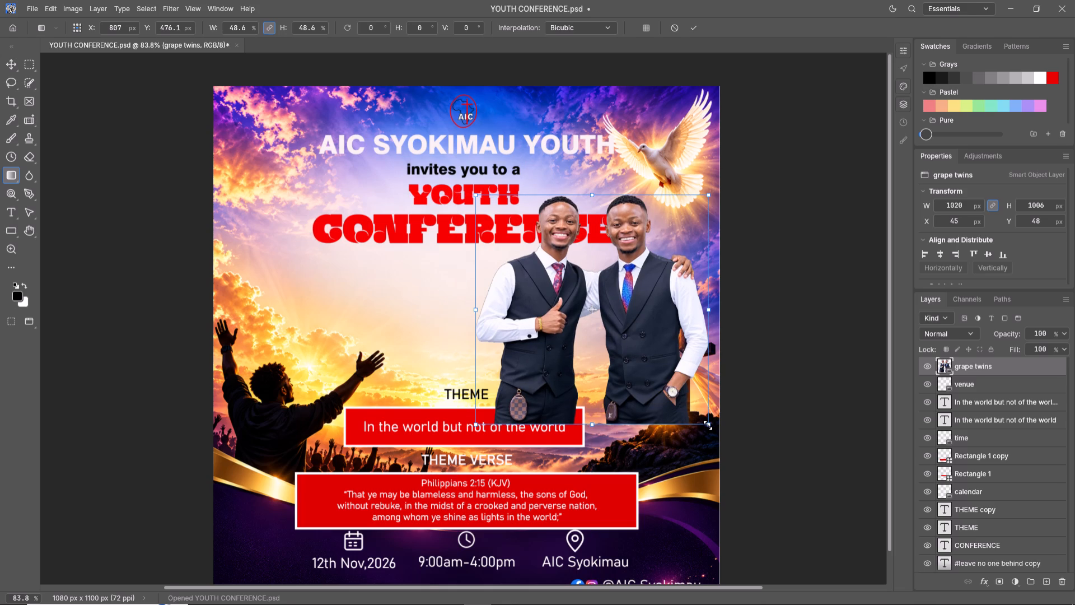
{"action": "left_click_drag", "start_coordinate": [709, 425], "coordinate": [689, 406]}
{"action": "left_click_drag", "start_coordinate": [611, 352], "coordinate": [629, 364]}
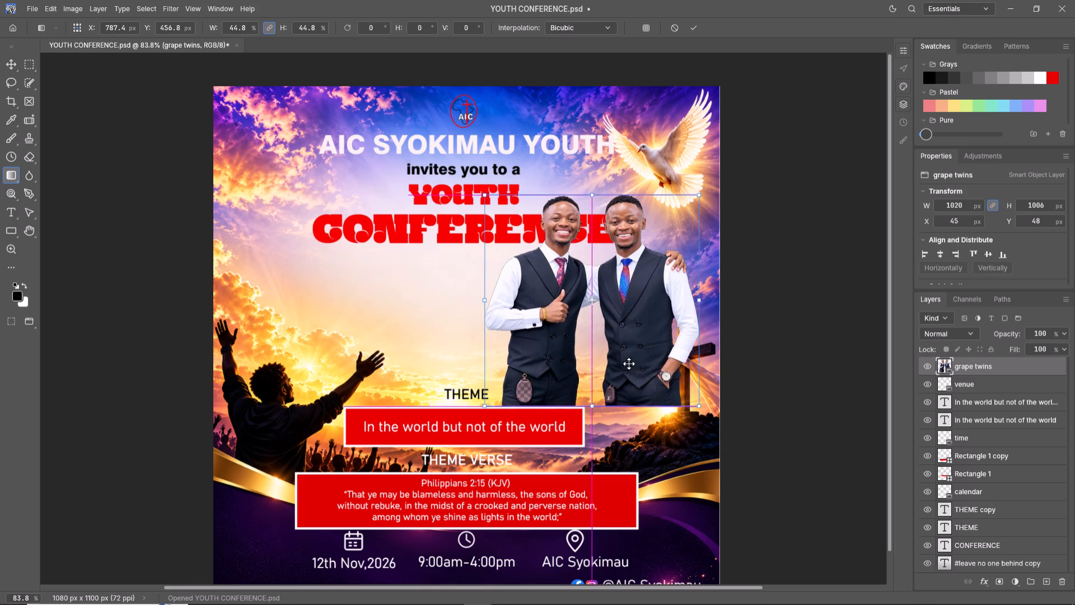
{"action": "left_click_drag", "start_coordinate": [629, 364], "coordinate": [644, 384]}
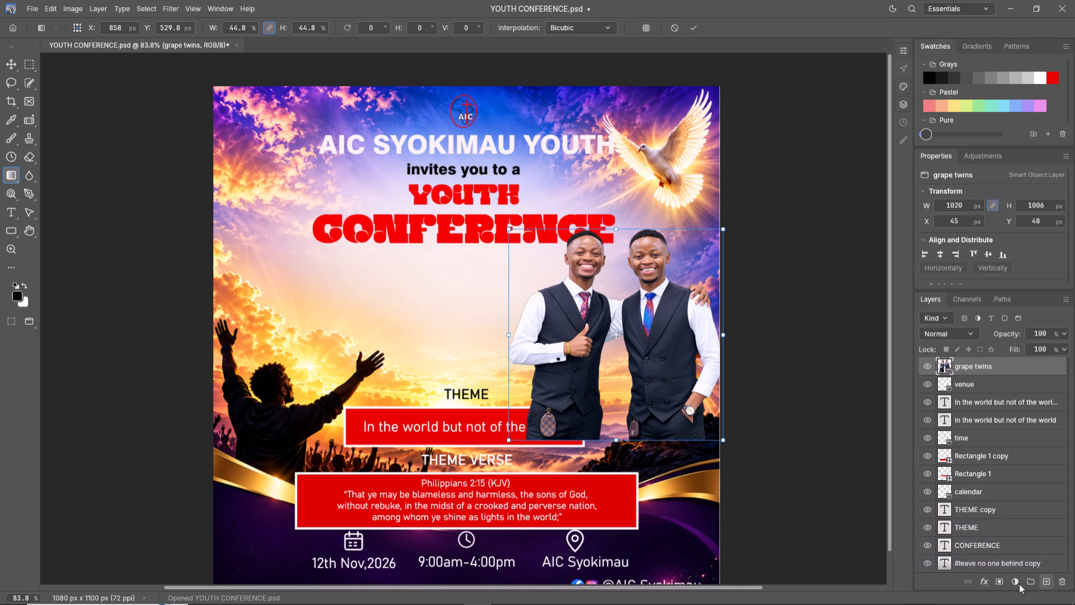
Add a layer mask to the grape twins layer and fade the twins' lower bodies with a downward linear white-to-black gradient.
{"action": "left_click", "coordinate": [999, 585]}
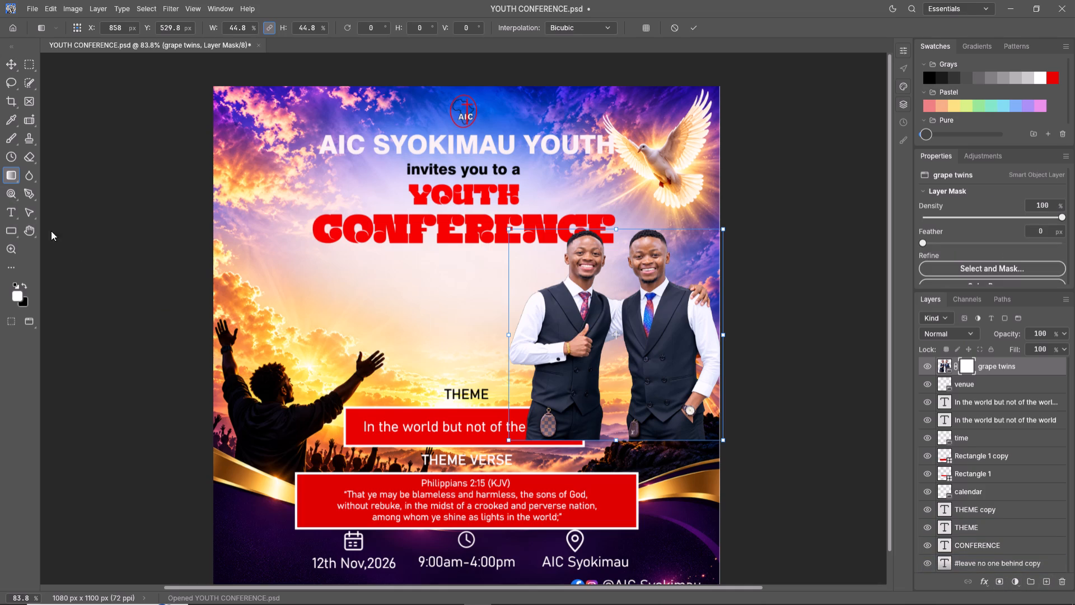
{"action": "left_click", "coordinate": [13, 172]}
{"action": "left_click", "coordinate": [13, 69]}
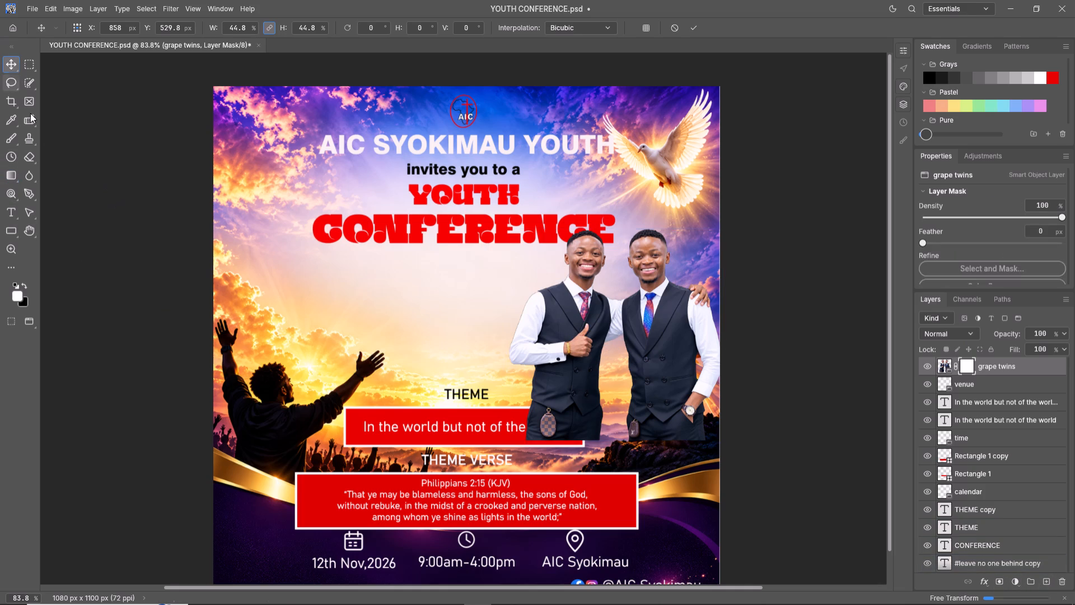
{"action": "left_click", "coordinate": [11, 174]}
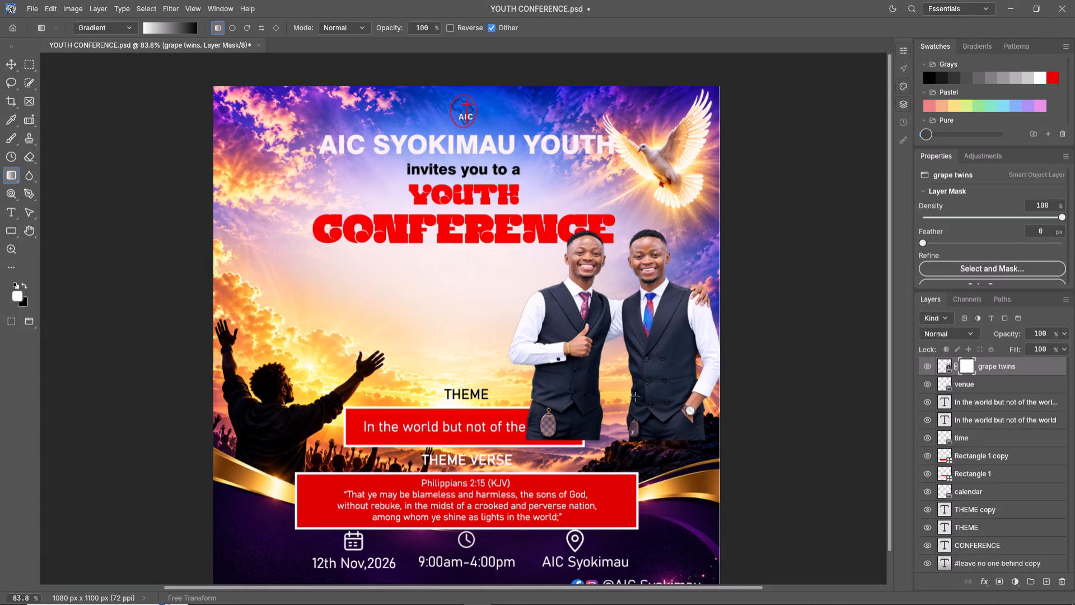
{"action": "left_click_drag", "start_coordinate": [619, 391], "coordinate": [618, 468]}
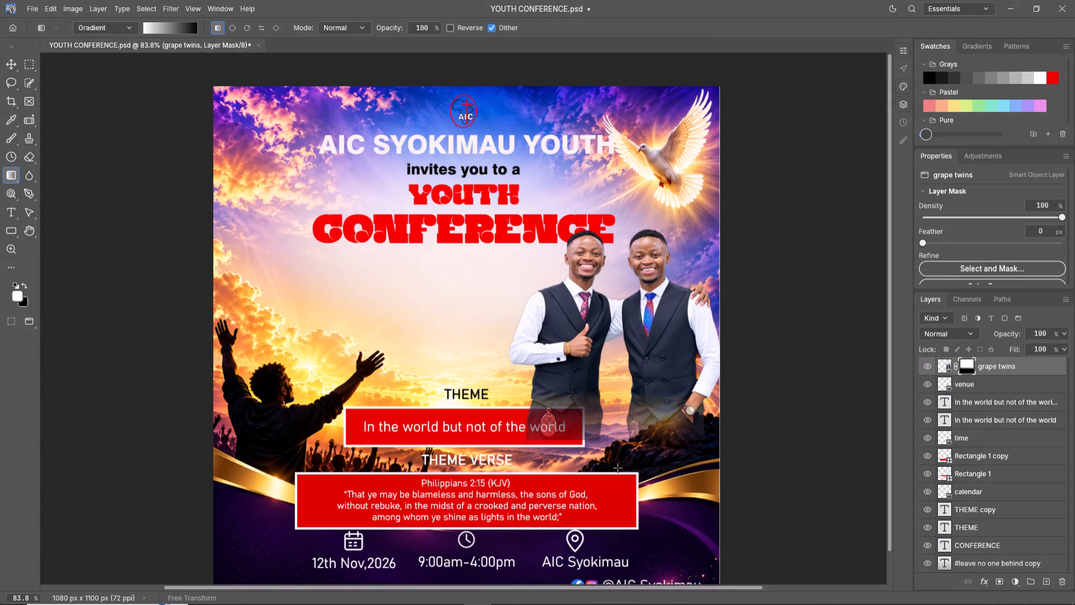
{"action": "left_click_drag", "start_coordinate": [619, 392], "coordinate": [619, 476]}
{"action": "left_click_drag", "start_coordinate": [619, 371], "coordinate": [622, 470]}
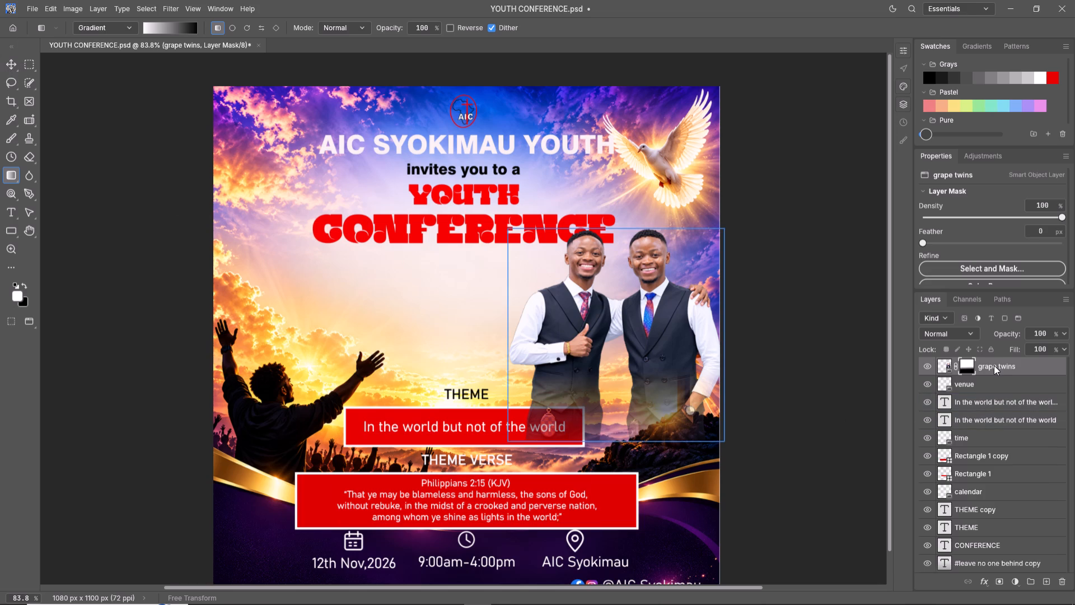
Move the grape twins layer down the layer stack, between the THEME and CONFERENCE text layers.
{"action": "left_click_drag", "start_coordinate": [993, 365], "coordinate": [1011, 552]}
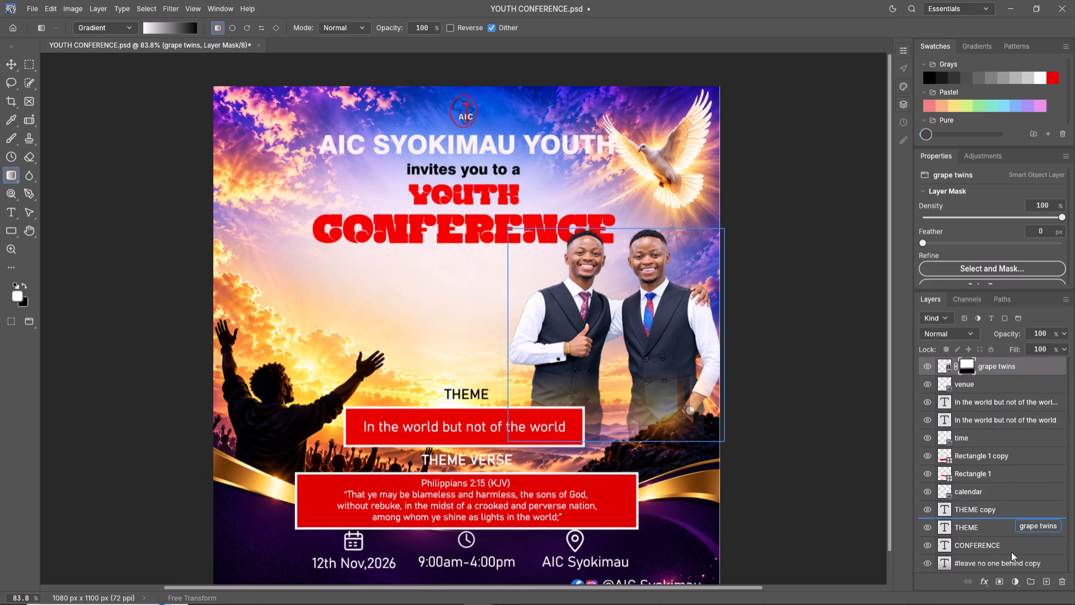
{"action": "left_click_drag", "start_coordinate": [1011, 552], "coordinate": [1014, 590]}
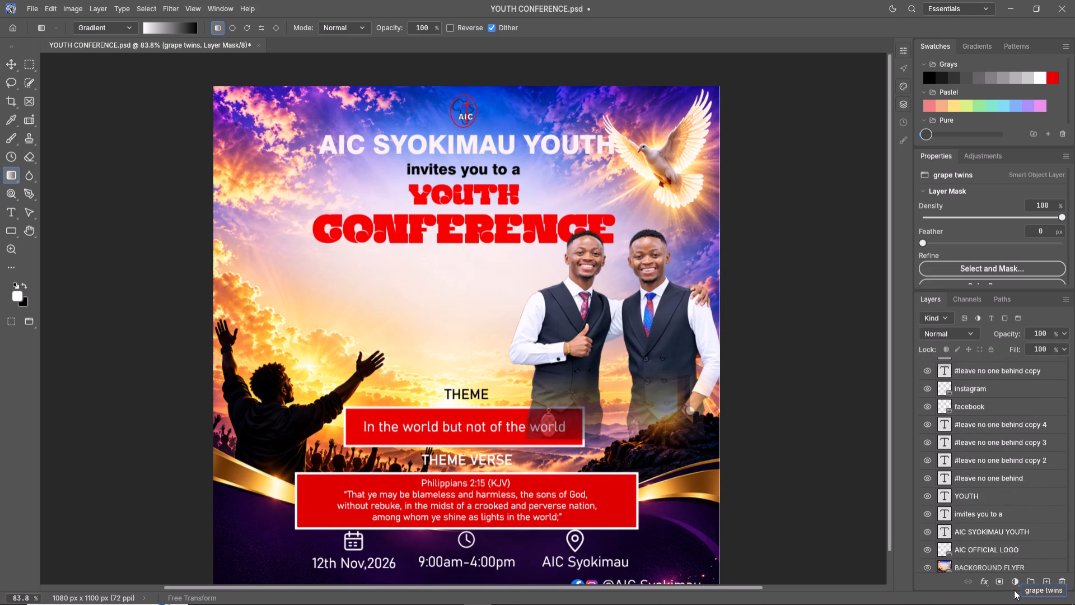
{"action": "left_click_drag", "start_coordinate": [1014, 590], "coordinate": [1001, 556]}
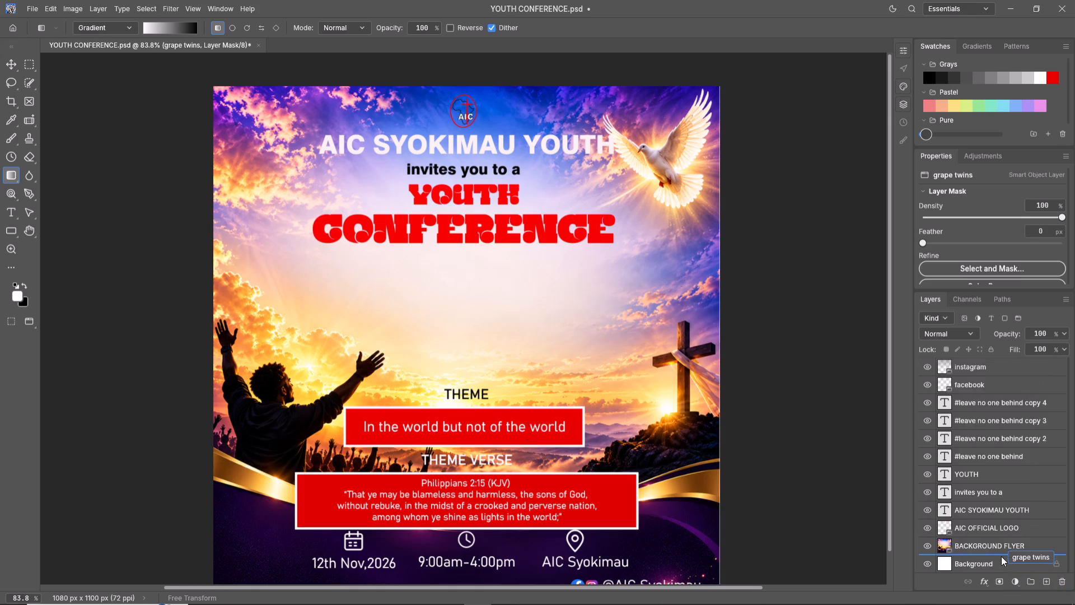
{"action": "left_click_drag", "start_coordinate": [1001, 556], "coordinate": [999, 537]}
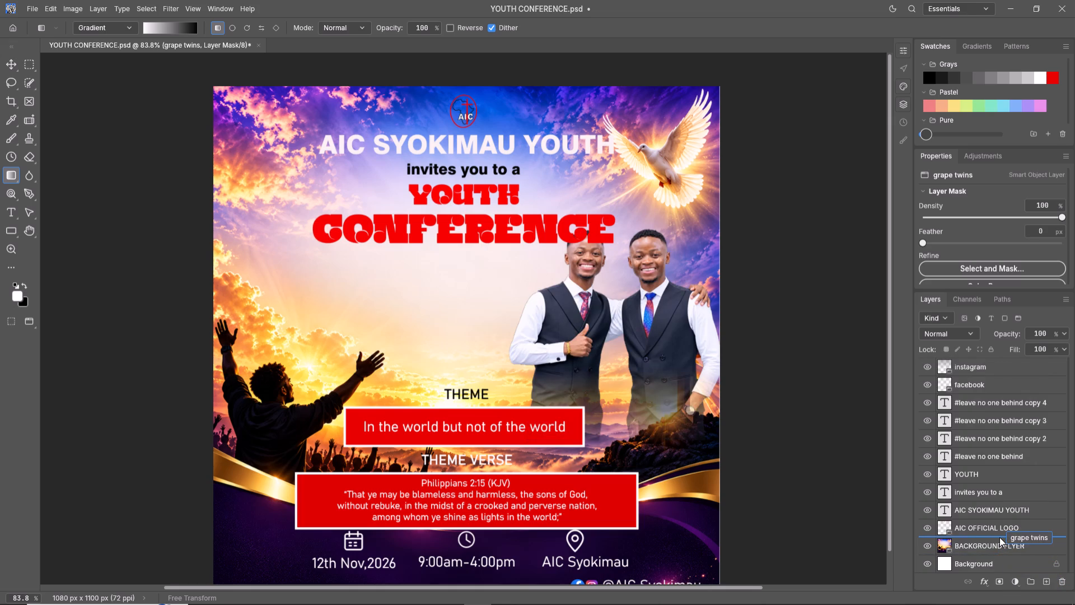
{"action": "left_click_drag", "start_coordinate": [999, 537], "coordinate": [994, 511]}
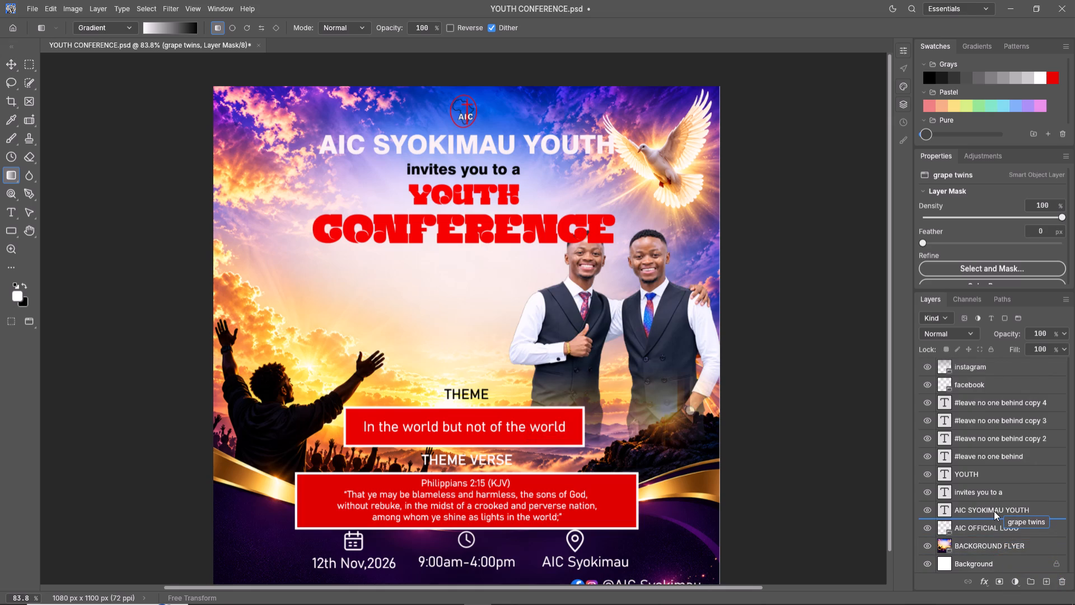
{"action": "left_click_drag", "start_coordinate": [994, 511], "coordinate": [992, 501]}
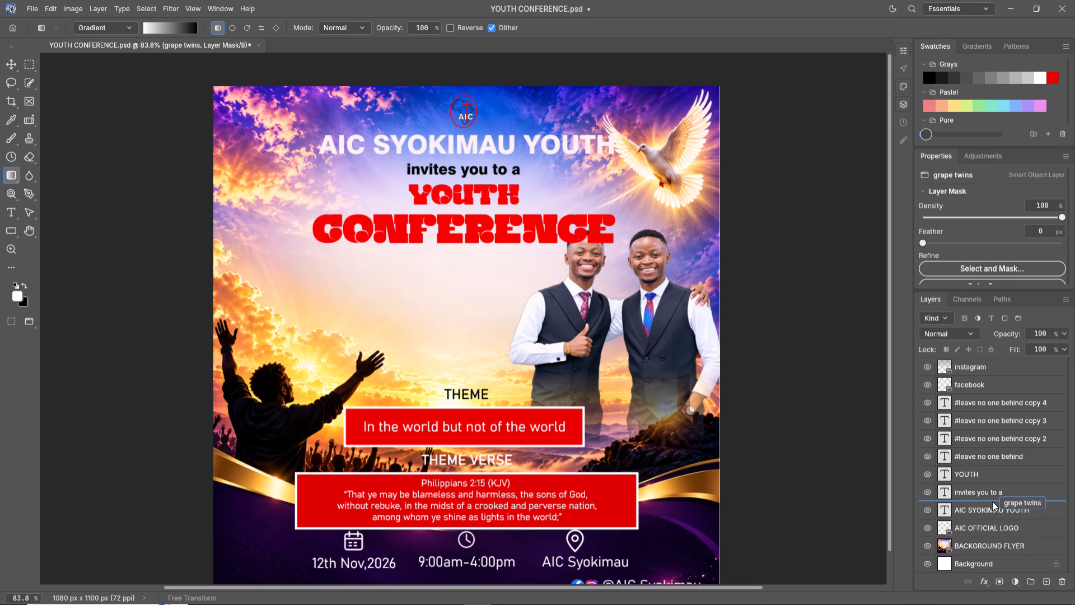
{"action": "left_click_drag", "start_coordinate": [992, 501], "coordinate": [982, 468]}
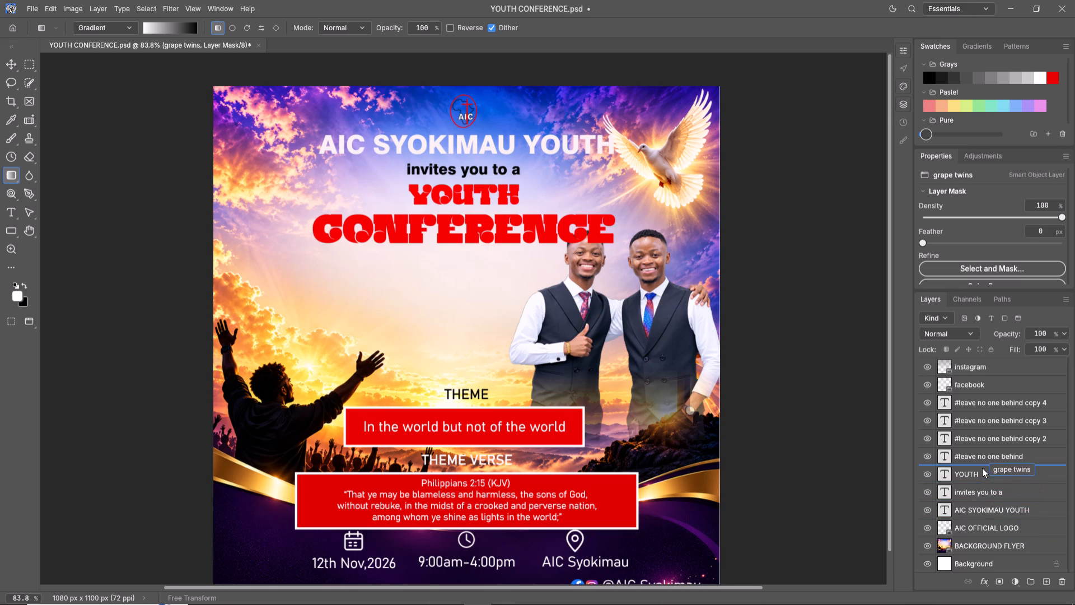
{"action": "left_click_drag", "start_coordinate": [982, 468], "coordinate": [971, 418]}
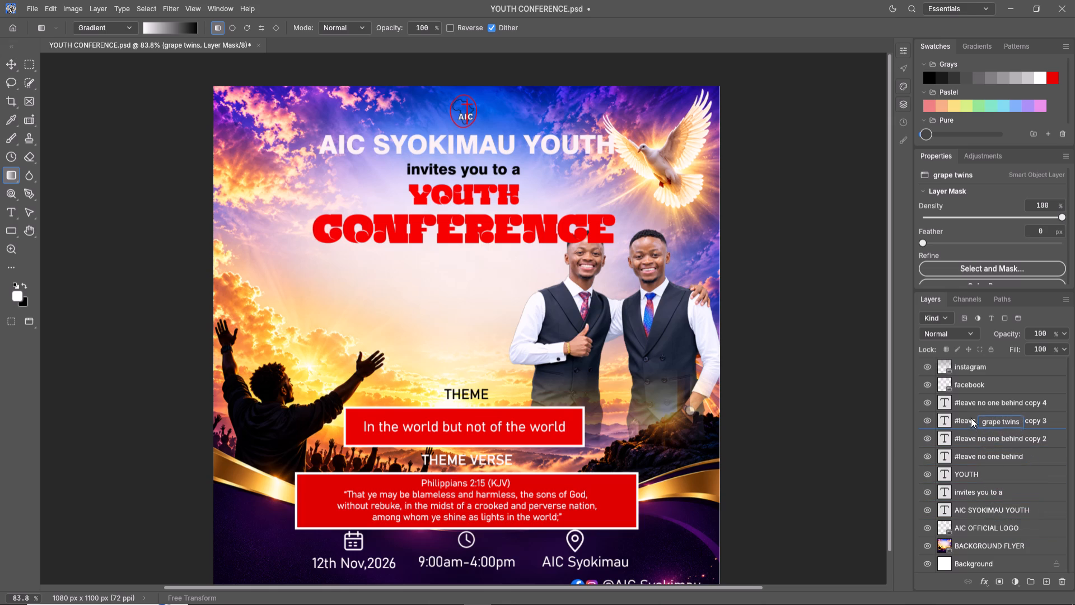
{"action": "left_click_drag", "start_coordinate": [971, 418], "coordinate": [968, 377]}
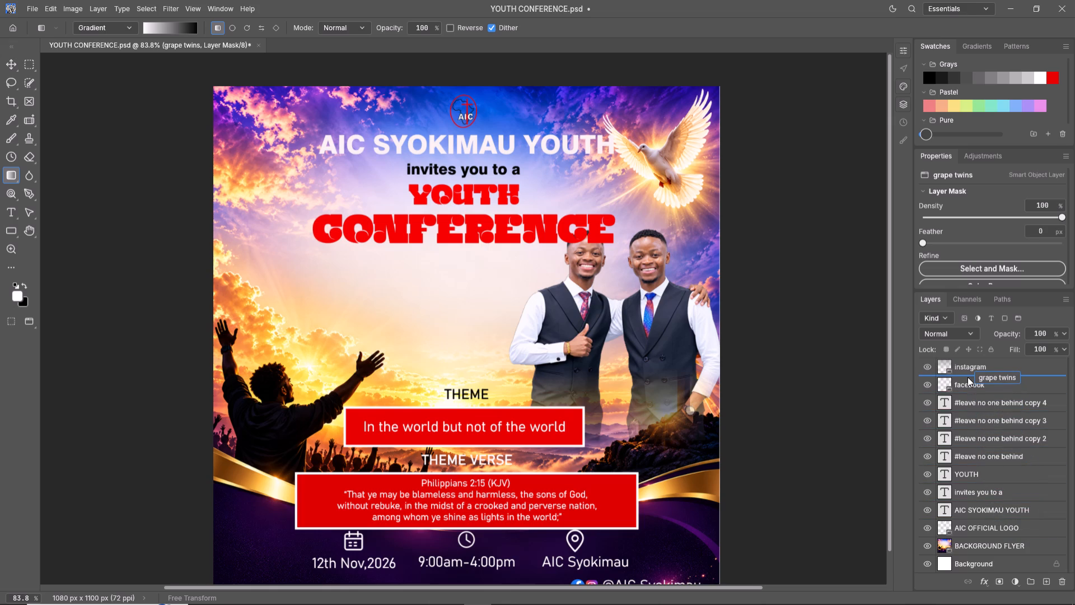
{"action": "left_click_drag", "start_coordinate": [968, 377], "coordinate": [964, 366]}
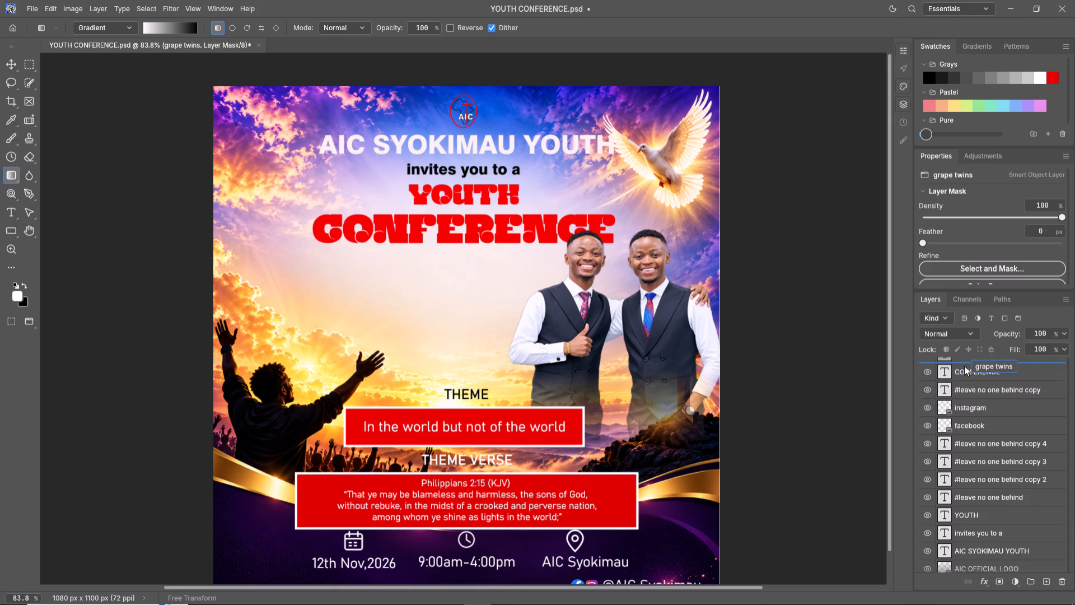
{"action": "left_click_drag", "start_coordinate": [964, 366], "coordinate": [970, 395]}
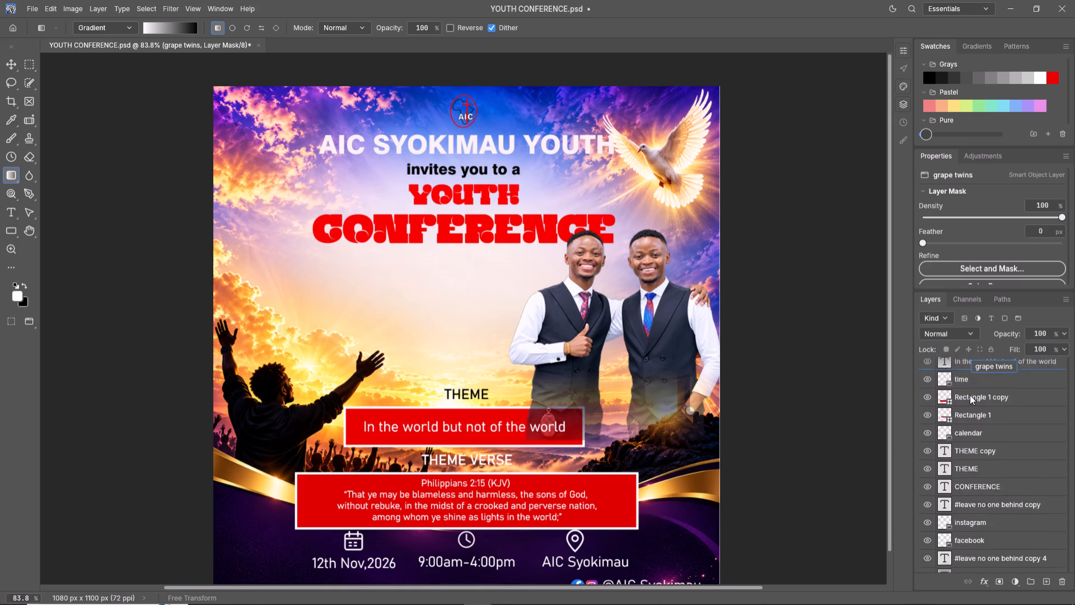
{"action": "left_click_drag", "start_coordinate": [970, 395], "coordinate": [980, 506]}
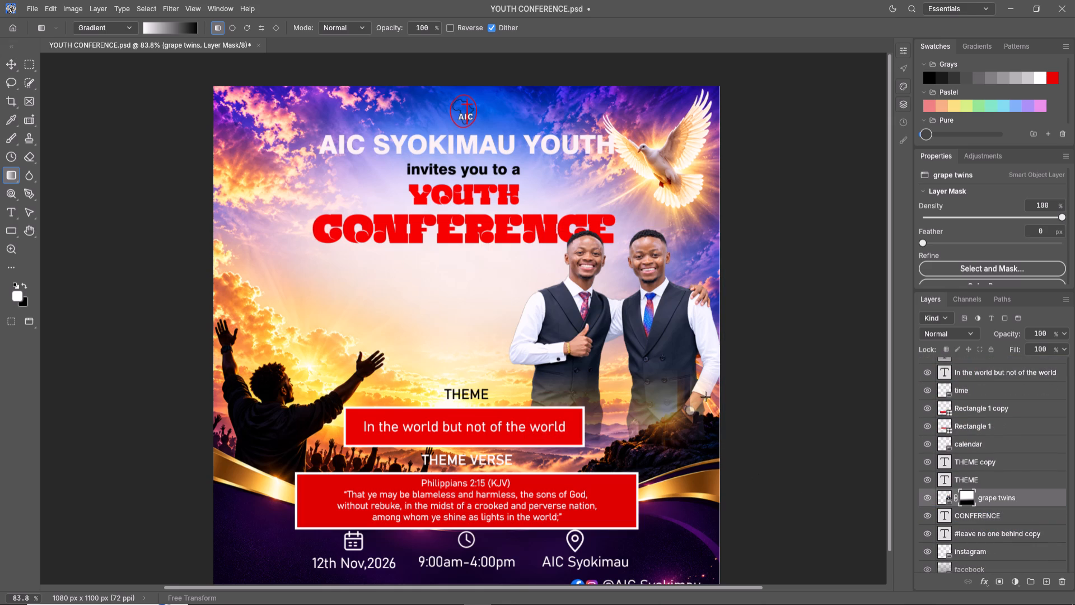
Move the grape twins to the poster's centre, above the THEME box, with their heads overlapping the bottom of the CONFERENCE title.
{"action": "left_click", "coordinate": [13, 62]}
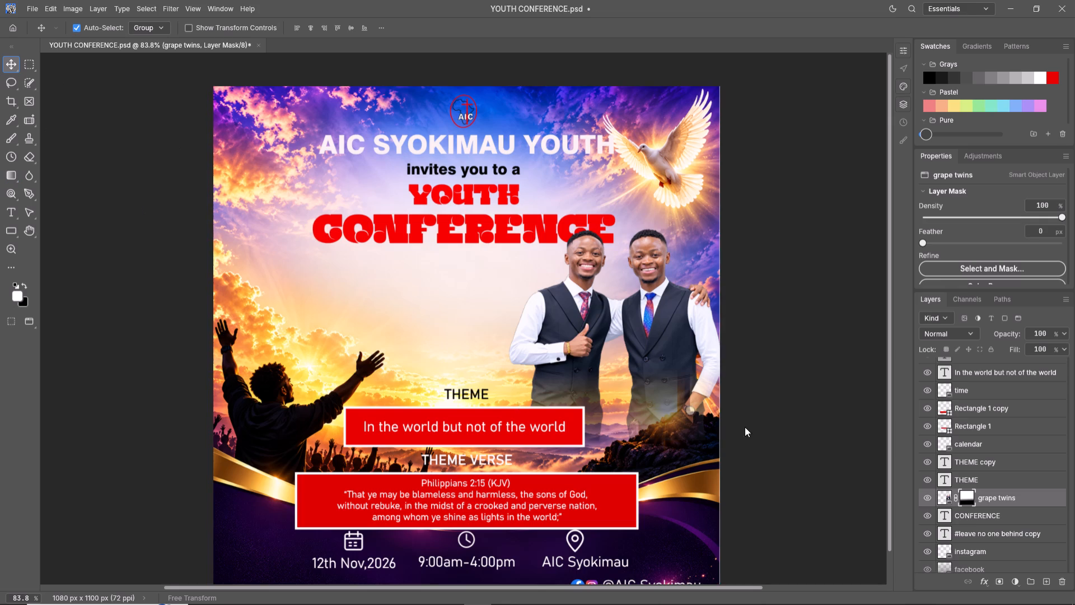
{"action": "left_click_drag", "start_coordinate": [674, 369], "coordinate": [650, 385]}
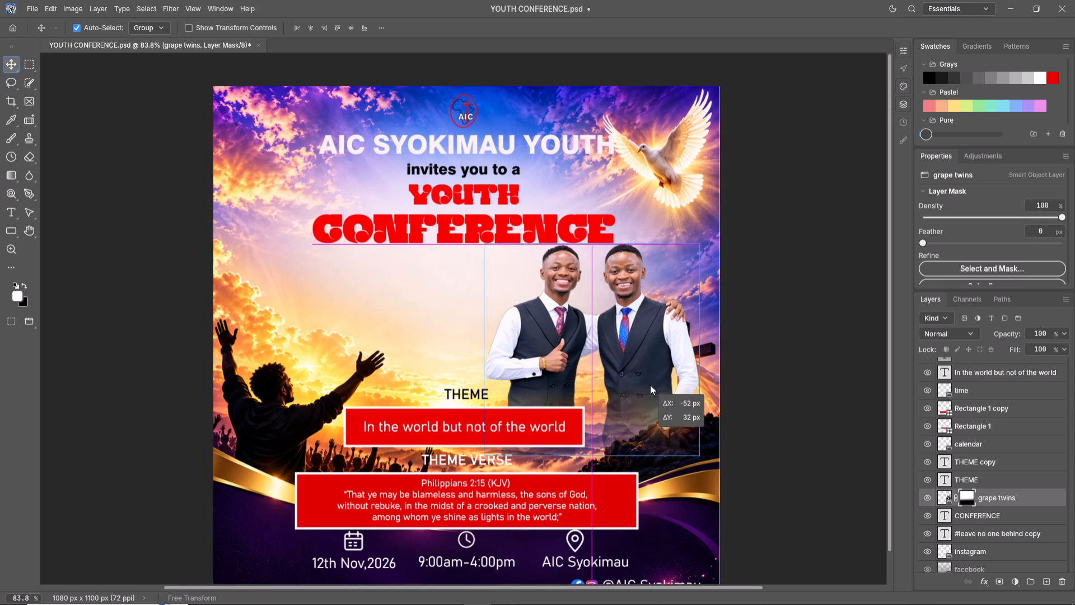
{"action": "left_click_drag", "start_coordinate": [650, 385], "coordinate": [652, 373]}
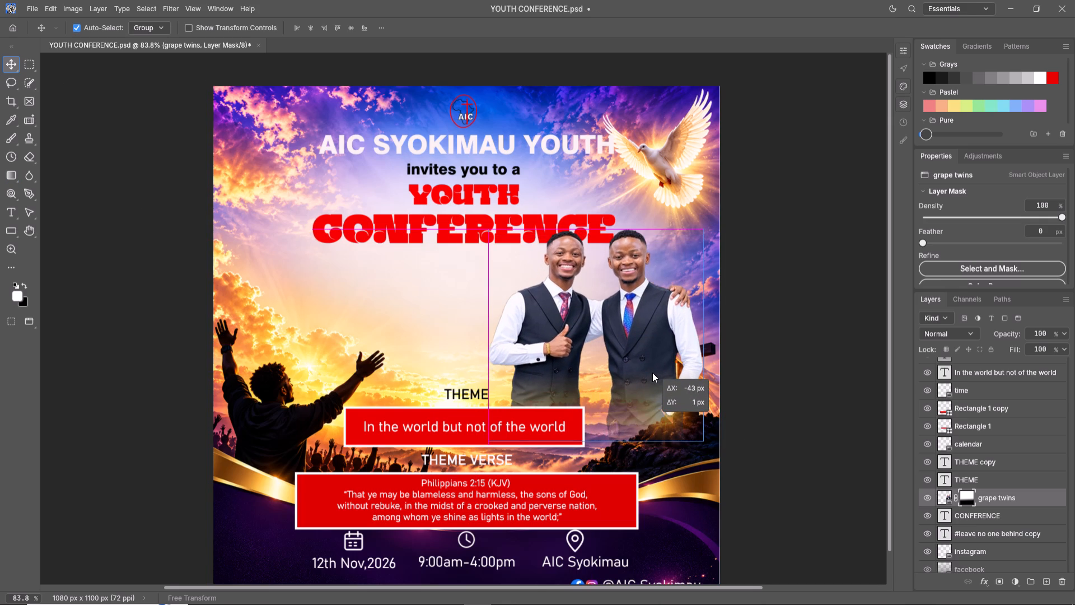
{"action": "left_click_drag", "start_coordinate": [652, 373], "coordinate": [653, 375]}
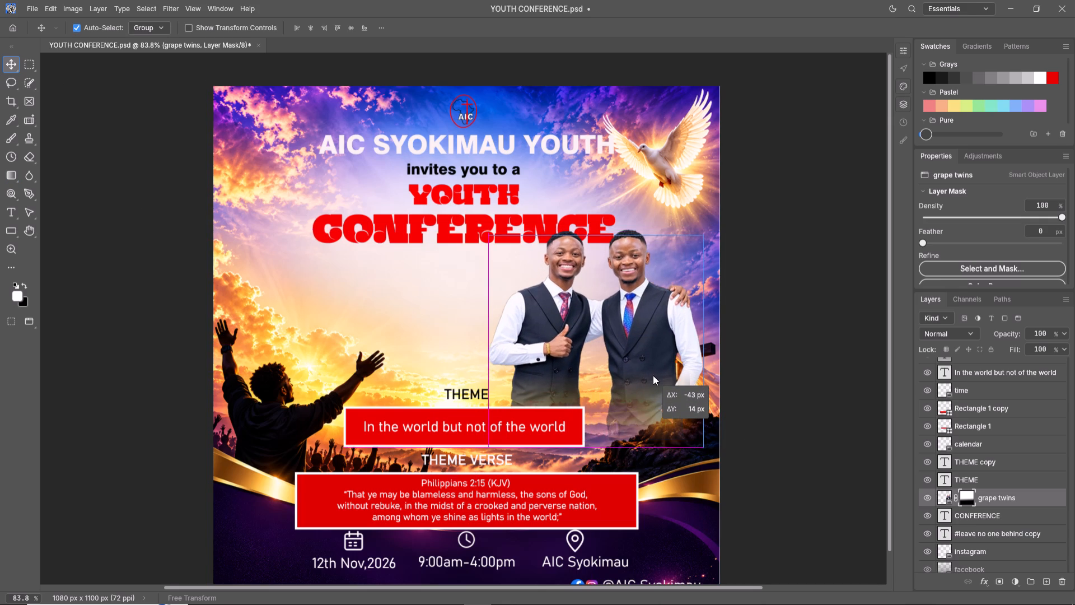
{"action": "left_click_drag", "start_coordinate": [653, 375], "coordinate": [640, 384]}
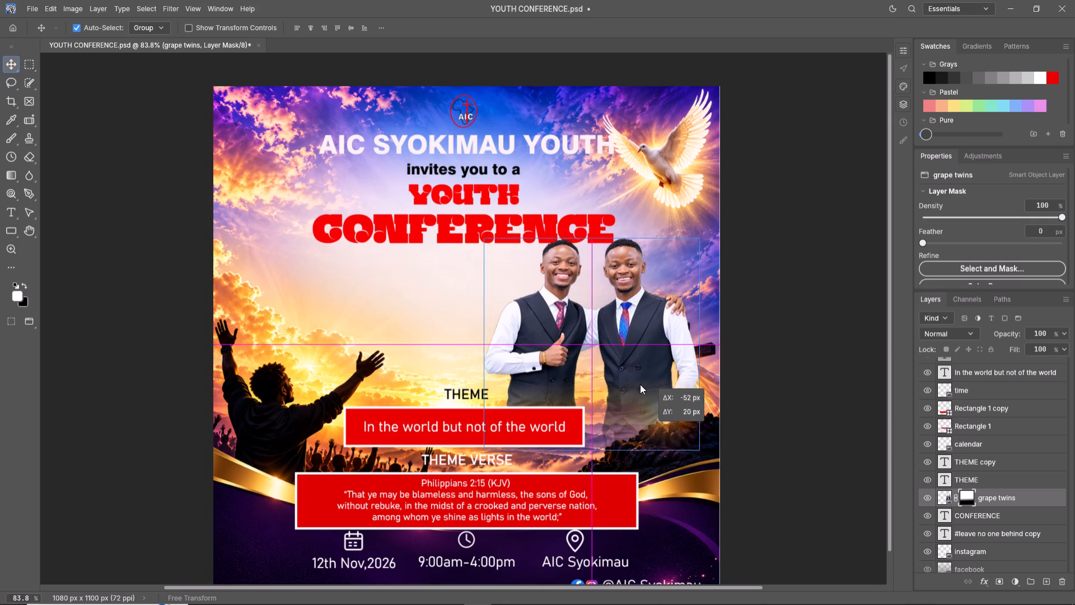
{"action": "left_click_drag", "start_coordinate": [640, 384], "coordinate": [675, 361]}
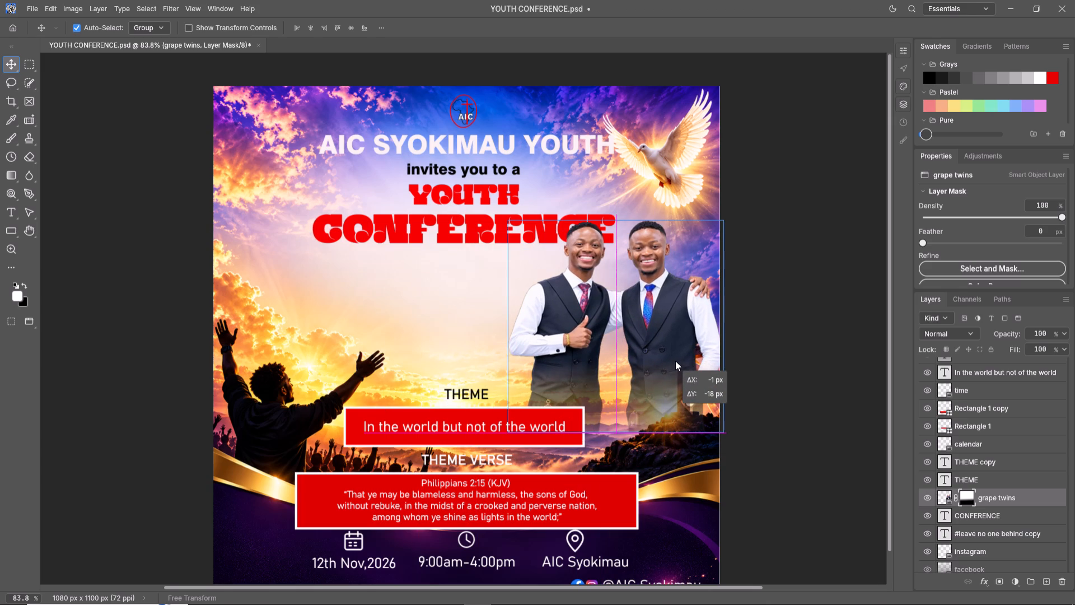
{"action": "left_click_drag", "start_coordinate": [675, 361], "coordinate": [658, 360]}
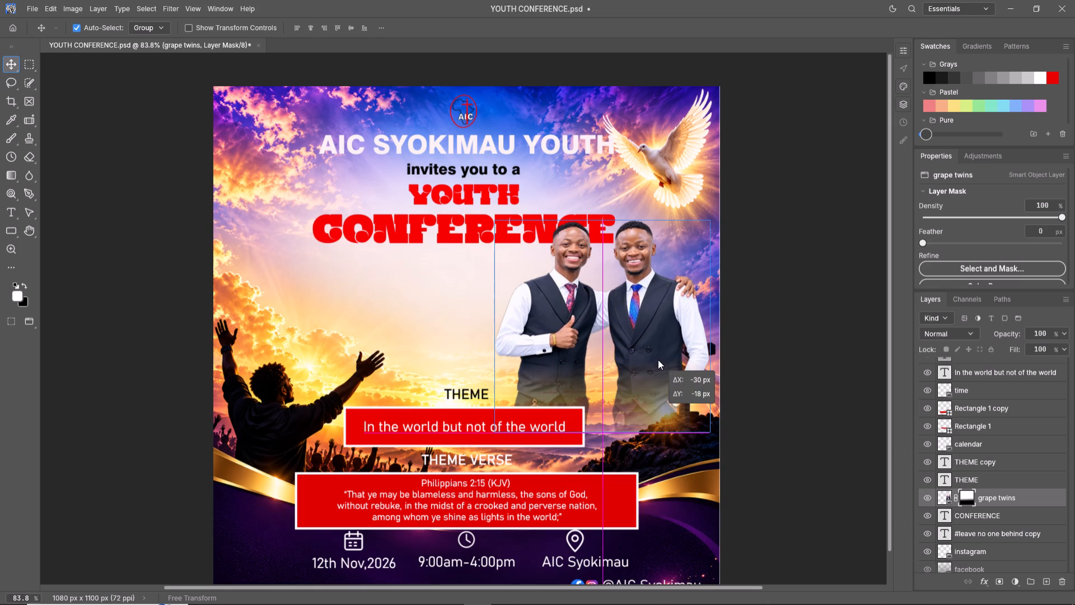
{"action": "left_click_drag", "start_coordinate": [658, 360], "coordinate": [659, 362]}
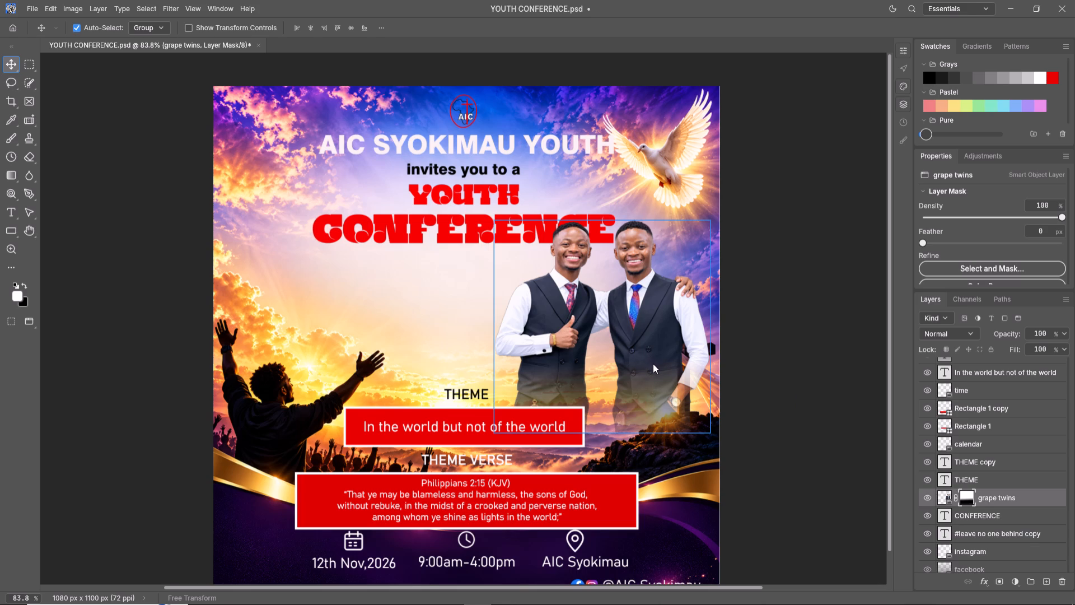
{"action": "left_click_drag", "start_coordinate": [653, 364], "coordinate": [525, 377]}
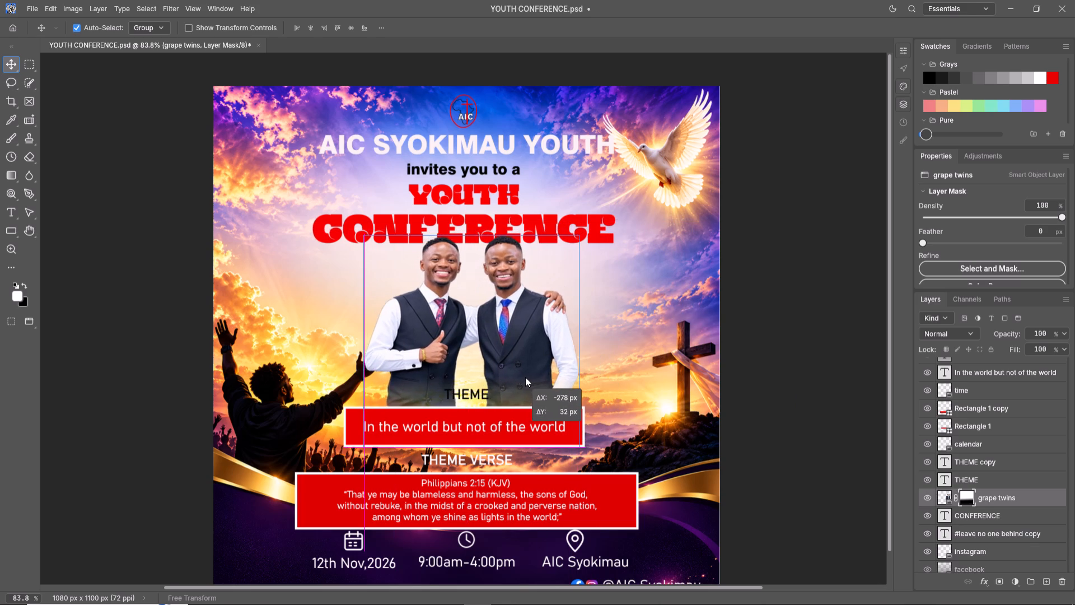
{"action": "left_click_drag", "start_coordinate": [525, 377], "coordinate": [526, 374]}
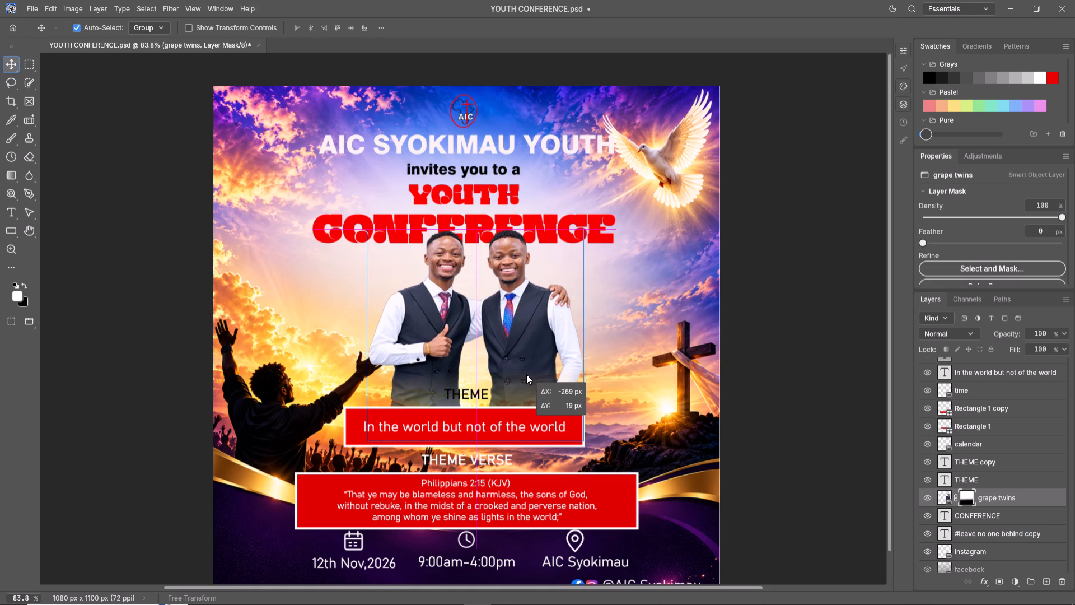
{"action": "left_click_drag", "start_coordinate": [526, 374], "coordinate": [527, 375]}
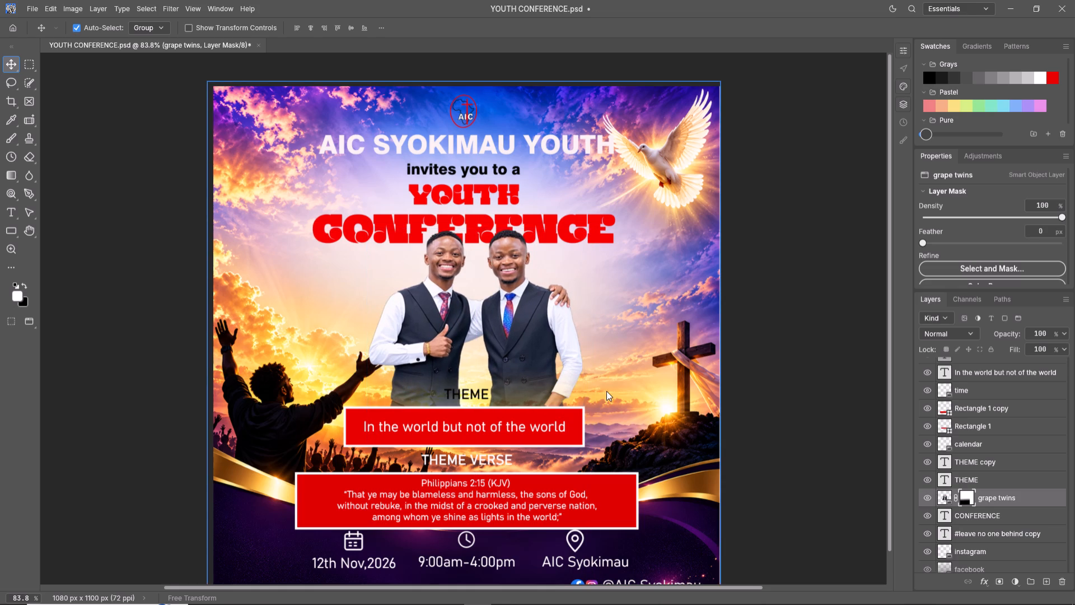
{"action": "left_click", "coordinate": [529, 362]}
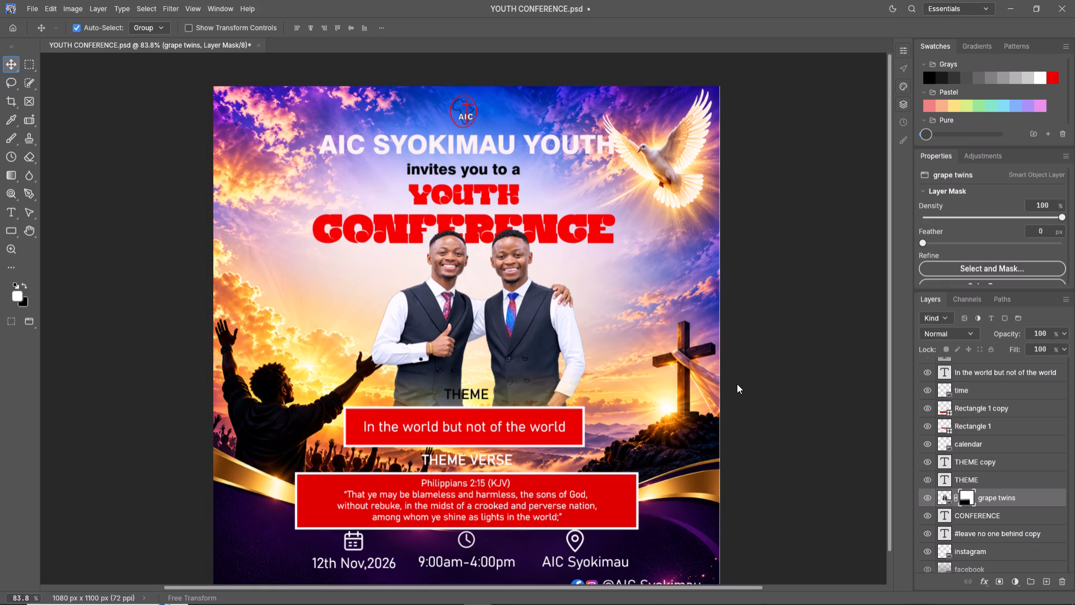
{"action": "left_click_drag", "start_coordinate": [524, 380], "coordinate": [524, 380]}
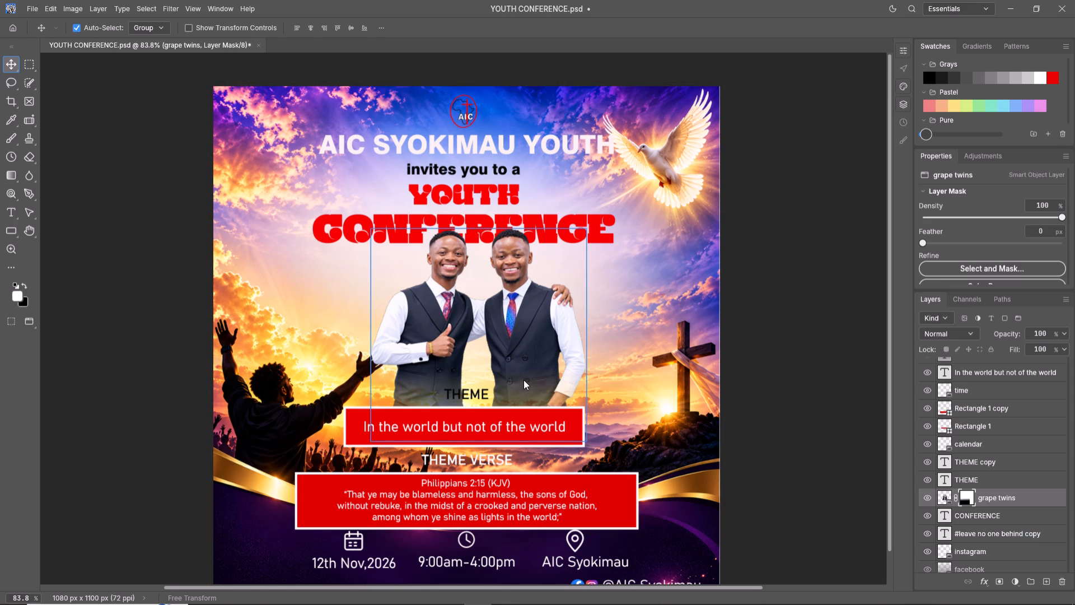
{"action": "left_click_drag", "start_coordinate": [524, 380], "coordinate": [520, 372]}
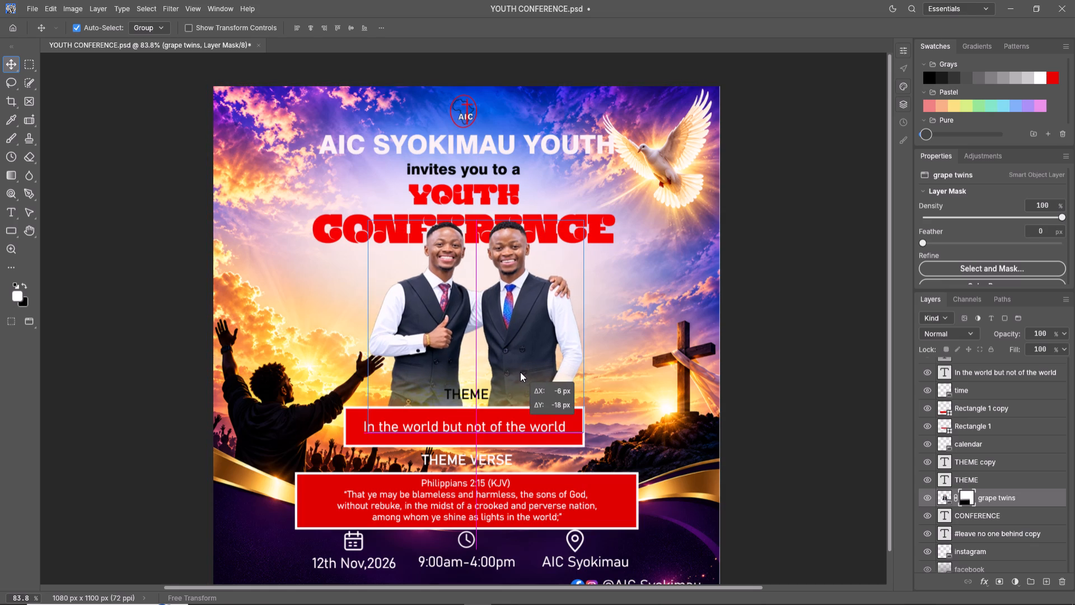
{"action": "left_click_drag", "start_coordinate": [520, 372], "coordinate": [517, 378]}
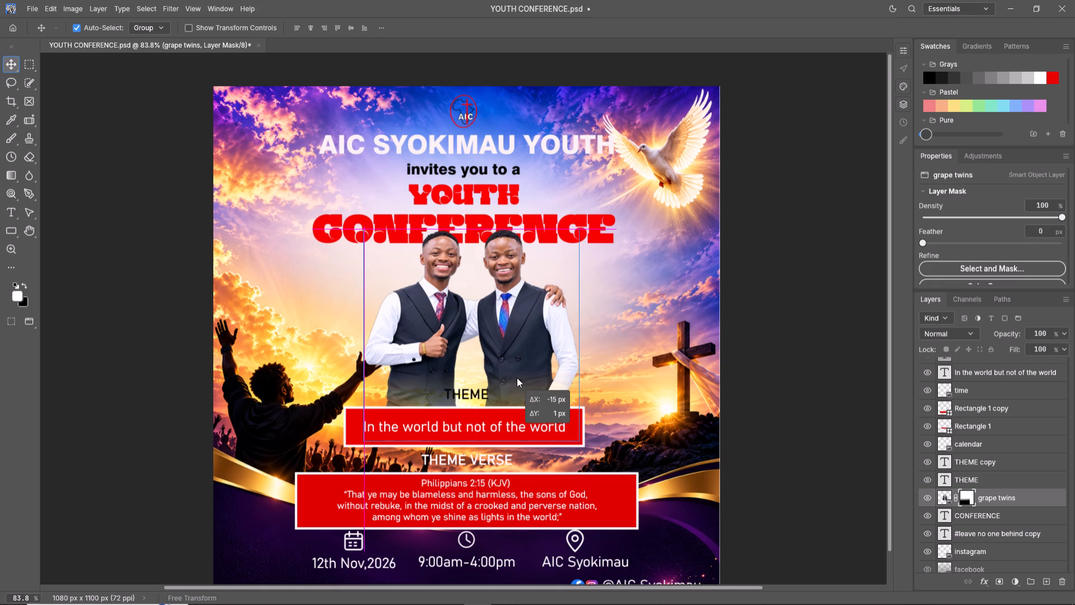
{"action": "left_click_drag", "start_coordinate": [517, 378], "coordinate": [517, 379]}
{"action": "left_click_drag", "start_coordinate": [517, 379], "coordinate": [517, 380]}
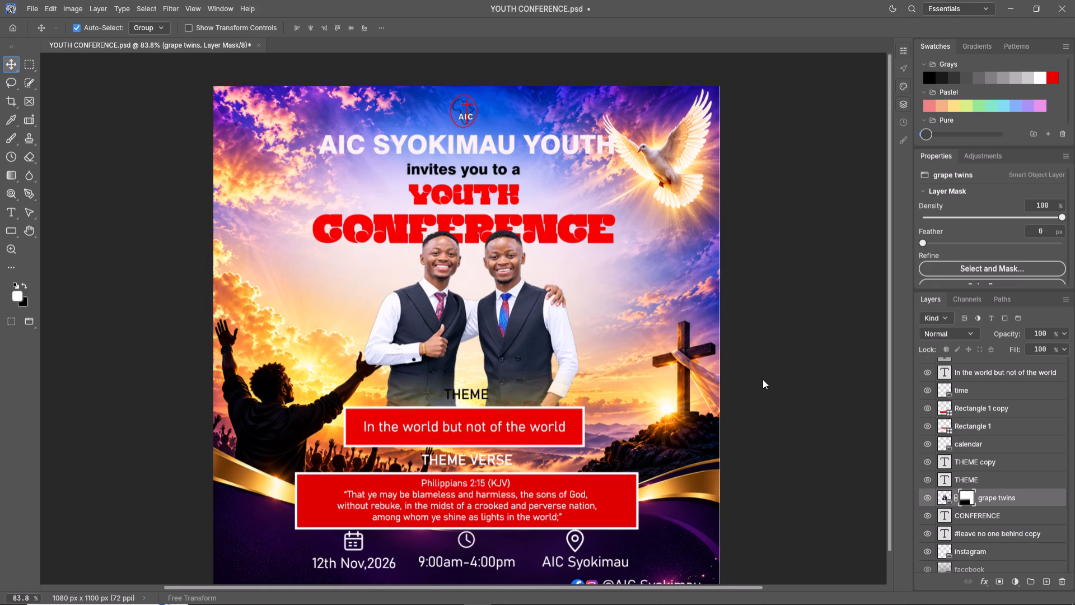
{"action": "left_click", "coordinate": [513, 370]}
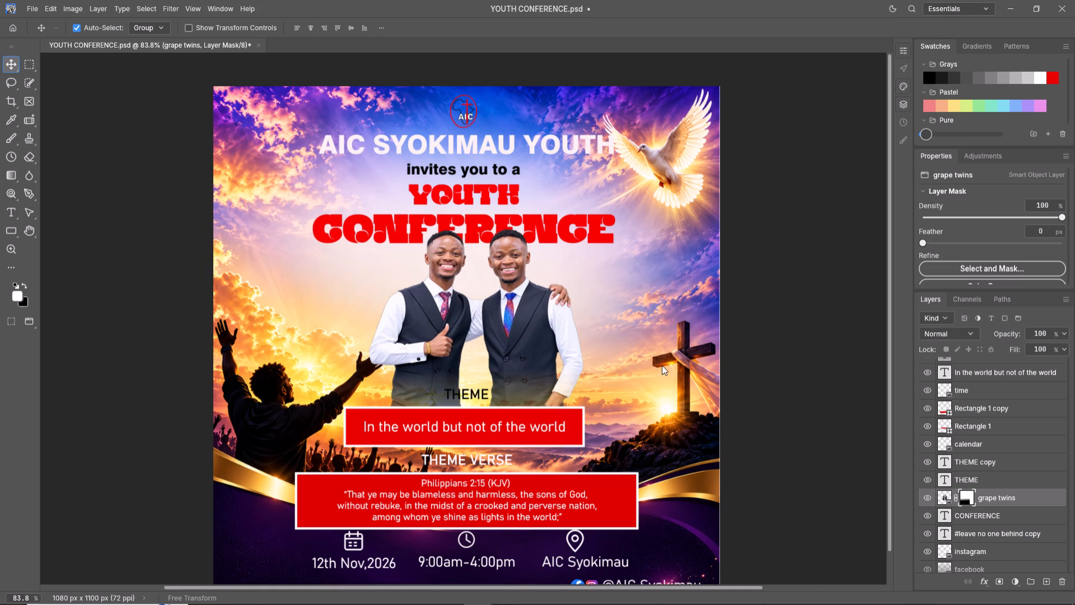
Place the stephen image from the Downloads folder into the poster as an embedded object.
{"action": "left_click", "coordinate": [33, 13]}
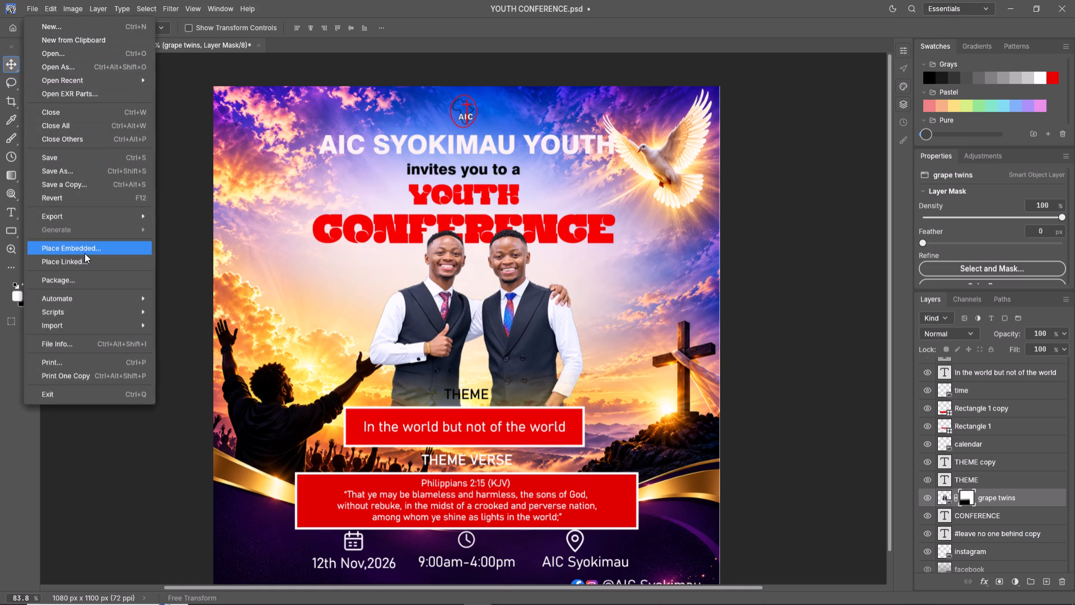
{"action": "left_click", "coordinate": [80, 246]}
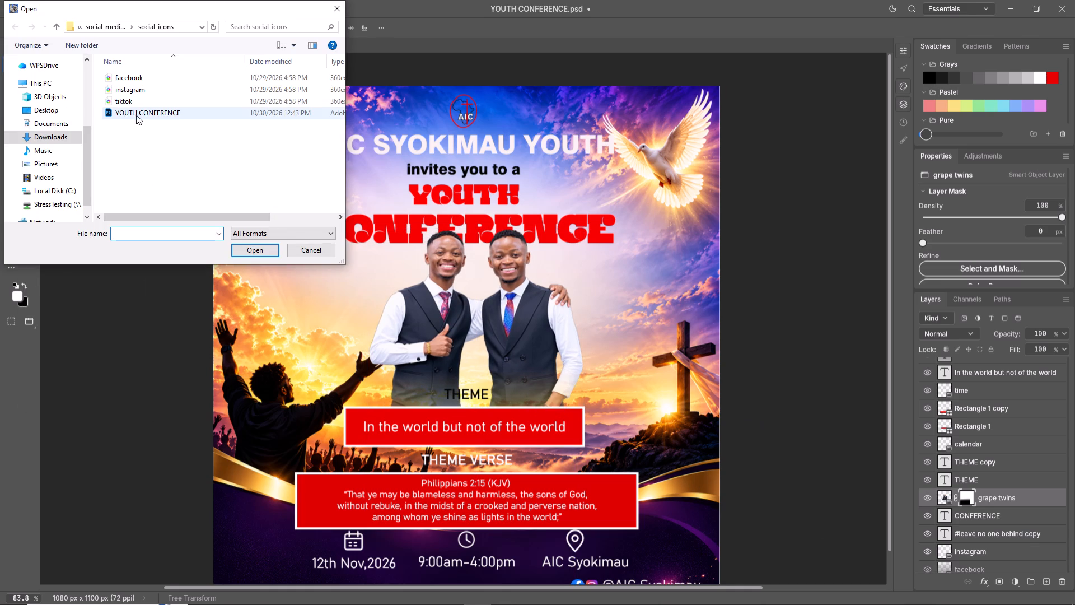
{"action": "left_click", "coordinate": [53, 123]}
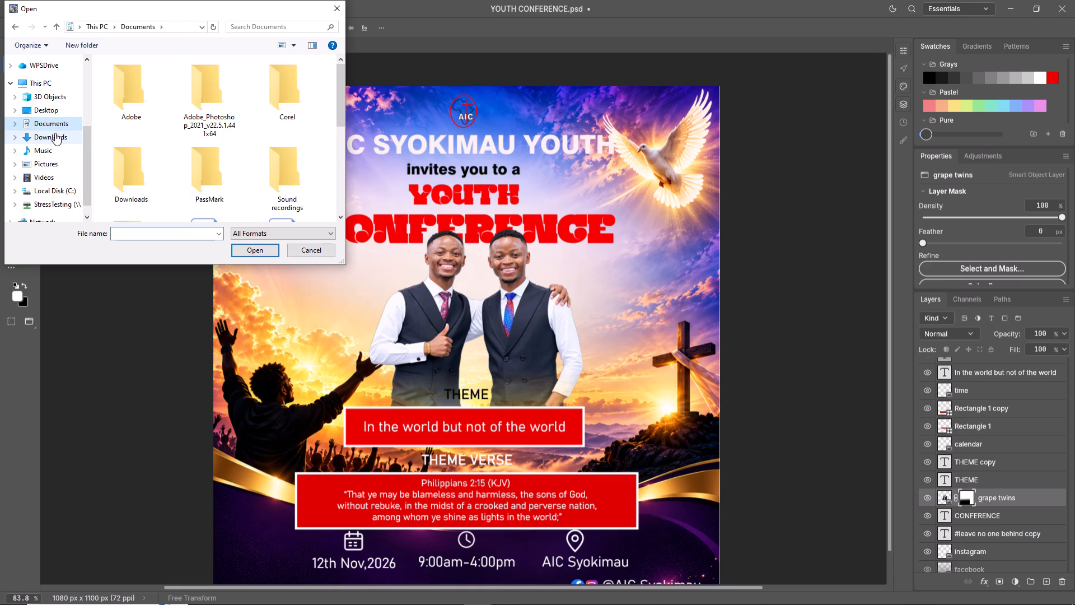
{"action": "left_click", "coordinate": [55, 133]}
{"action": "left_click", "coordinate": [165, 98]}
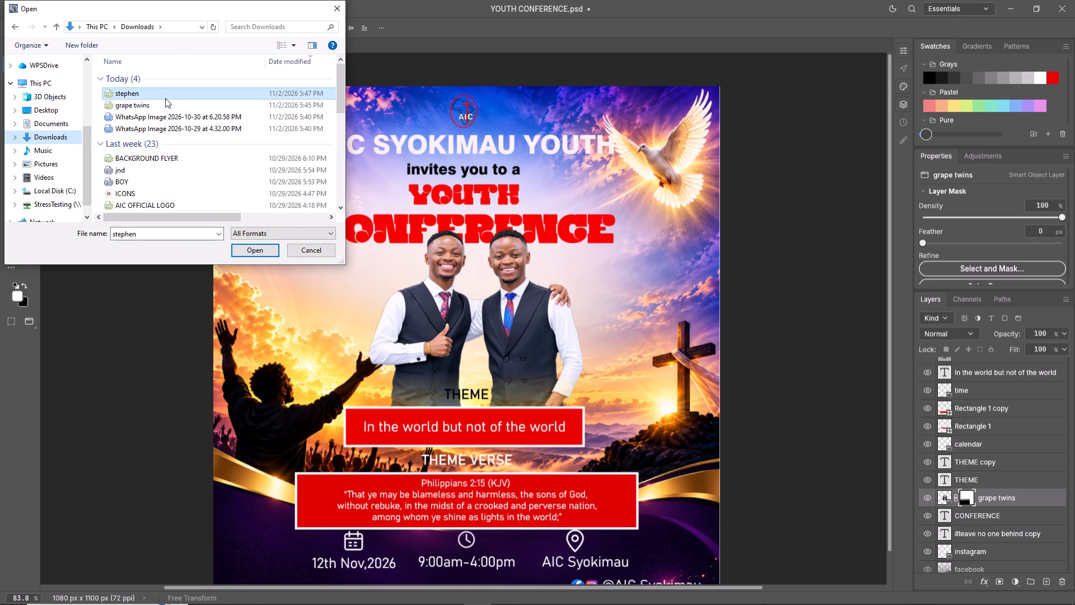
{"action": "left_click", "coordinate": [236, 249]}
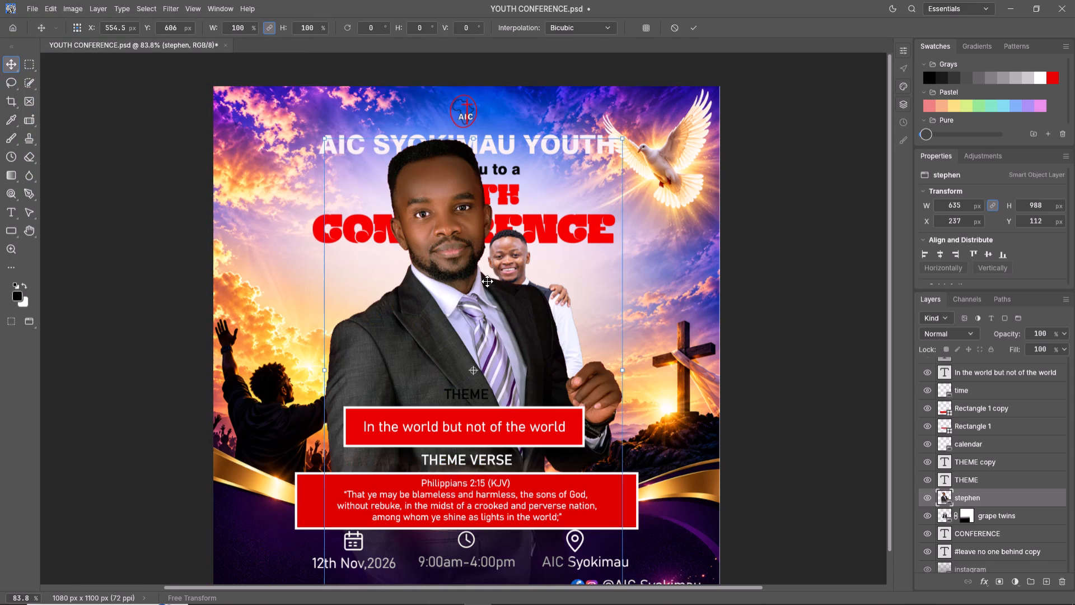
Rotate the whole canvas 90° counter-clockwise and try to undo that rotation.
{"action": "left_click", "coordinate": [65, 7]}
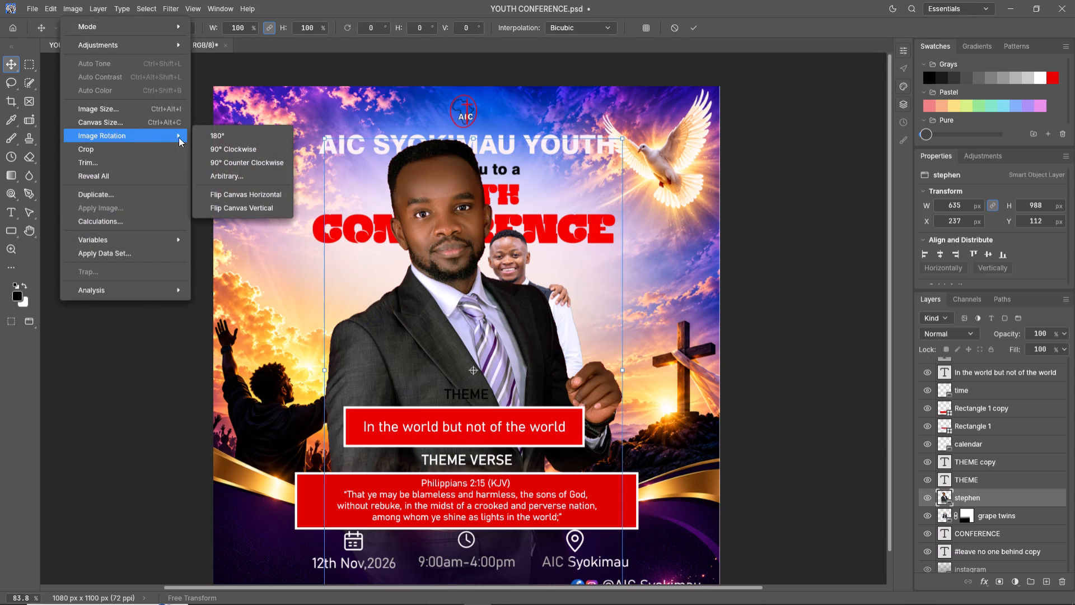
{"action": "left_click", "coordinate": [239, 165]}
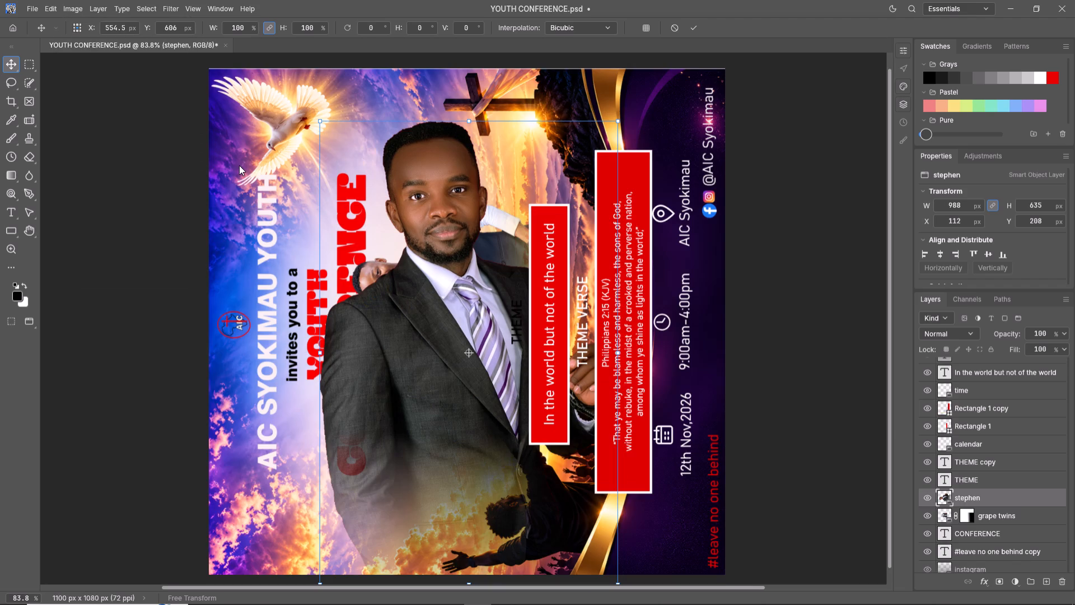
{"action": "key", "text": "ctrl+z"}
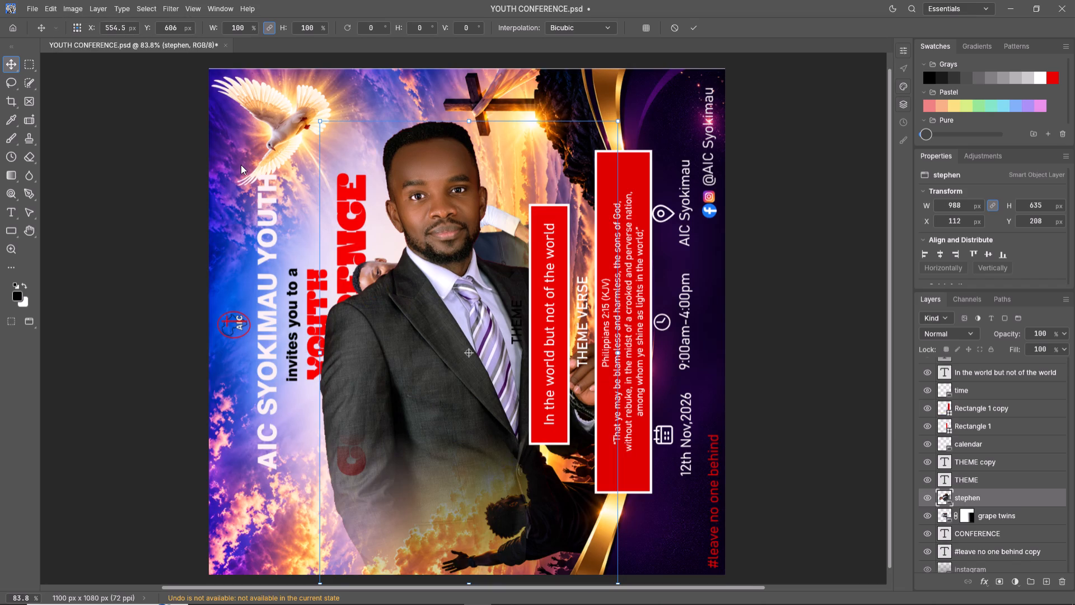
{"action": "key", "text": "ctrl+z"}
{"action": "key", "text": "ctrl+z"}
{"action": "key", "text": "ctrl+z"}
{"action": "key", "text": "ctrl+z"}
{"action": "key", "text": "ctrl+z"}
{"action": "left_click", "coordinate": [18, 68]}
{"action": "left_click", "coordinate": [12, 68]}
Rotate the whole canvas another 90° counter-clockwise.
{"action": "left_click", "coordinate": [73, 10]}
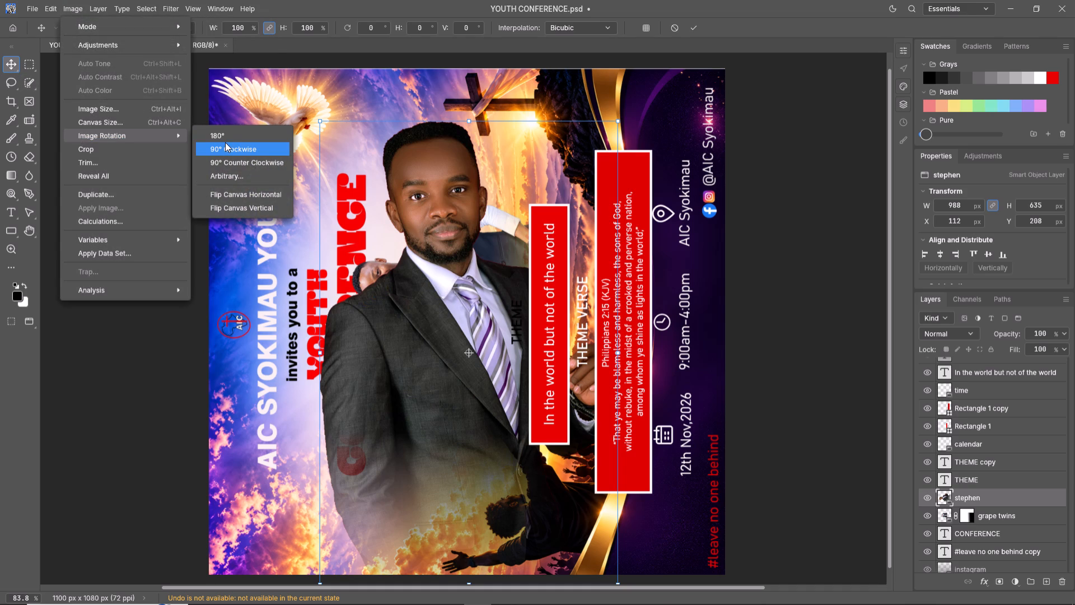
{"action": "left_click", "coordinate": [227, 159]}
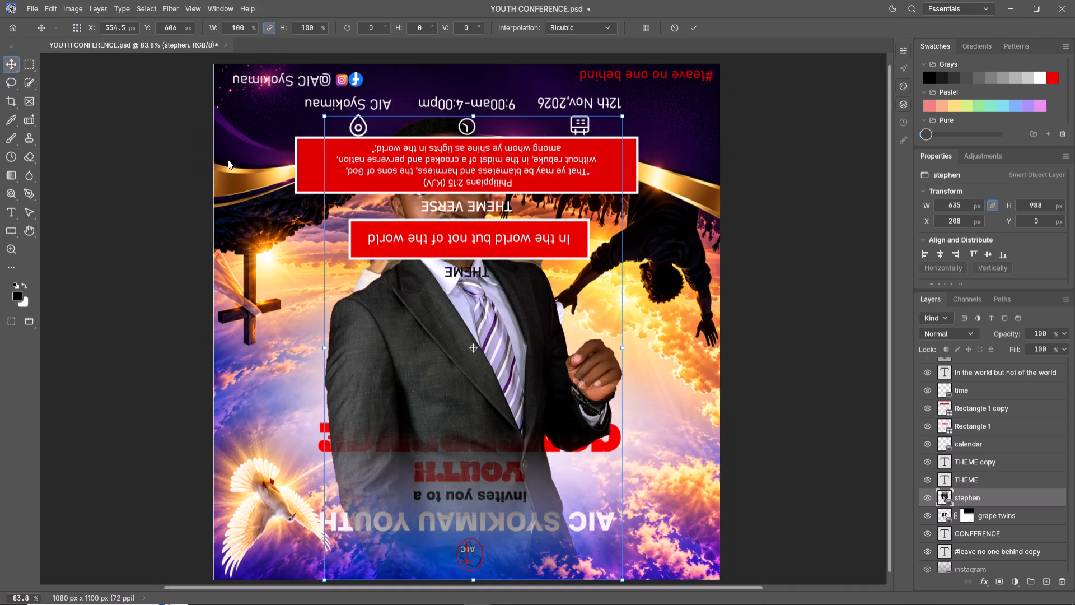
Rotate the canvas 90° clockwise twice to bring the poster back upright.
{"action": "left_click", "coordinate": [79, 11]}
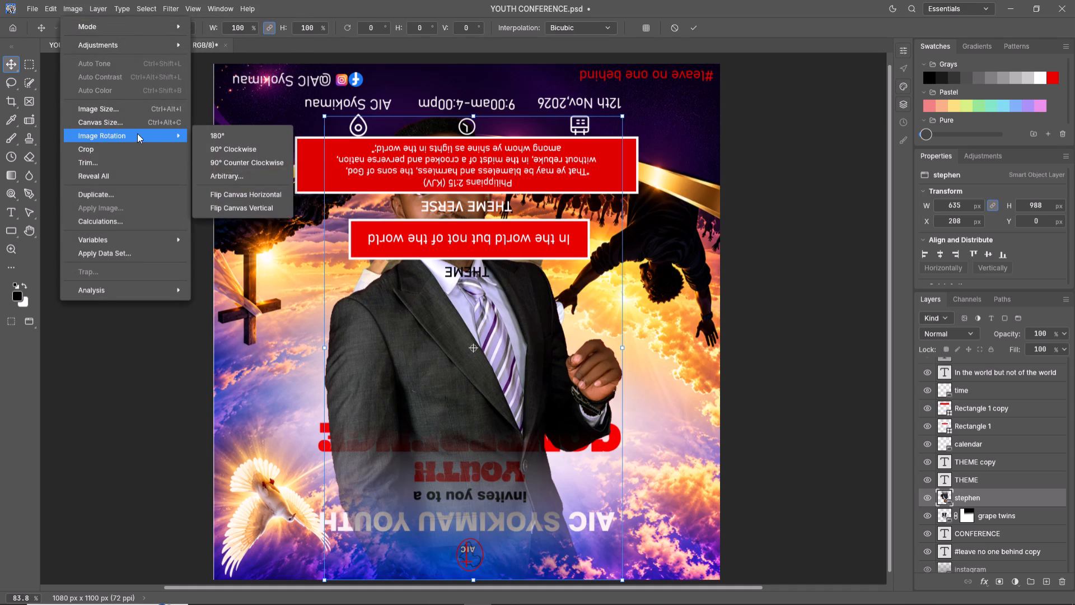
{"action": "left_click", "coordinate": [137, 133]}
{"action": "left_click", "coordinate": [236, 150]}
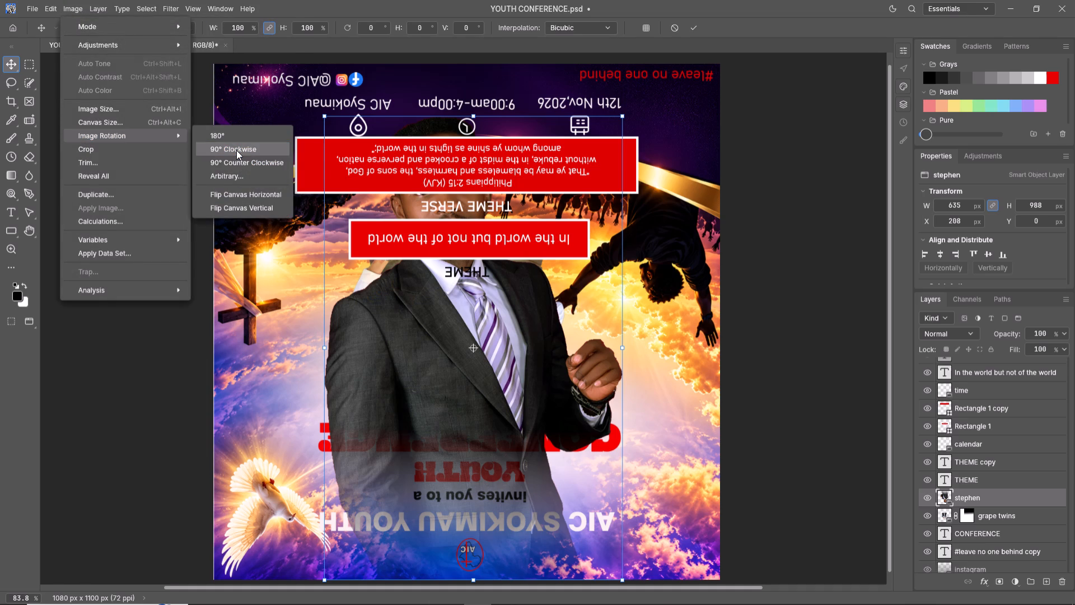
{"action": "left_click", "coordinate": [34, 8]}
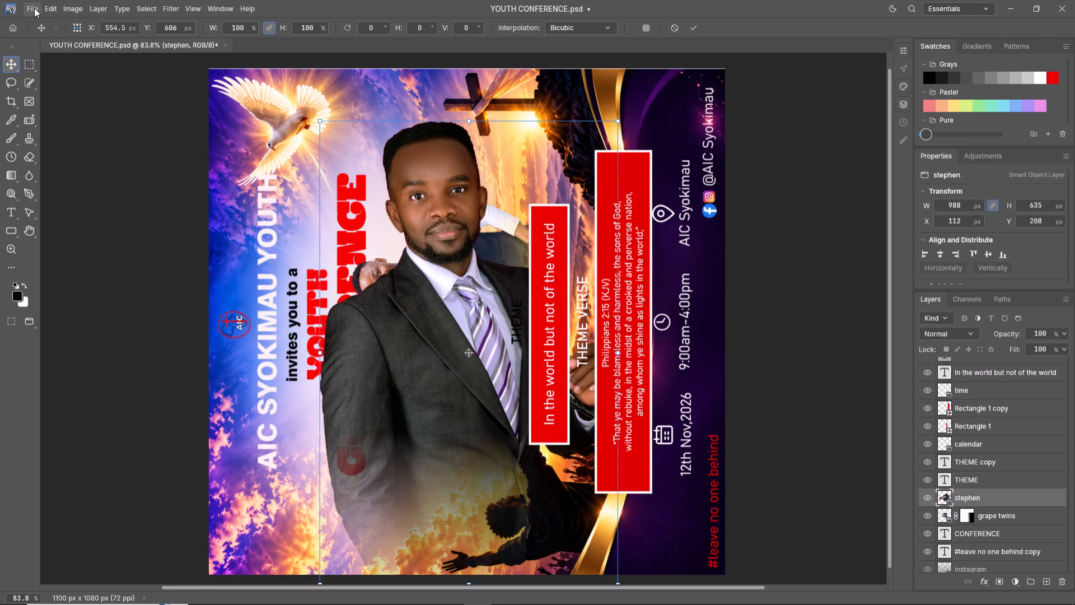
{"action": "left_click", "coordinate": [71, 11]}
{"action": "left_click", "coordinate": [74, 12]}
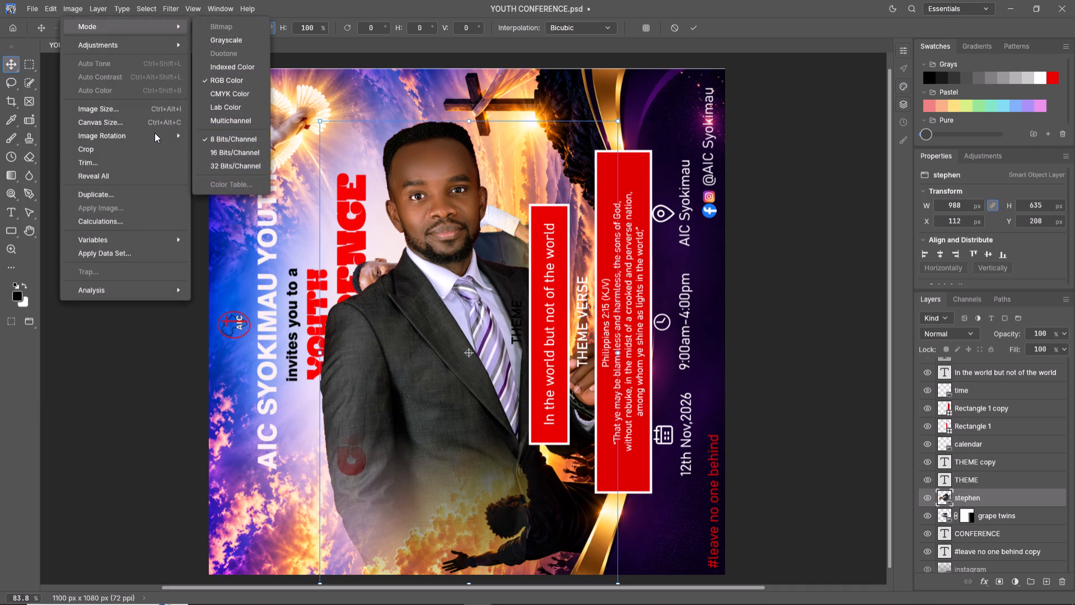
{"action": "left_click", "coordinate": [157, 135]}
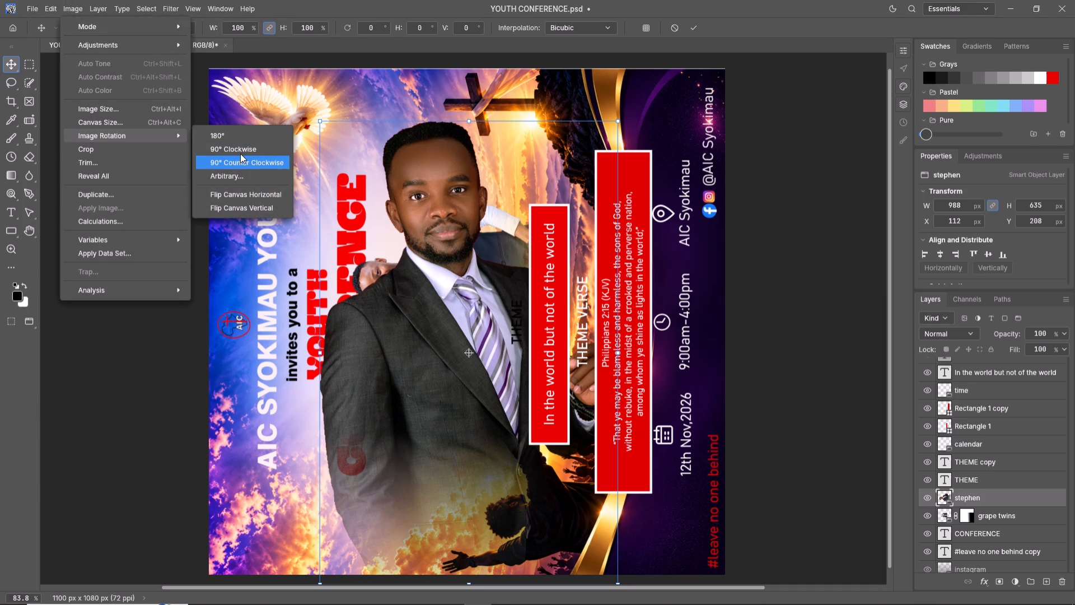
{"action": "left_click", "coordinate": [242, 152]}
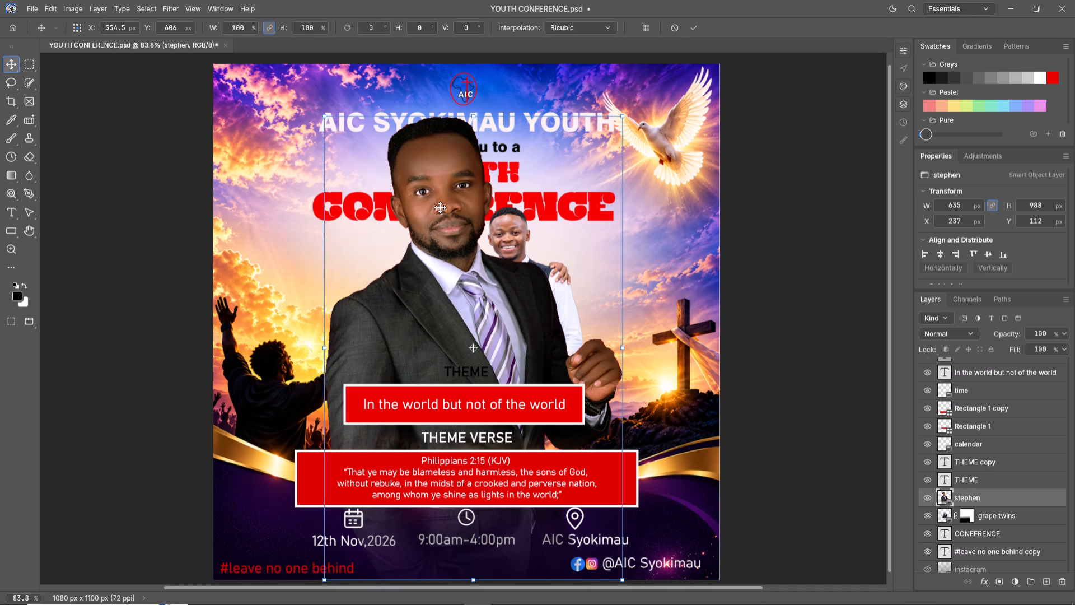
Scale the stephen cutout proportionally to about 52.5% and place it to the right of the twins, overlapping the end of the CONFERENCE title.
{"action": "left_click_drag", "start_coordinate": [461, 310], "coordinate": [449, 255]}
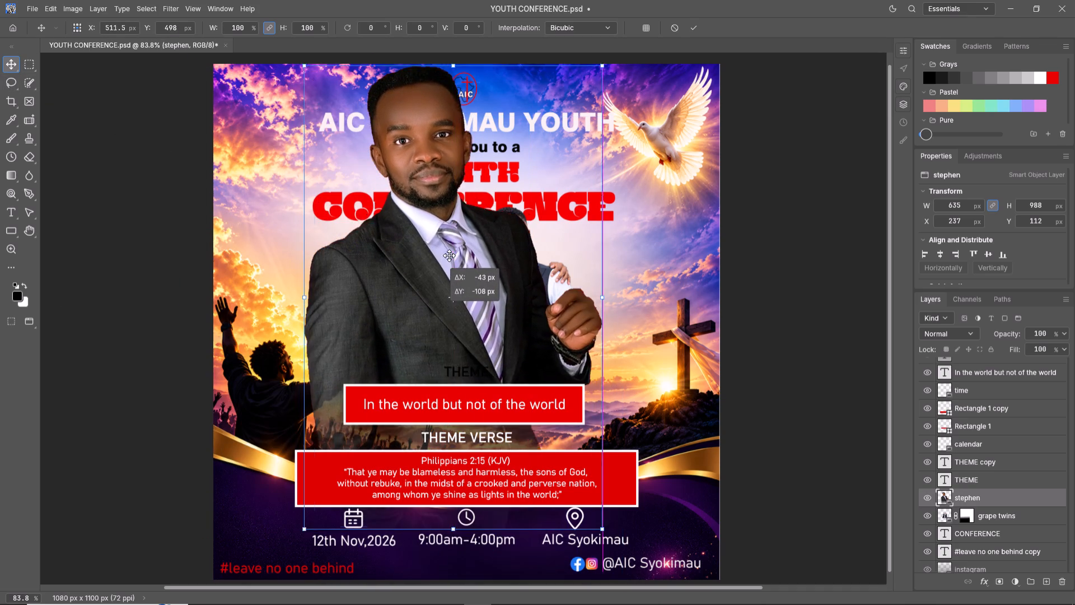
{"action": "left_click_drag", "start_coordinate": [449, 255], "coordinate": [459, 254]}
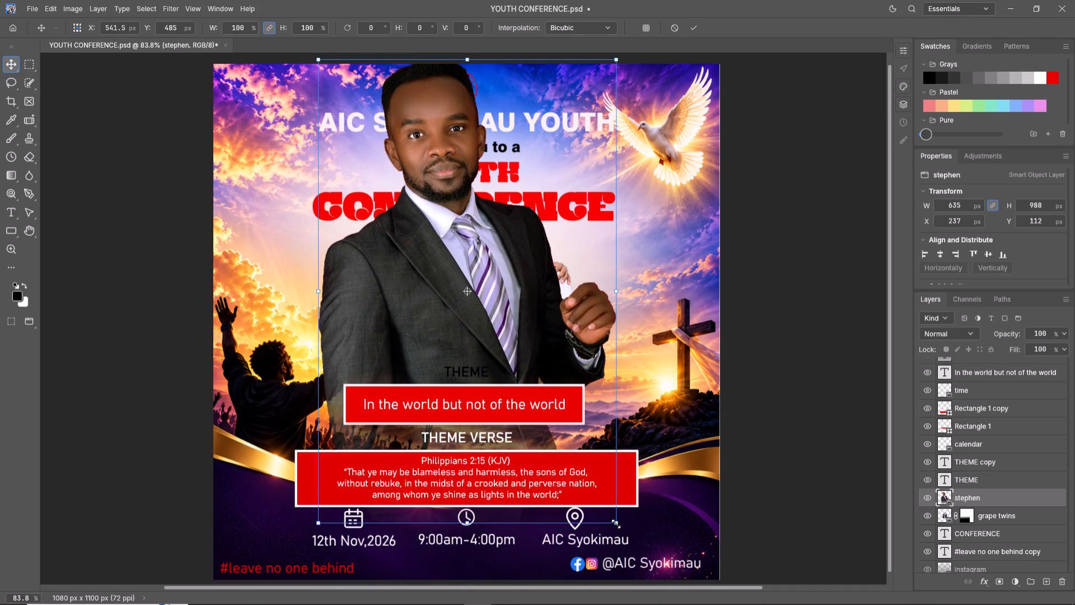
{"action": "left_click_drag", "start_coordinate": [616, 524], "coordinate": [592, 492]}
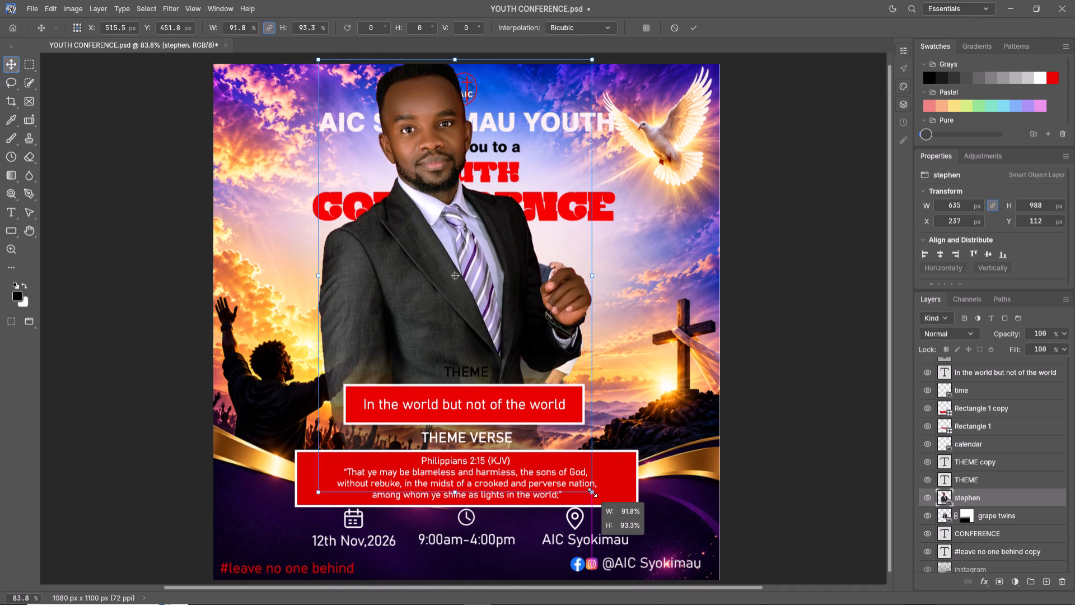
{"action": "left_click_drag", "start_coordinate": [592, 492], "coordinate": [617, 505]}
{"action": "key", "text": "ctrl+z"}
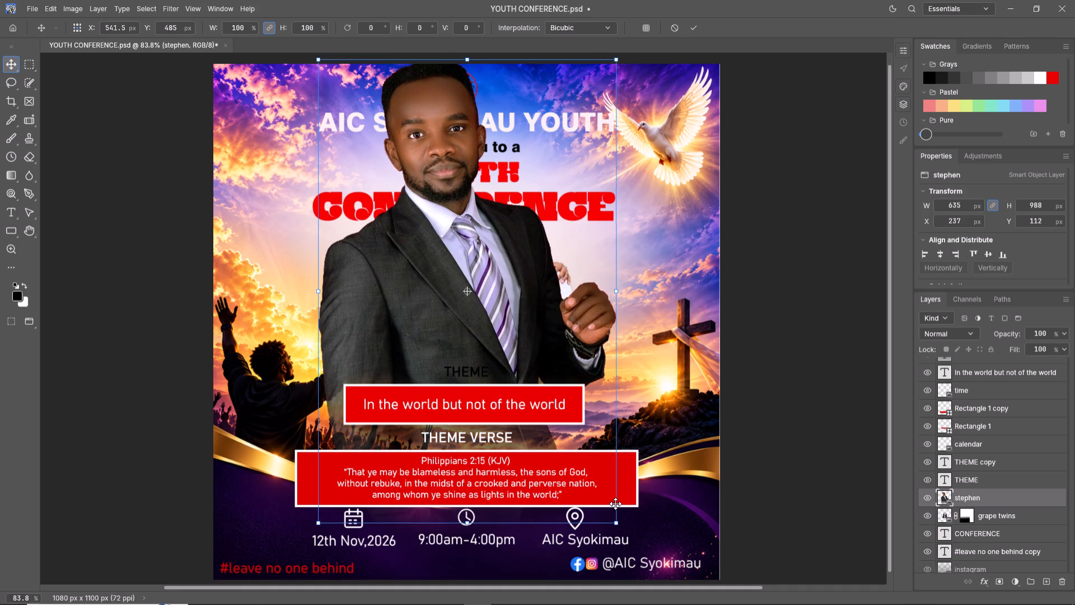
{"action": "left_click_drag", "start_coordinate": [616, 522], "coordinate": [450, 309]}
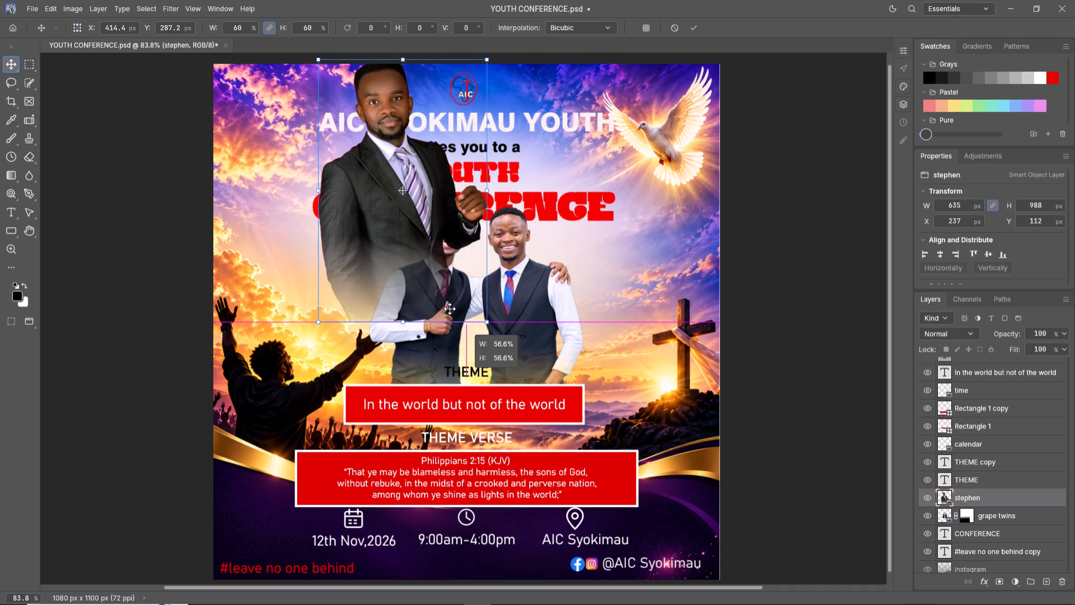
{"action": "left_click_drag", "start_coordinate": [450, 309], "coordinate": [441, 303]}
{"action": "left_click_drag", "start_coordinate": [398, 202], "coordinate": [356, 299]}
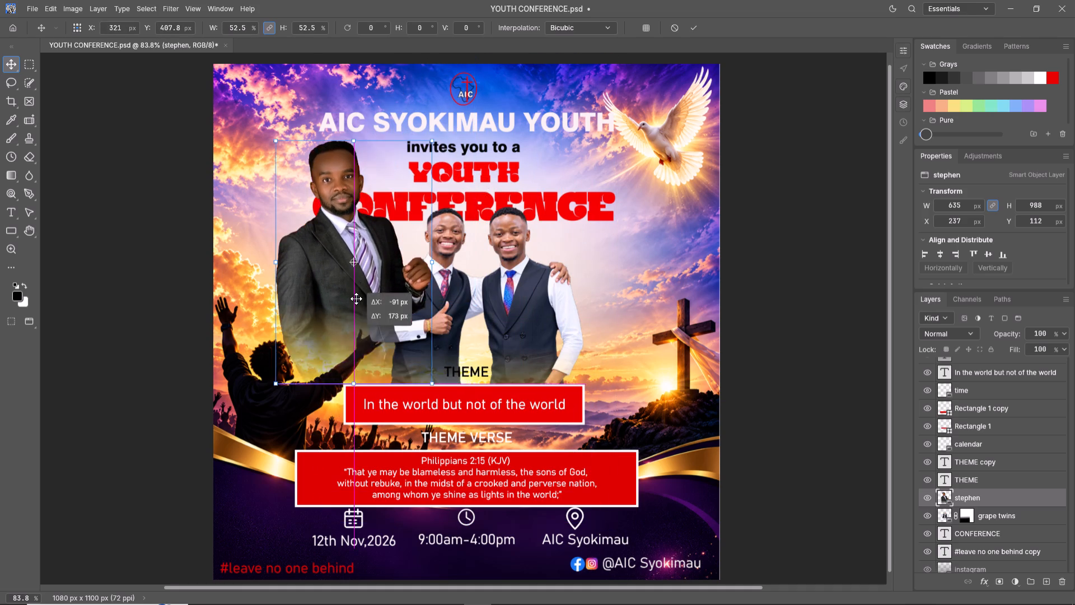
{"action": "left_click_drag", "start_coordinate": [356, 299], "coordinate": [638, 339]}
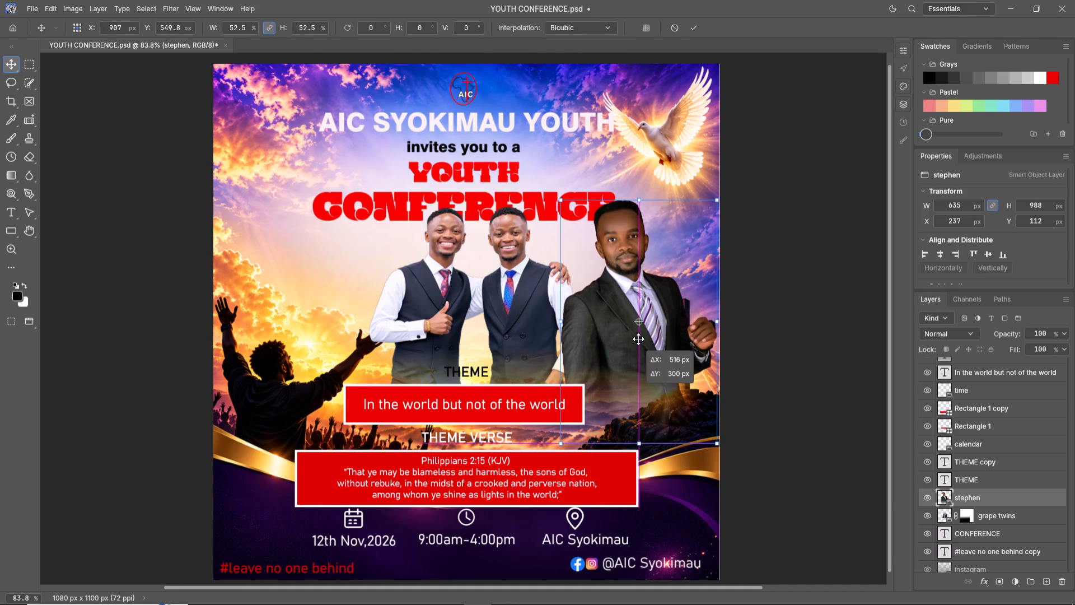
{"action": "left_click_drag", "start_coordinate": [638, 339], "coordinate": [642, 338]}
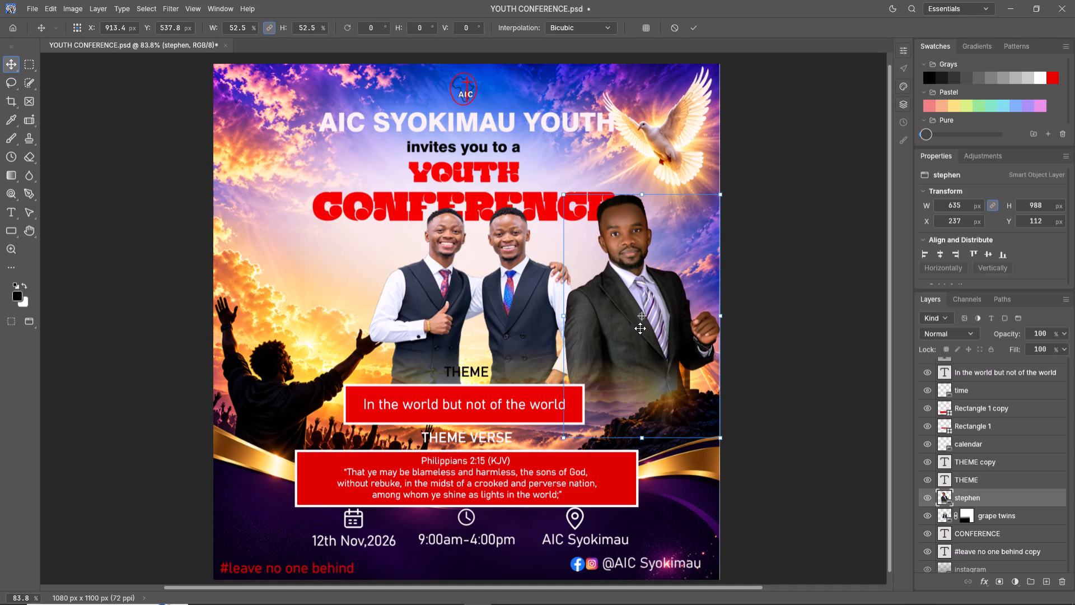
{"action": "left_click", "coordinate": [85, 108]}
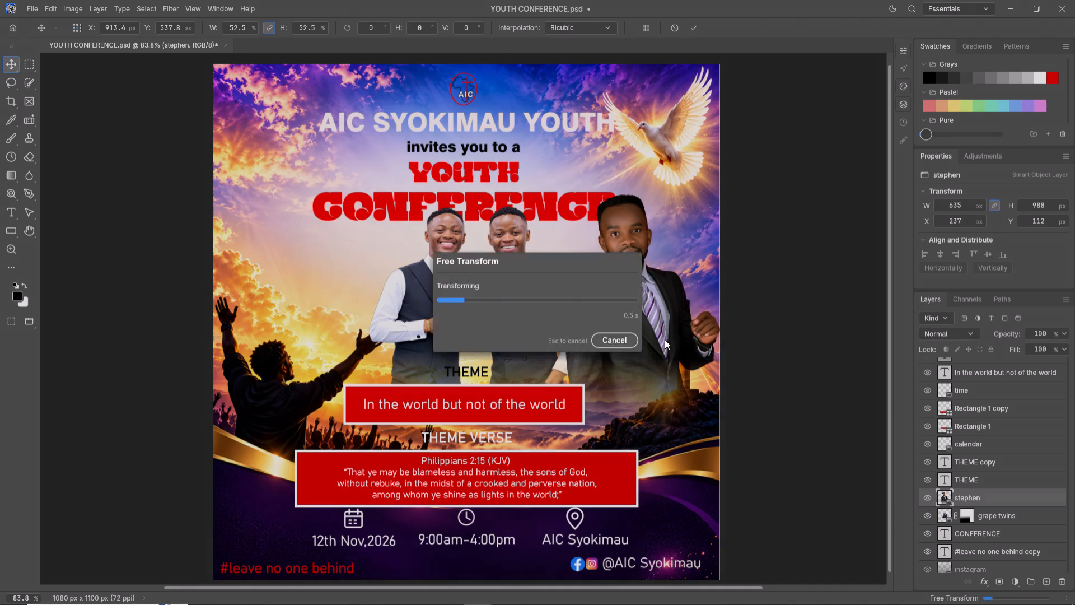
{"action": "left_click", "coordinate": [634, 334]}
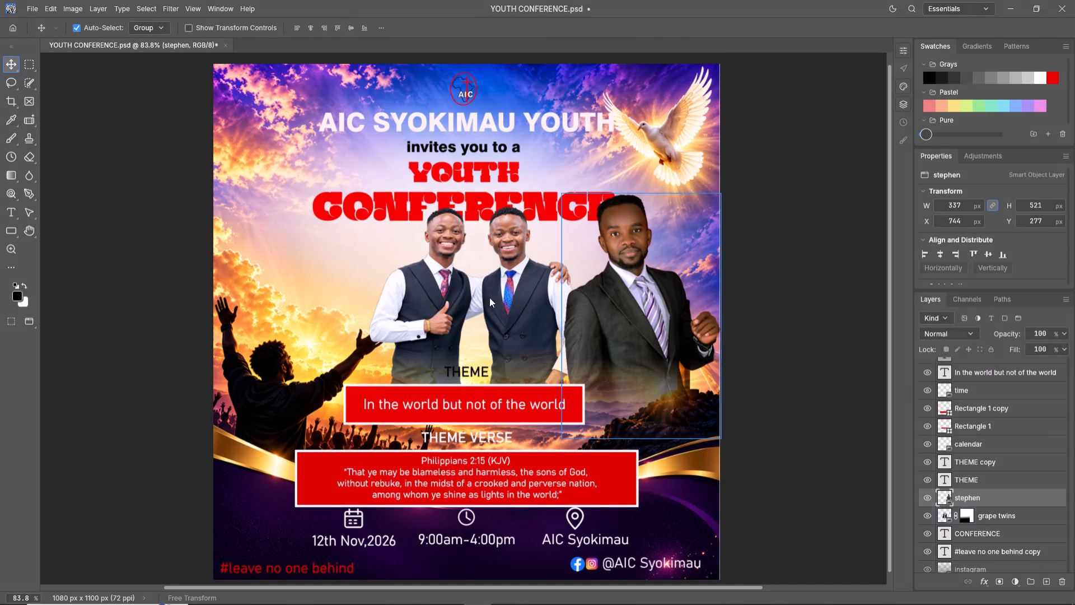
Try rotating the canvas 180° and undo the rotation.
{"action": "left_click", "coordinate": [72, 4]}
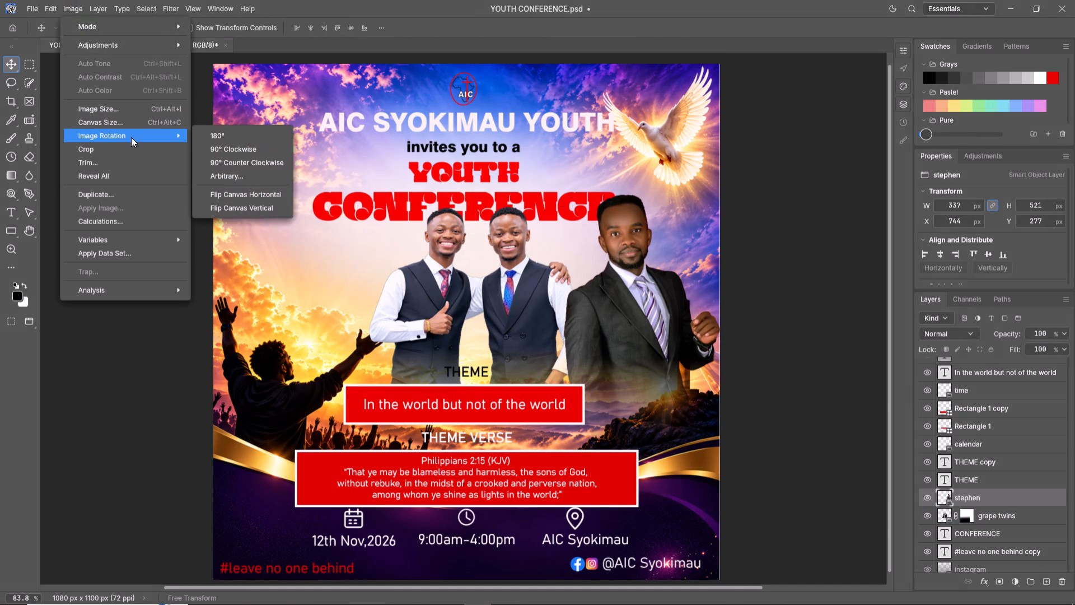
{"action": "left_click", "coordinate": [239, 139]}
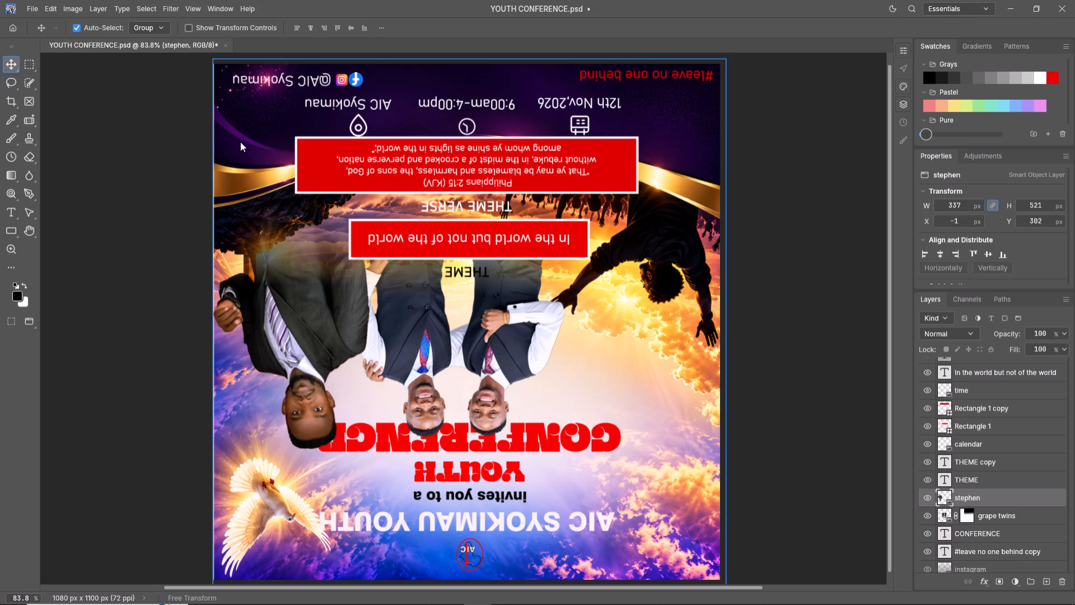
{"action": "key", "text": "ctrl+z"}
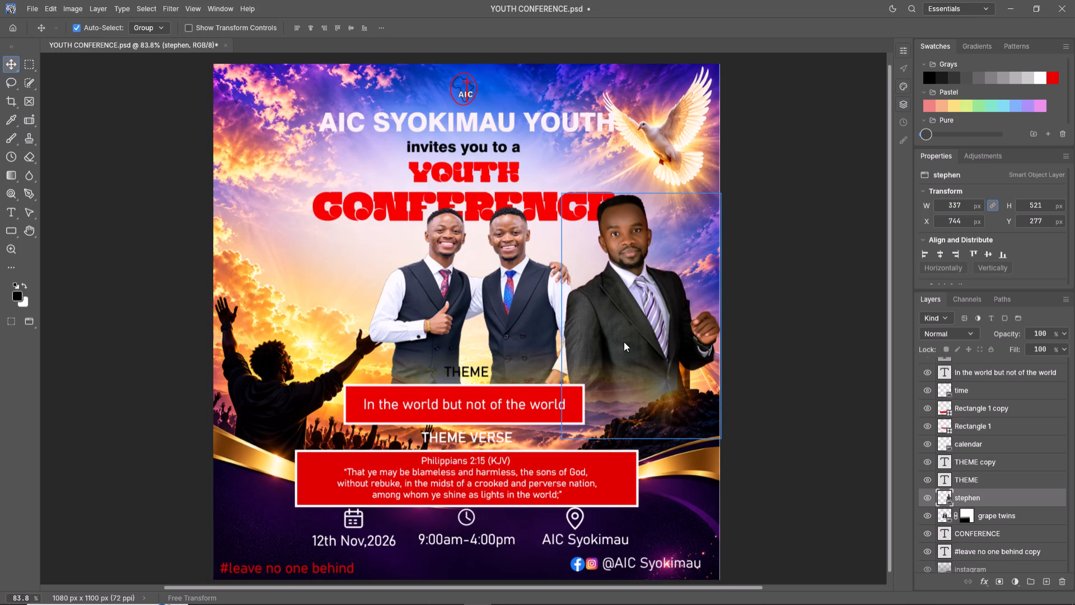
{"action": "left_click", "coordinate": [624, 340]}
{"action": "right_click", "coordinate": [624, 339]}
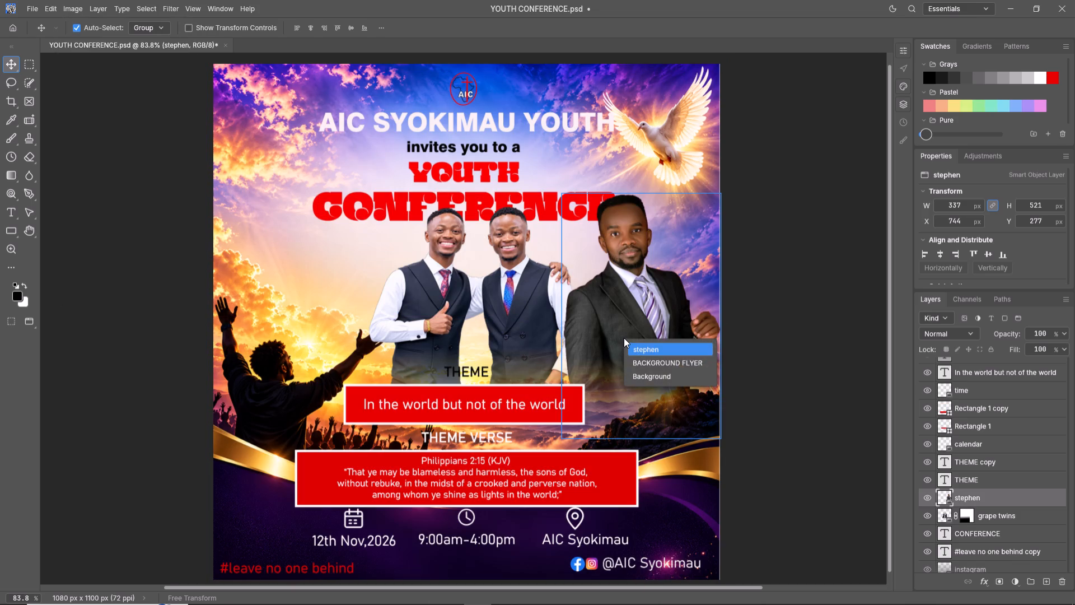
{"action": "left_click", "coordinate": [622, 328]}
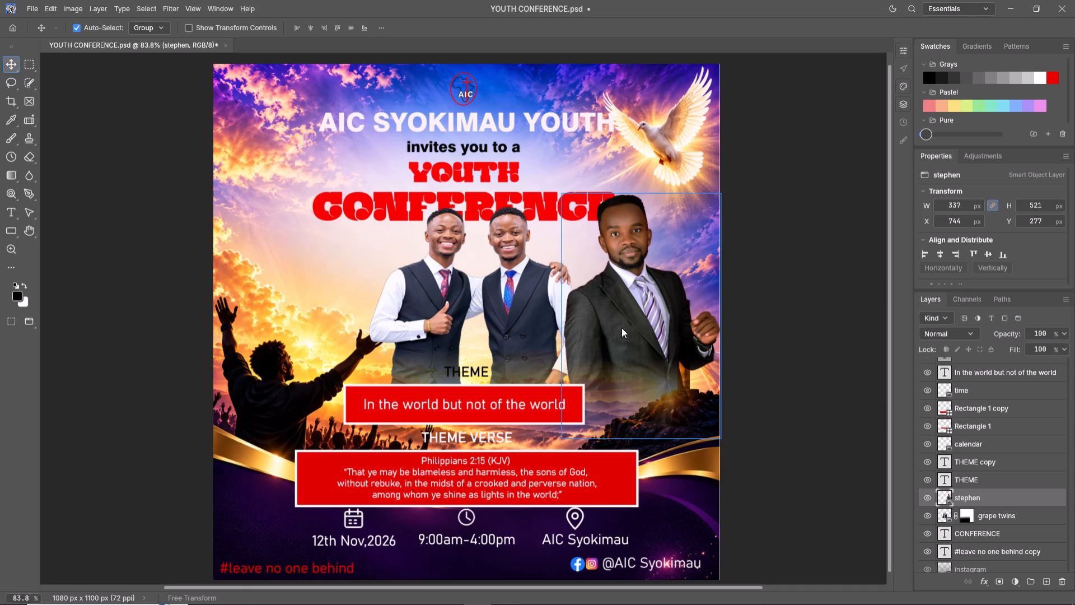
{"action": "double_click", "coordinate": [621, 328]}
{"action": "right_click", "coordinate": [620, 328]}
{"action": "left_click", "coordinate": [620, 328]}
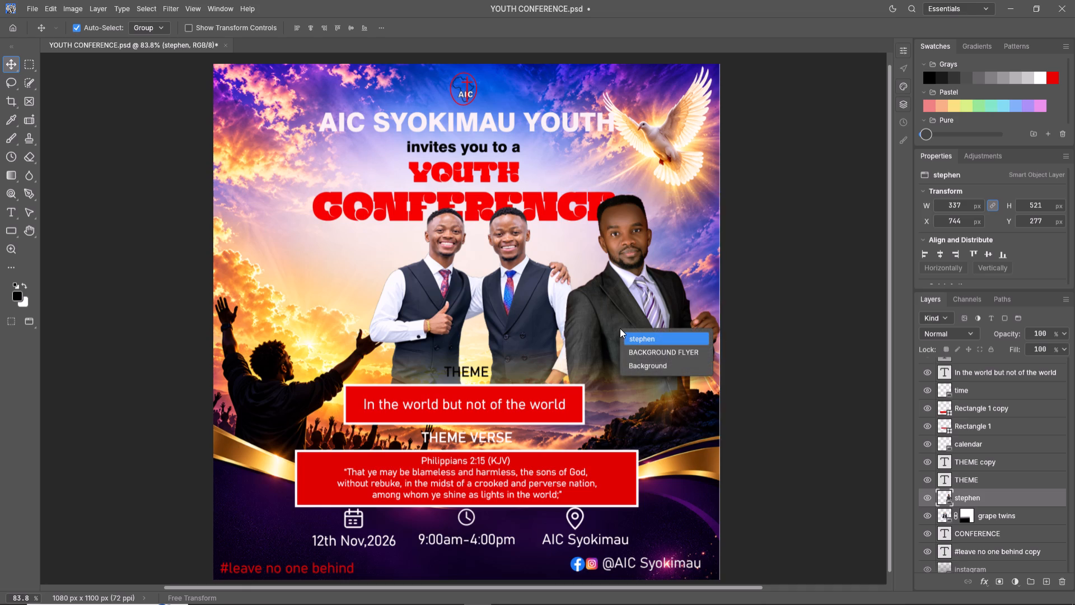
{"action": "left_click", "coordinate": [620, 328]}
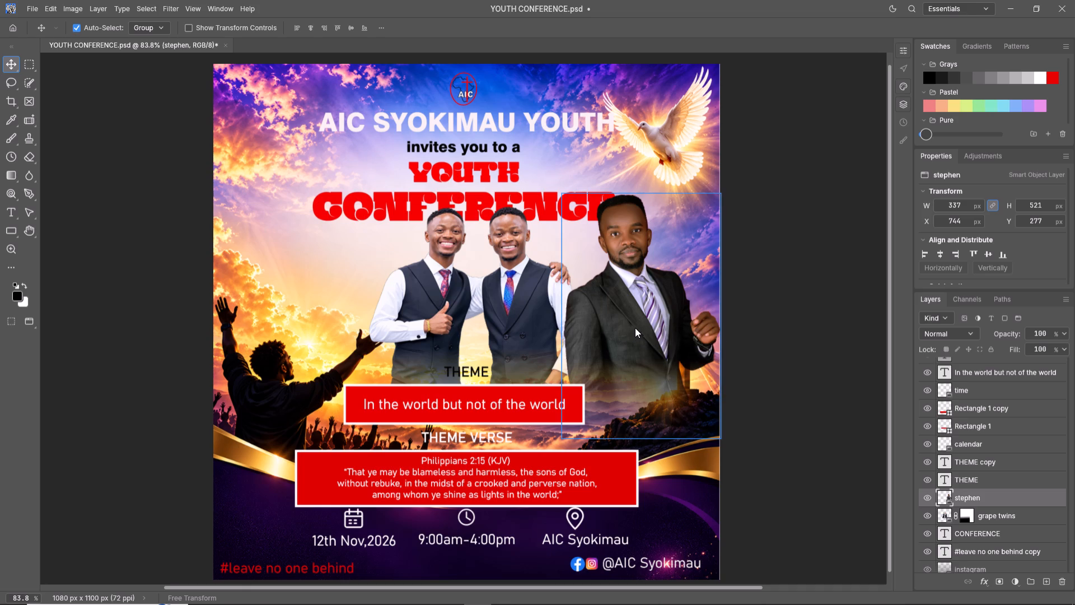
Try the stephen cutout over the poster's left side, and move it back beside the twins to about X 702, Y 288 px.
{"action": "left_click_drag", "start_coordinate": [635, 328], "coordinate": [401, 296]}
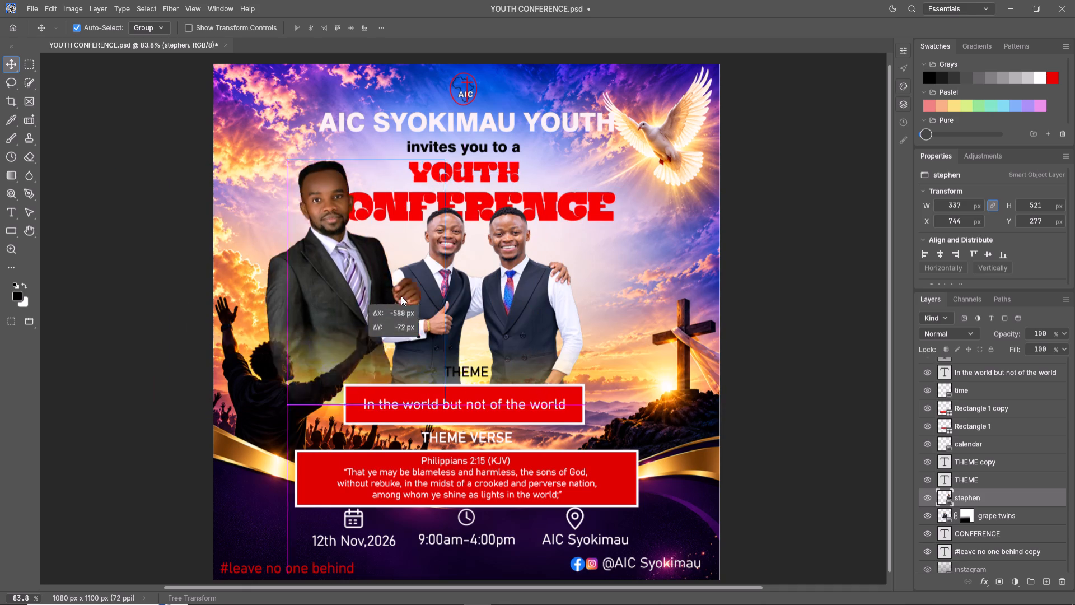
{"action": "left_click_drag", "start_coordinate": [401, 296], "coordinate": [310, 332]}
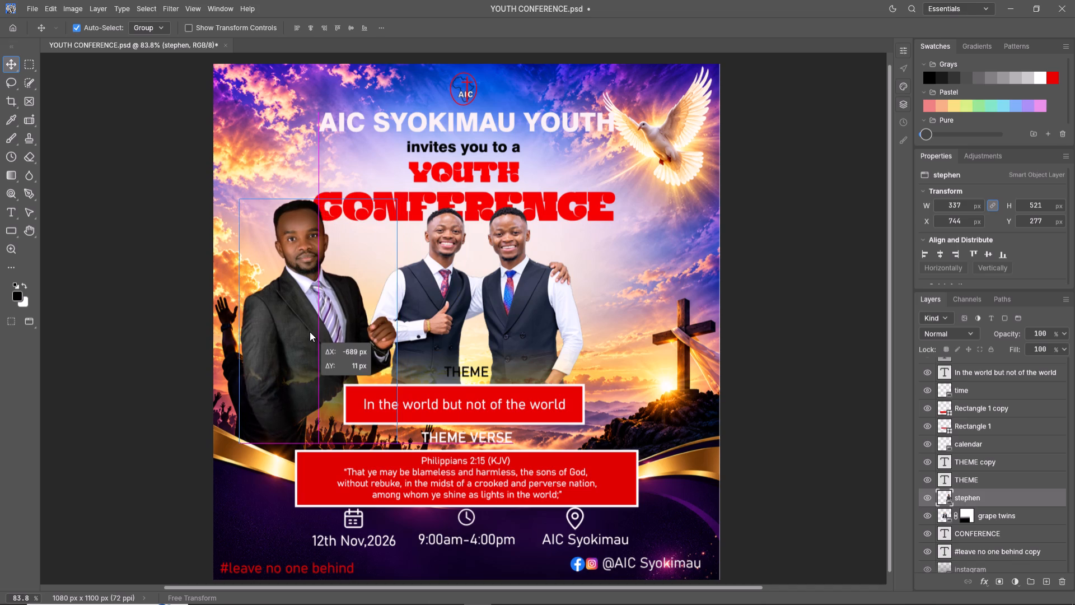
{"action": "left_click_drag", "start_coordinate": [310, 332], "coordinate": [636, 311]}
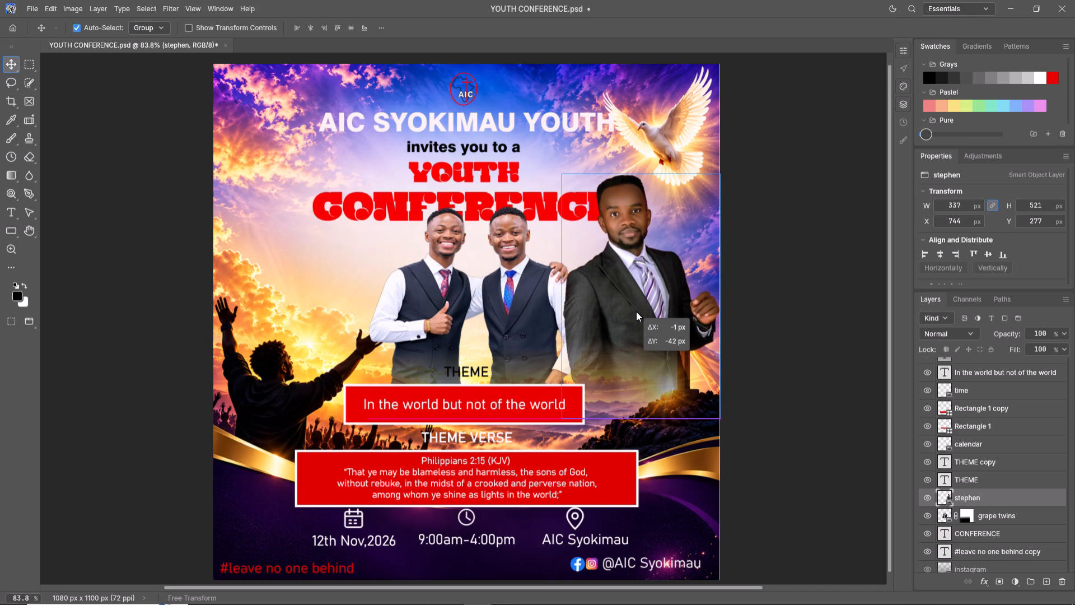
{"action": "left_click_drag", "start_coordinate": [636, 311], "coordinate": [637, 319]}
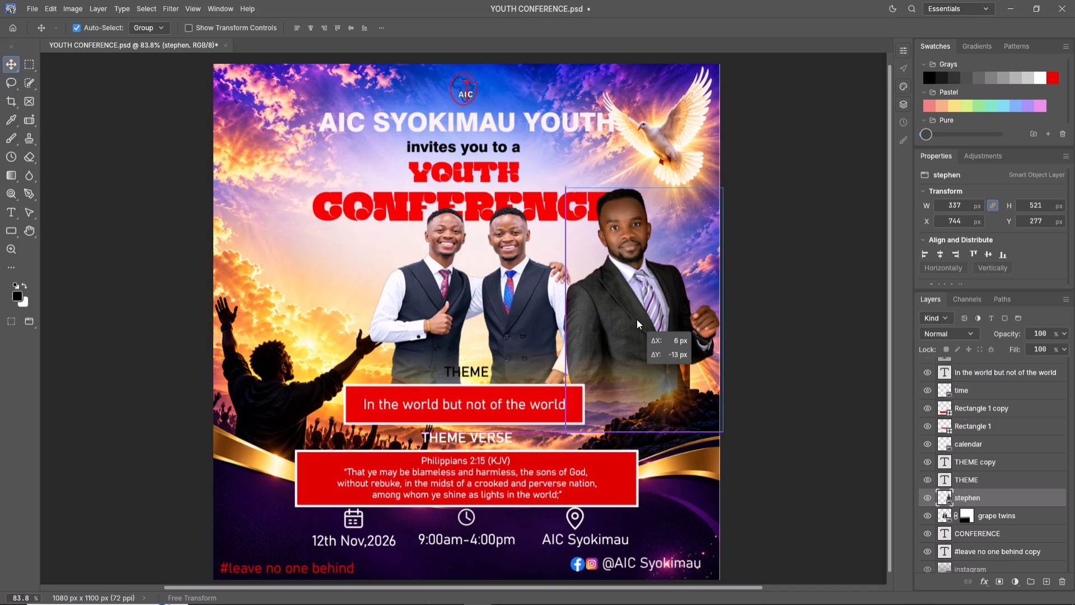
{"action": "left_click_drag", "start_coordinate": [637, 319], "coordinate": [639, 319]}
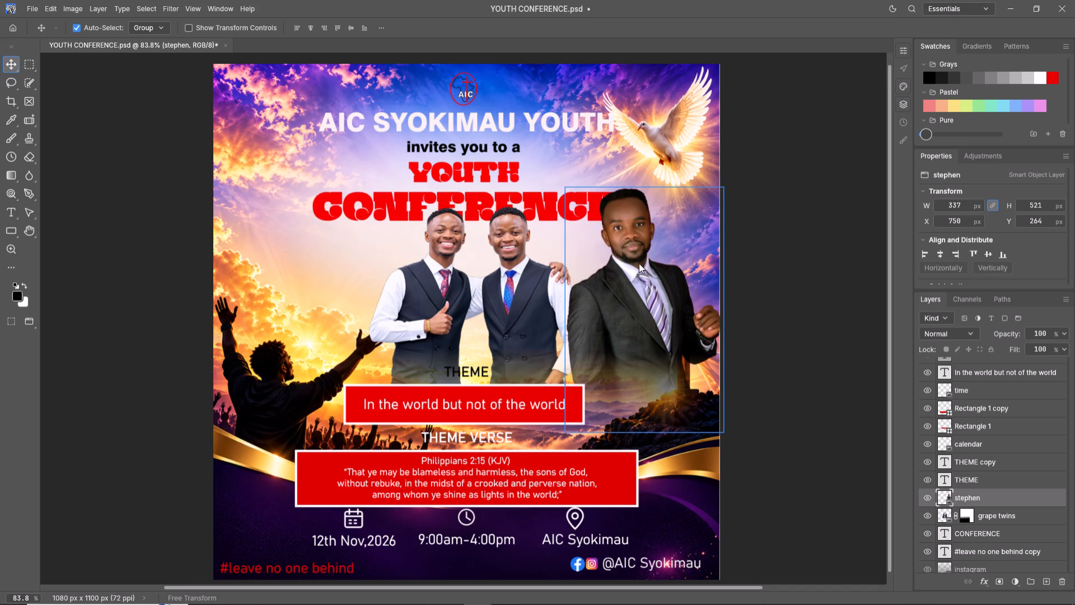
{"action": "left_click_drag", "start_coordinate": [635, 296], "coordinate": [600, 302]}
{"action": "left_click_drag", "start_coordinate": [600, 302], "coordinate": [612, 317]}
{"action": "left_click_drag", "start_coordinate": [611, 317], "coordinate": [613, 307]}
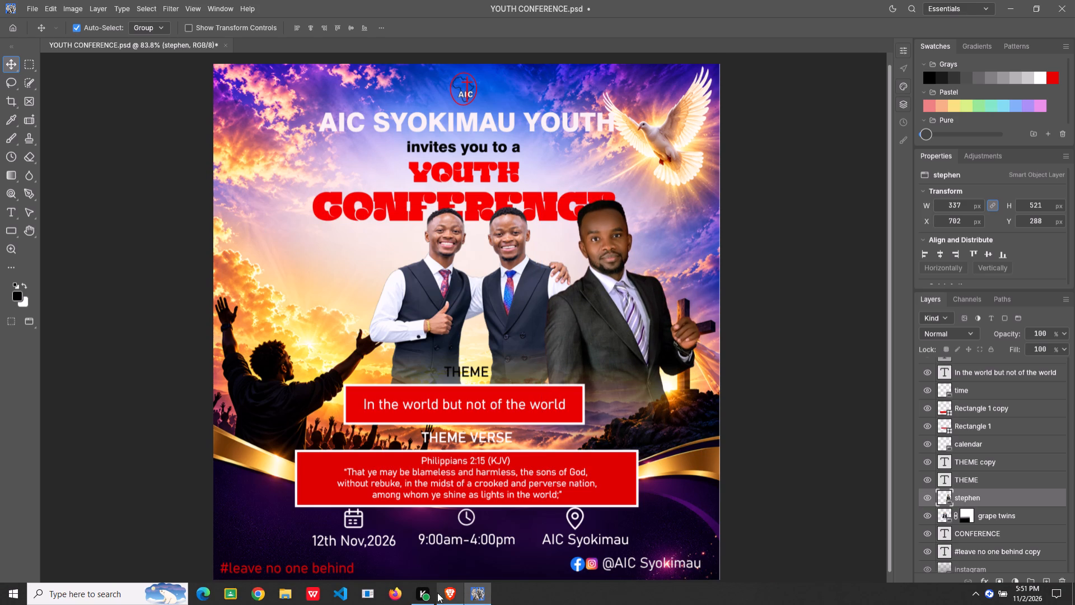
Turn off Auto-Select for the Move tool.
{"action": "left_click", "coordinate": [77, 29]}
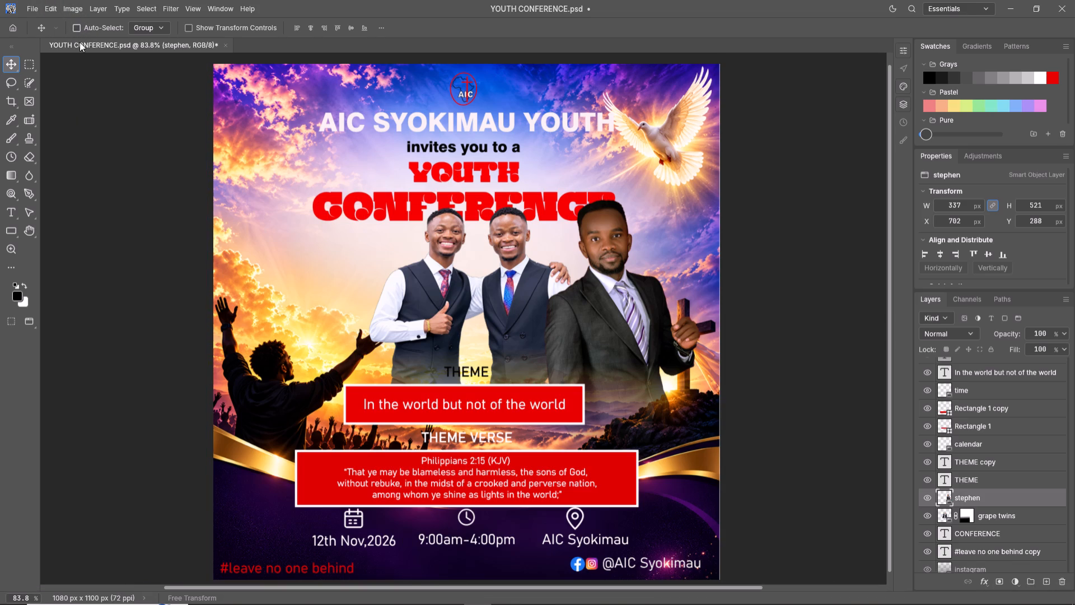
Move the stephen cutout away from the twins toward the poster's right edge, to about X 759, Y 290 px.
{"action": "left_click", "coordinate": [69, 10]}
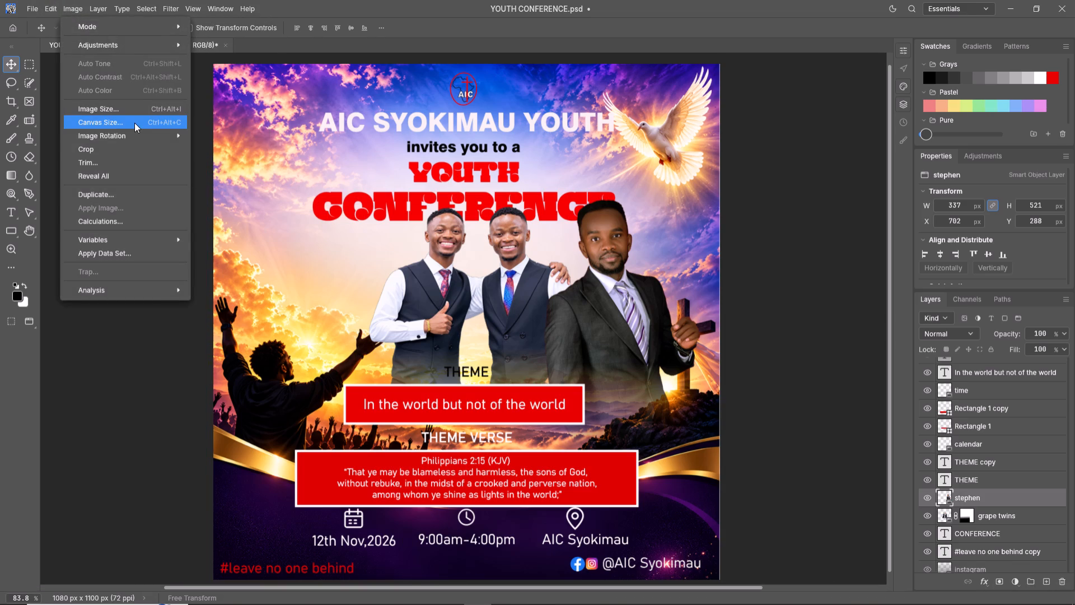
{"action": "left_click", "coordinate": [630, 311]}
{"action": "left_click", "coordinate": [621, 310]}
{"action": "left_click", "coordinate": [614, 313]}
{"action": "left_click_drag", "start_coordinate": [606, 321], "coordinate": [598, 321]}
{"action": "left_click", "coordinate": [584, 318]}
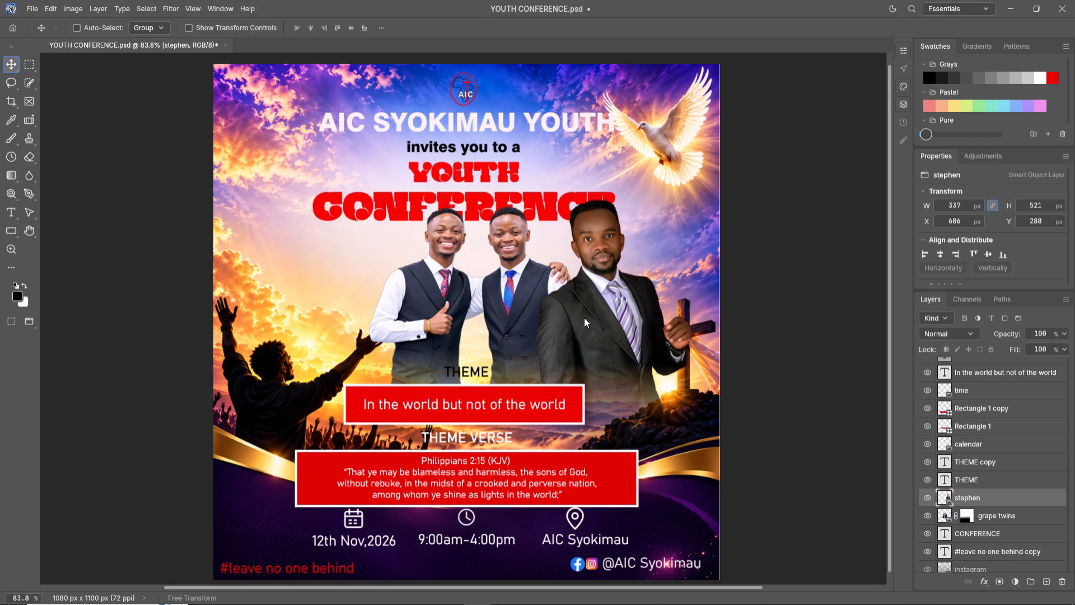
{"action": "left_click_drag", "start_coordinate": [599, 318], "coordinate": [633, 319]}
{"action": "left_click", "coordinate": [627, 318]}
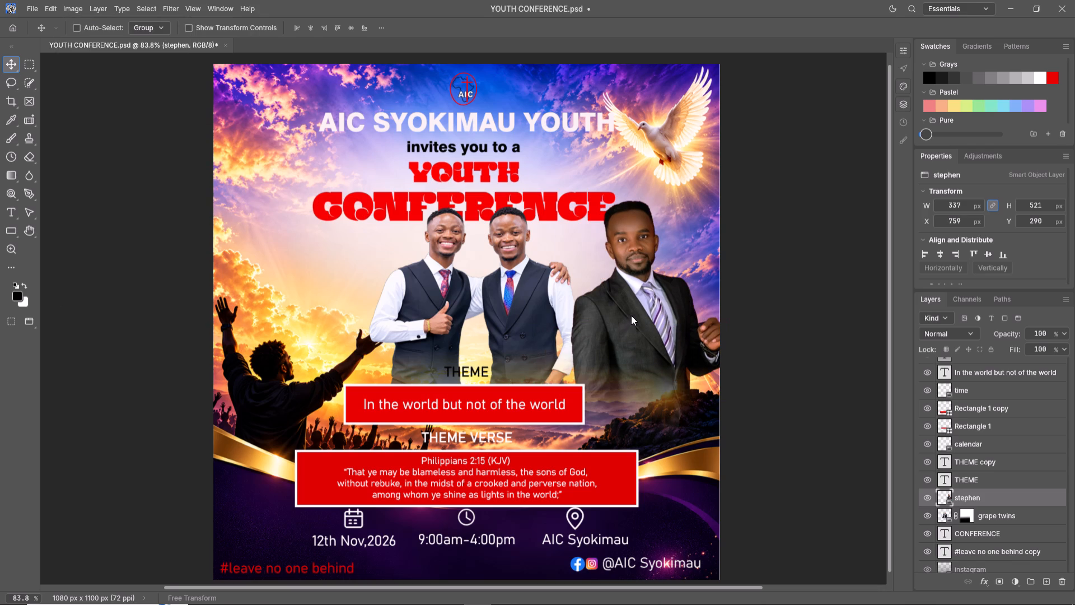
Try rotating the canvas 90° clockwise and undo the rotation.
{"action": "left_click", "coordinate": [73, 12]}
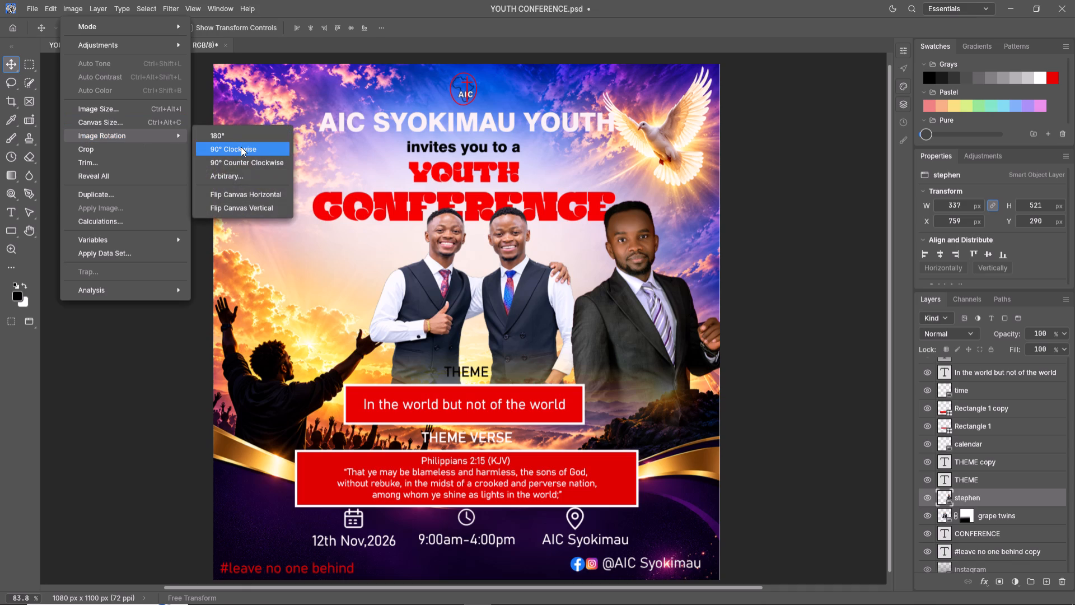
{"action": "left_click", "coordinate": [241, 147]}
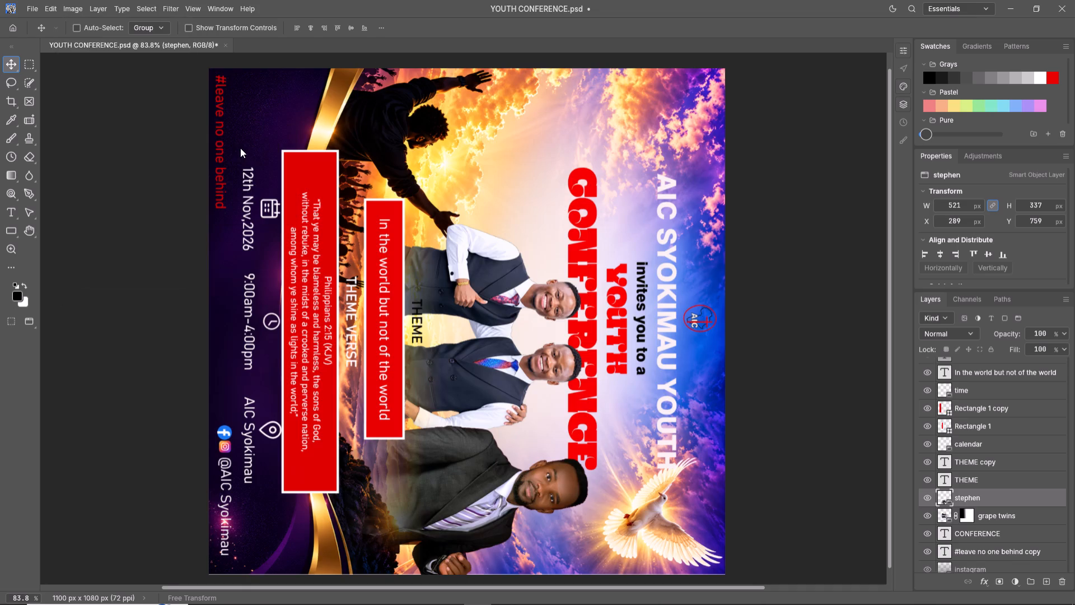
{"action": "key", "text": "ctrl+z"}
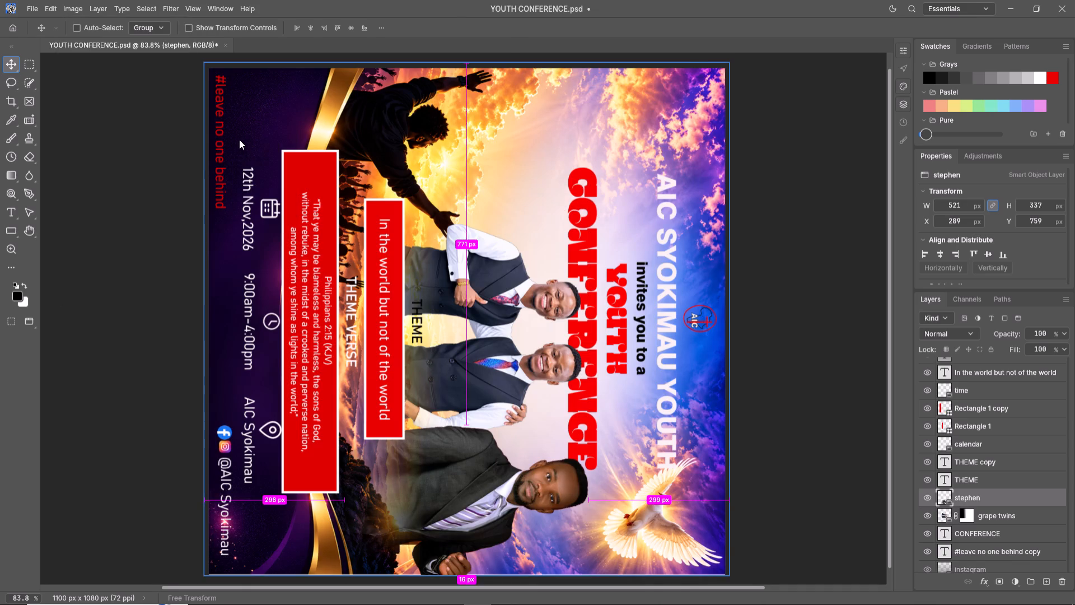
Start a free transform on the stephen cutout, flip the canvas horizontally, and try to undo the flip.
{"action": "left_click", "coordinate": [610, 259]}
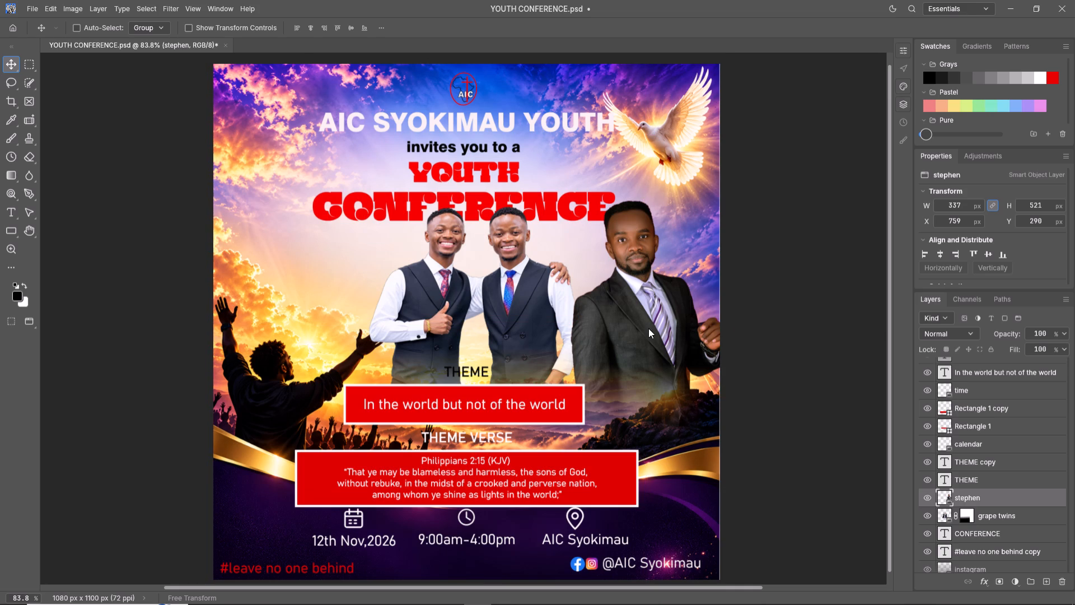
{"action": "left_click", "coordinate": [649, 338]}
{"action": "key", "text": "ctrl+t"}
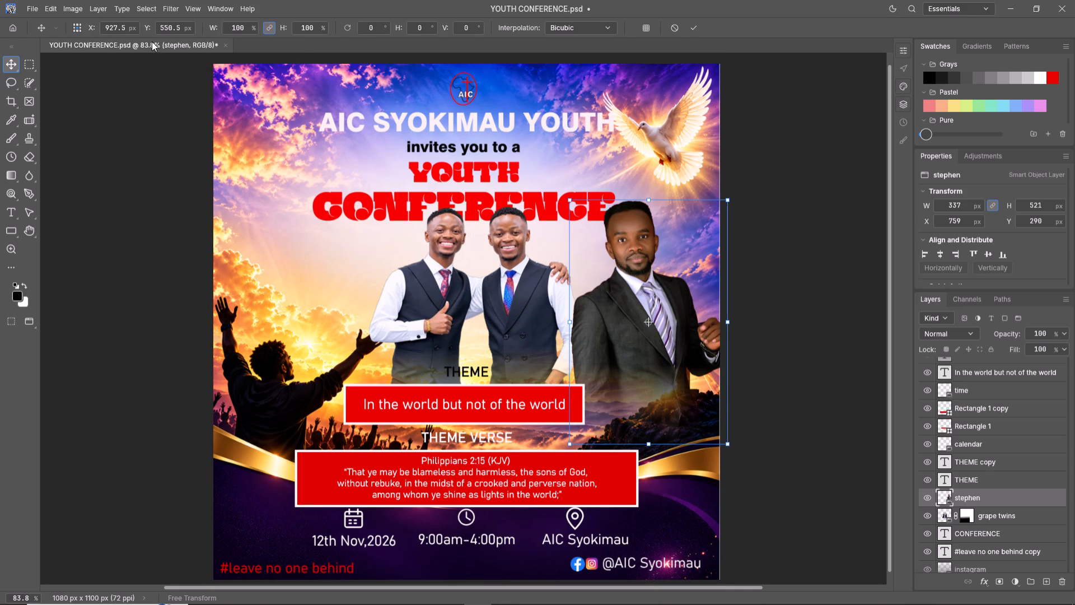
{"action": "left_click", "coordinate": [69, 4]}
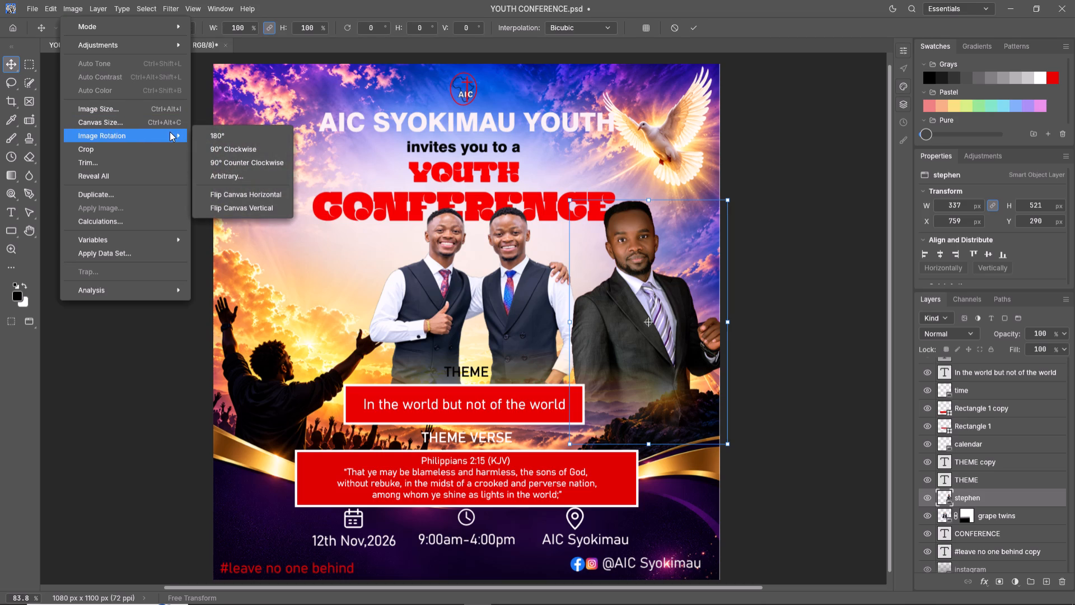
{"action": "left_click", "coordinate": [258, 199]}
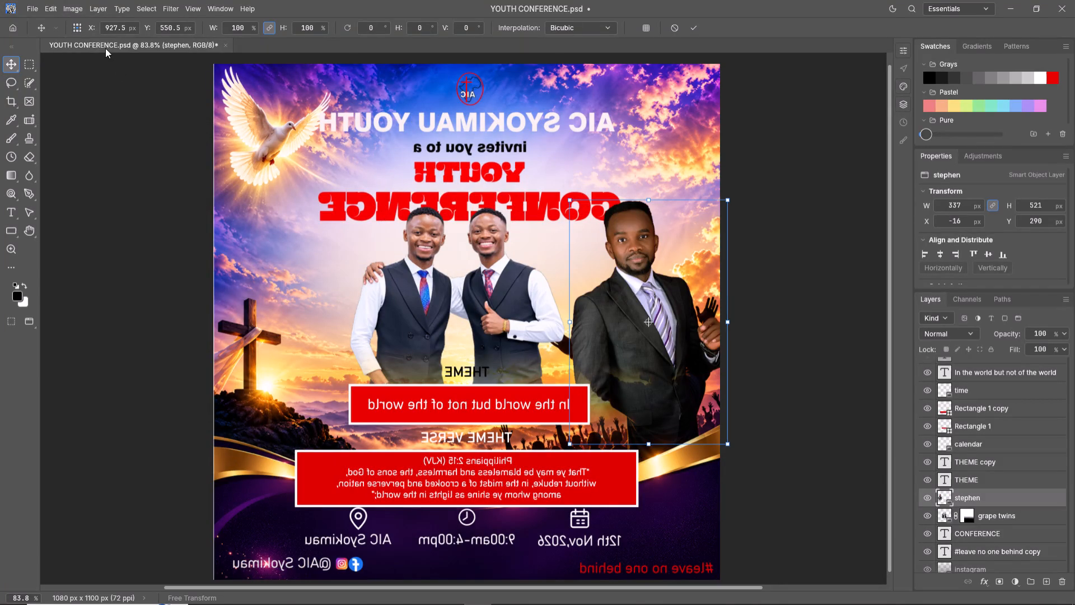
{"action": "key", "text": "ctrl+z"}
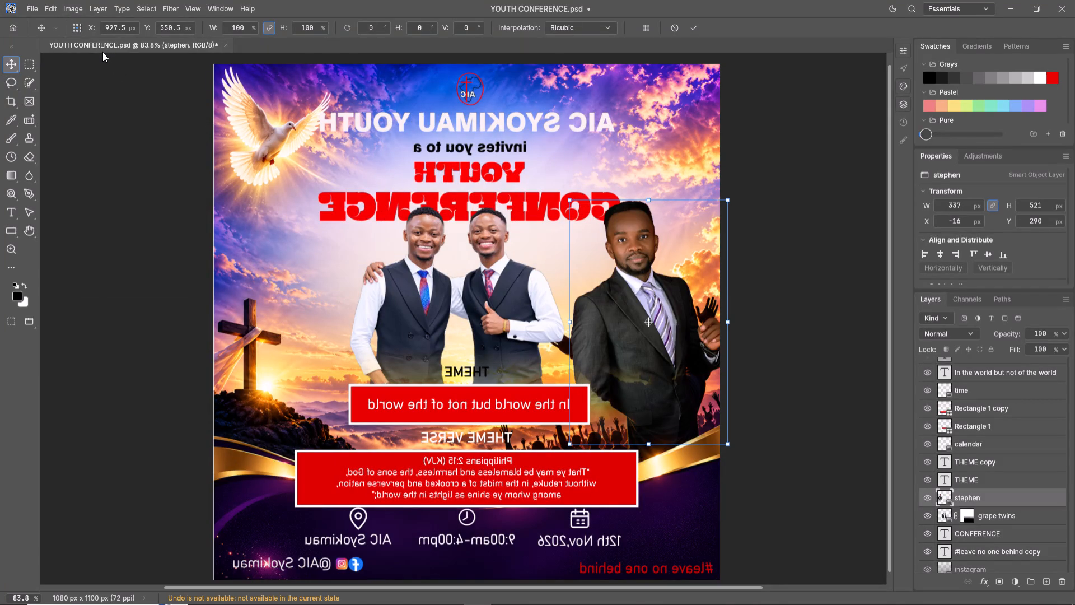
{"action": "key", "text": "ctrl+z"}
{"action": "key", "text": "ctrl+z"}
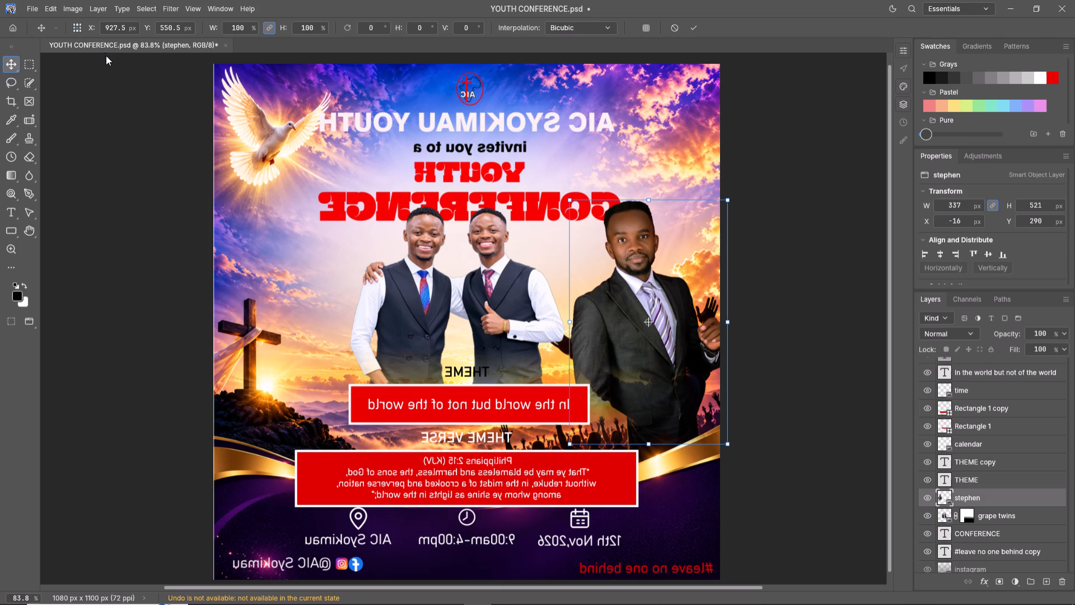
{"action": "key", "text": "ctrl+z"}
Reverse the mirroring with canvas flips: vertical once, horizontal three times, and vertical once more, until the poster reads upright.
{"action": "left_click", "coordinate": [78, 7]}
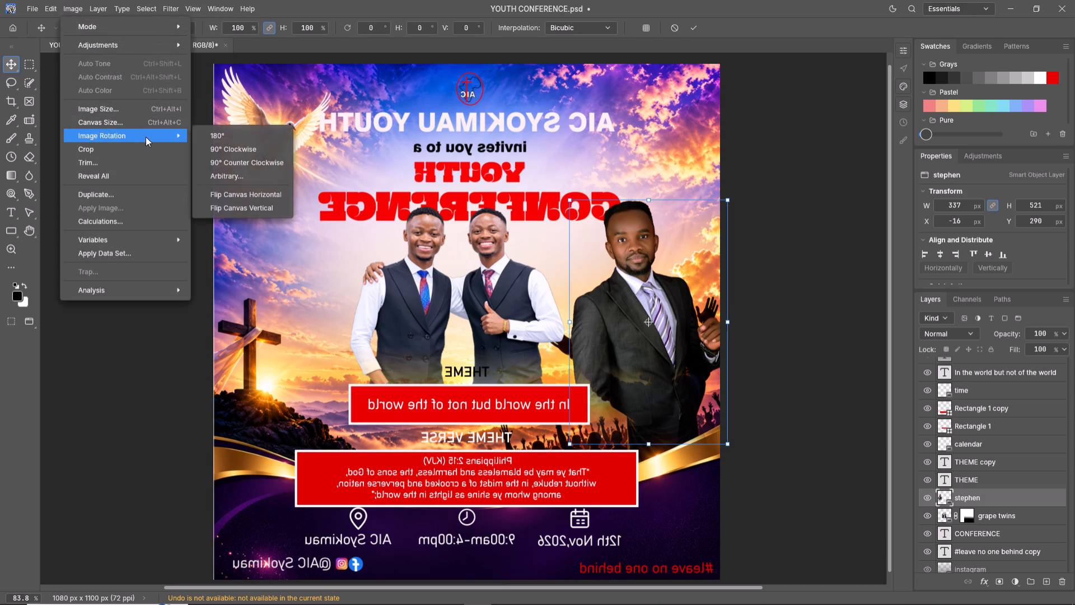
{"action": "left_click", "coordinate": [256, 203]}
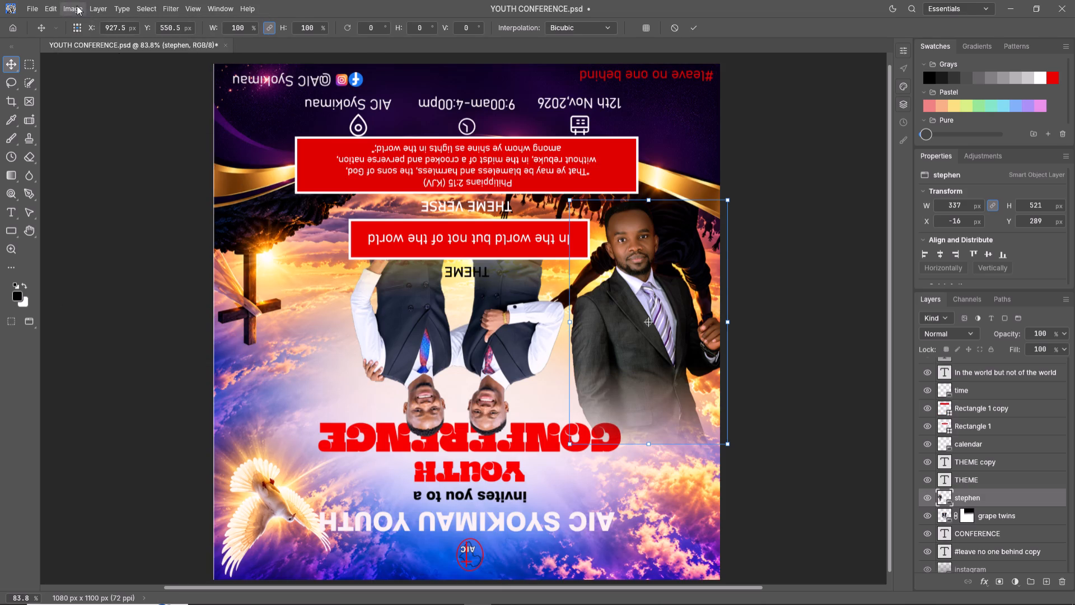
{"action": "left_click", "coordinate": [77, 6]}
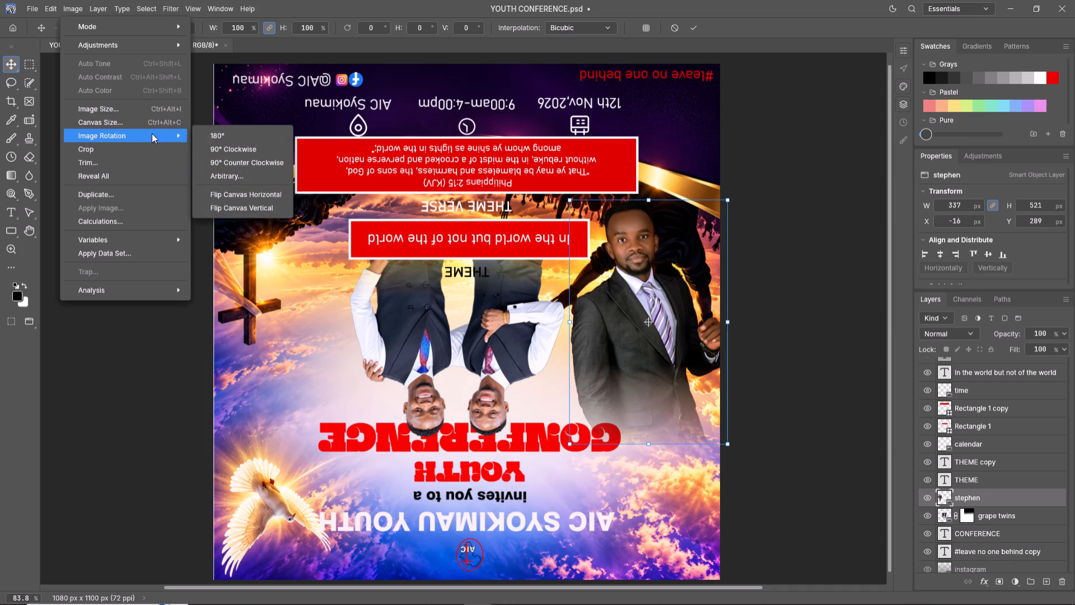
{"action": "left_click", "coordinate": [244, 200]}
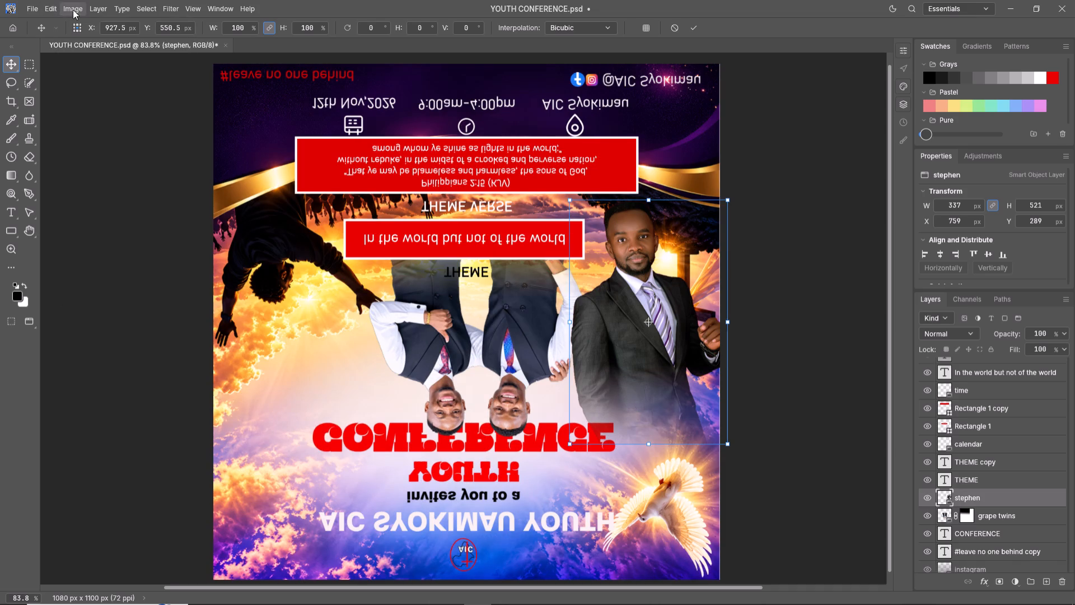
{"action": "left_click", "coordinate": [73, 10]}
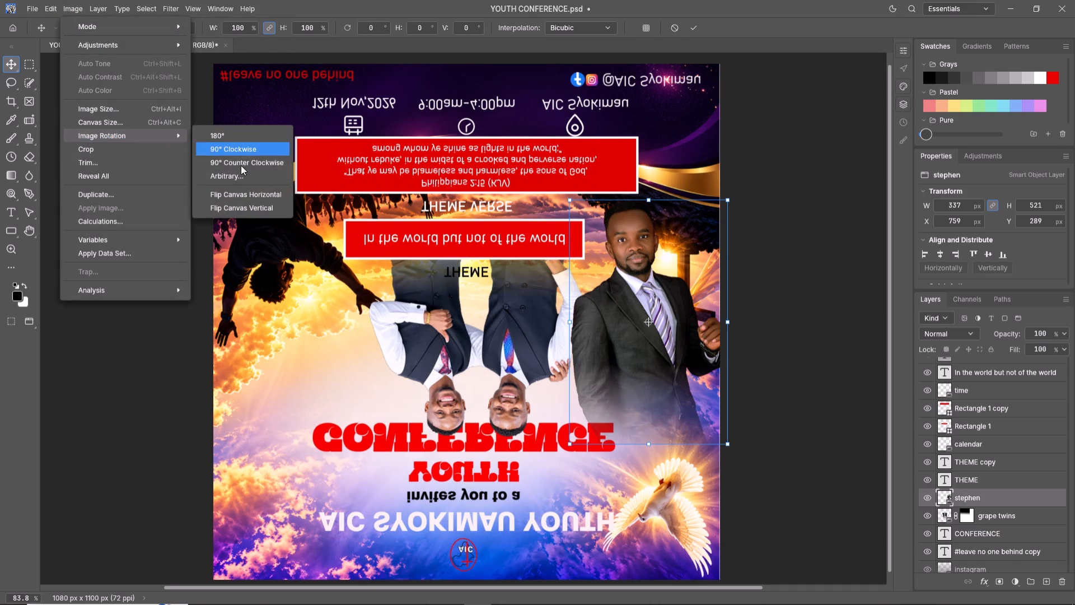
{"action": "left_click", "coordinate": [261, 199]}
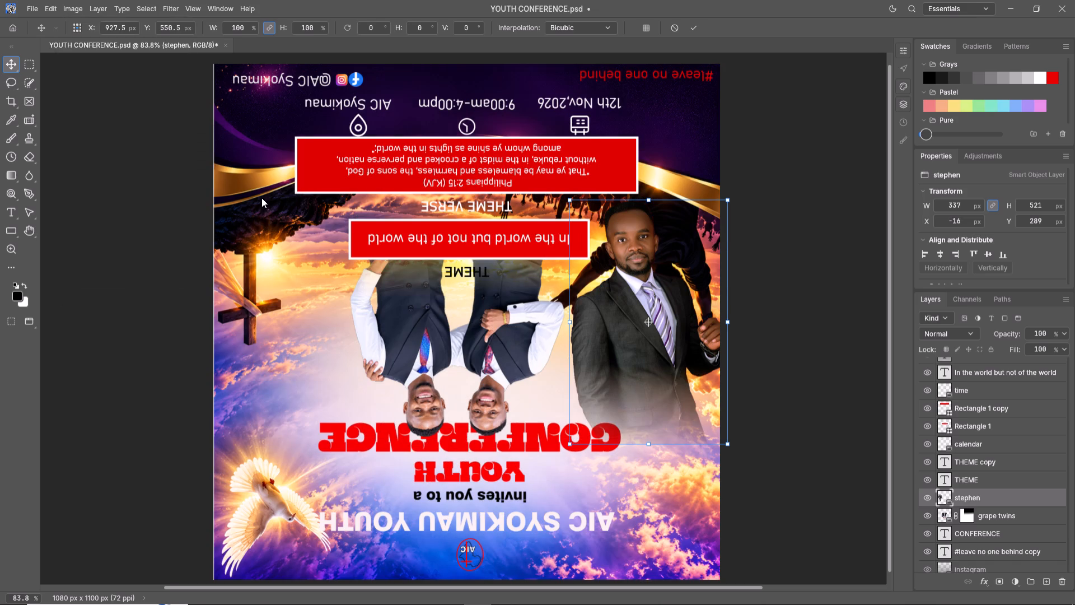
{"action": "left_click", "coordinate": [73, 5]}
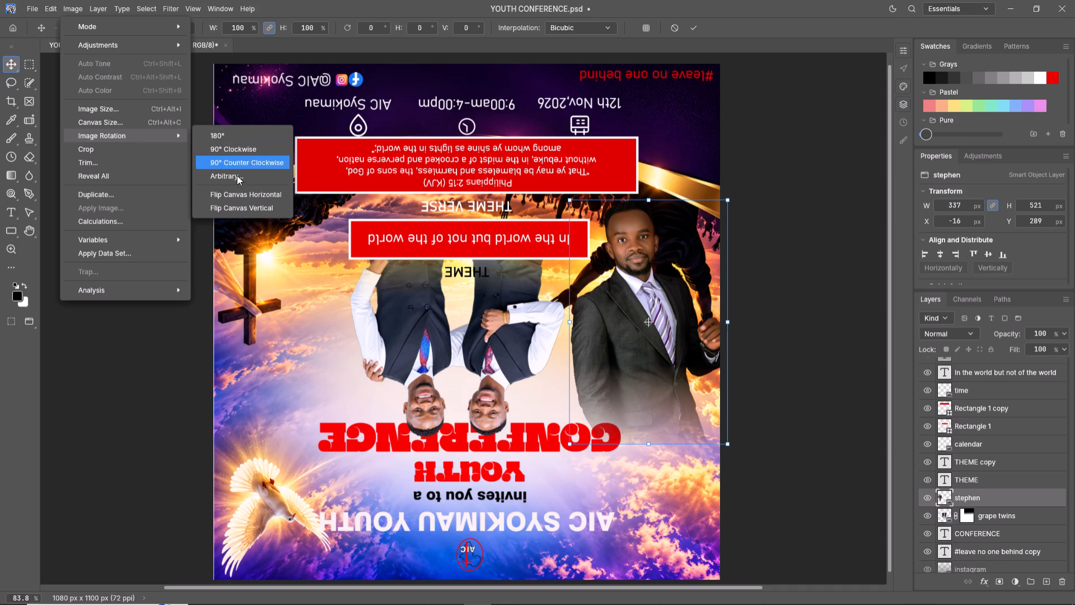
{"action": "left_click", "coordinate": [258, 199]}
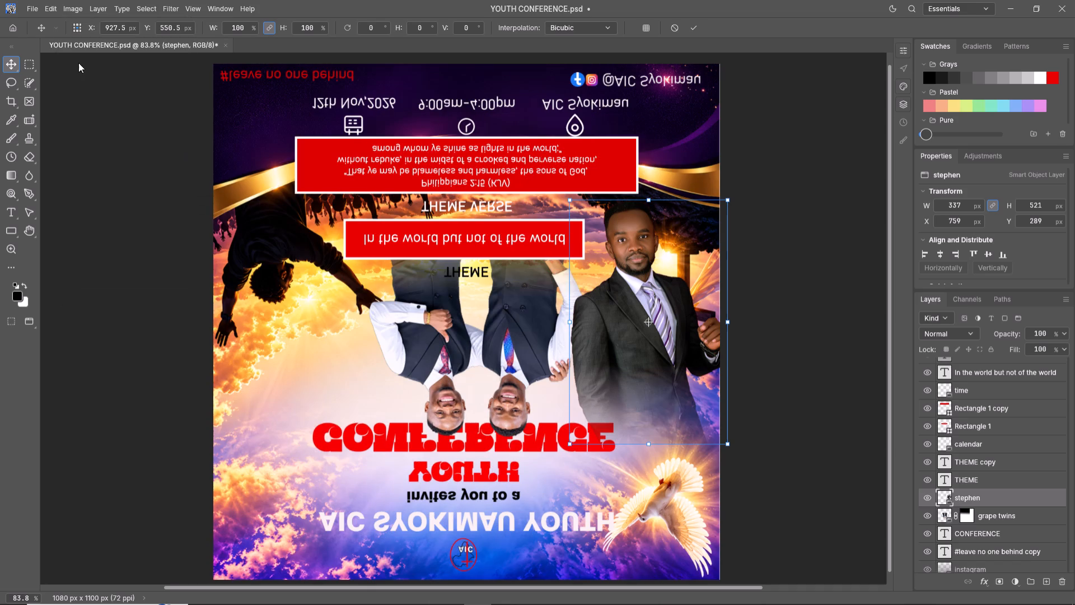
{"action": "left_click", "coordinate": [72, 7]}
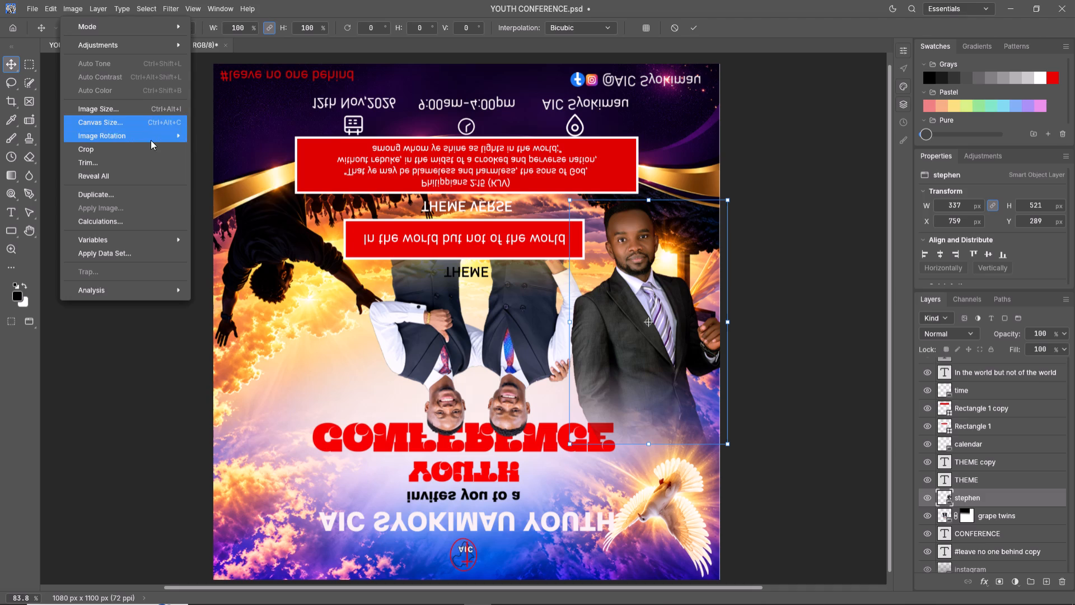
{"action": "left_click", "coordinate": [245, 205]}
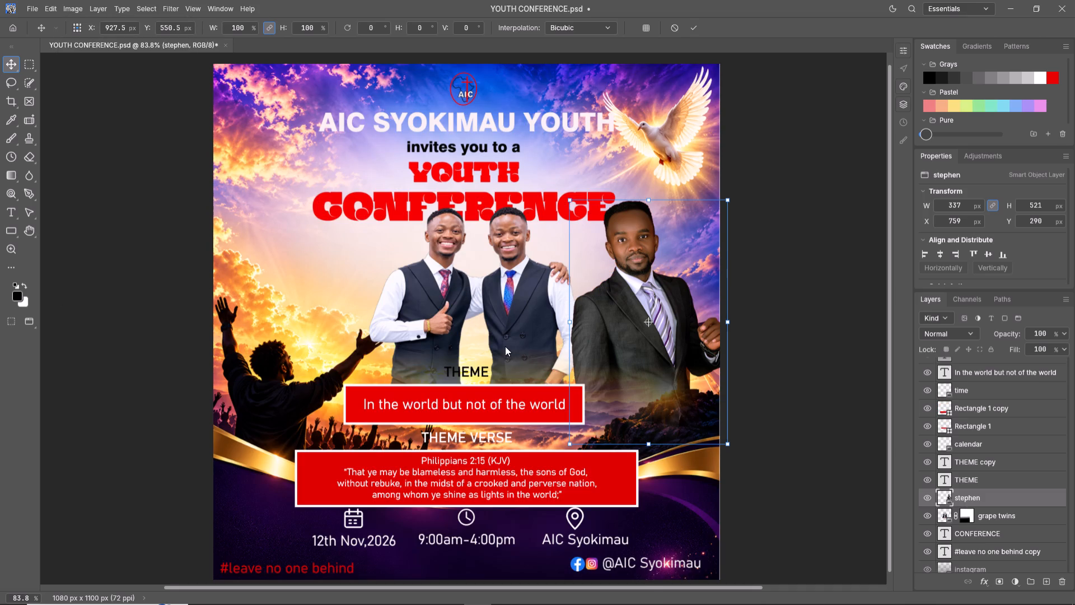
Move the stephen cutout slightly up and closer to the twins, to about X 739, Y 276 px, and apply the transform.
{"action": "scroll", "coordinate": [516, 350], "scroll_direction": "up", "scroll_amount": 1}
{"action": "scroll", "coordinate": [515, 353], "scroll_direction": "down", "scroll_amount": 2}
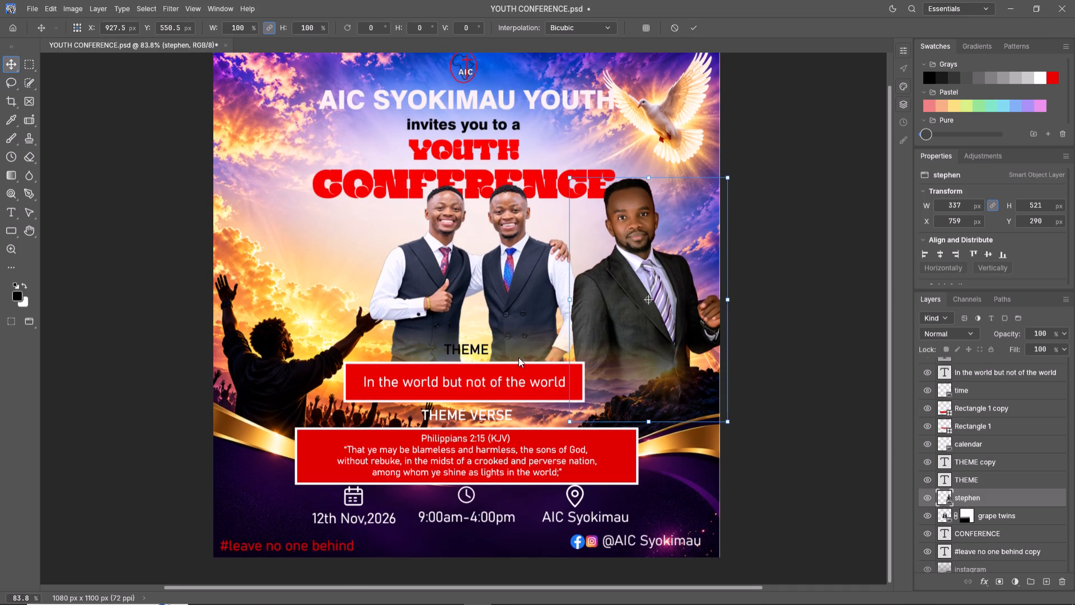
{"action": "scroll", "coordinate": [516, 357], "scroll_direction": "up", "scroll_amount": 2}
{"action": "left_click_drag", "start_coordinate": [634, 353], "coordinate": [623, 353]}
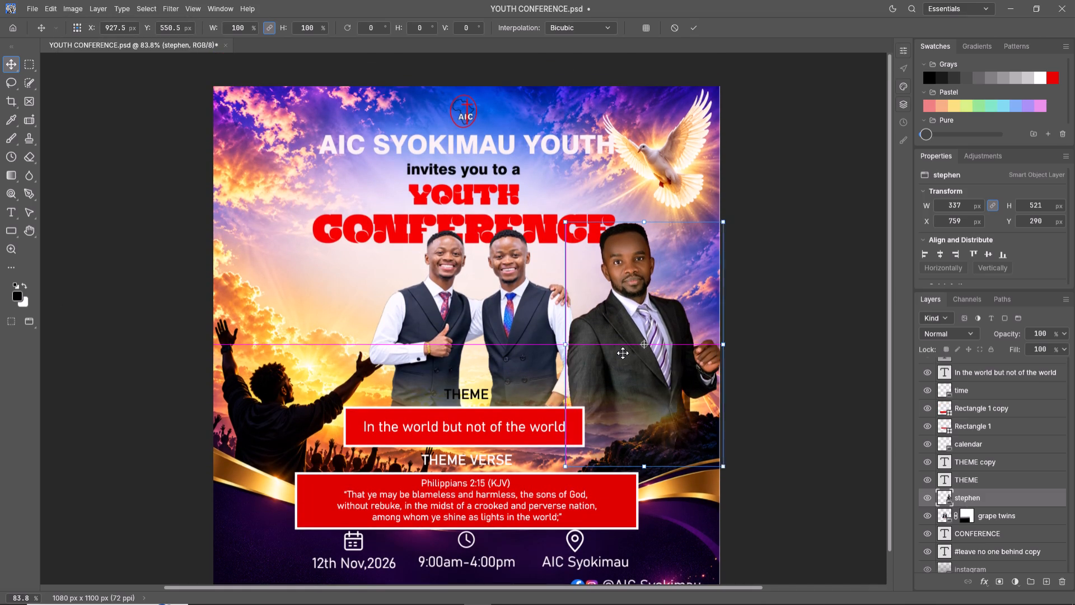
{"action": "left_click_drag", "start_coordinate": [623, 353], "coordinate": [627, 349]}
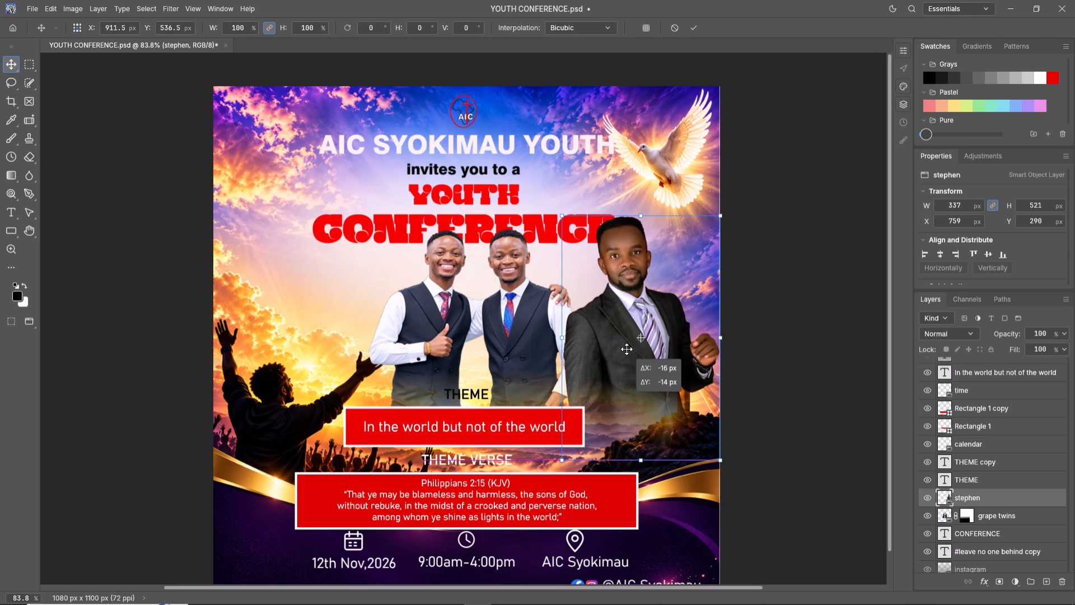
{"action": "left_click_drag", "start_coordinate": [627, 349], "coordinate": [625, 349]}
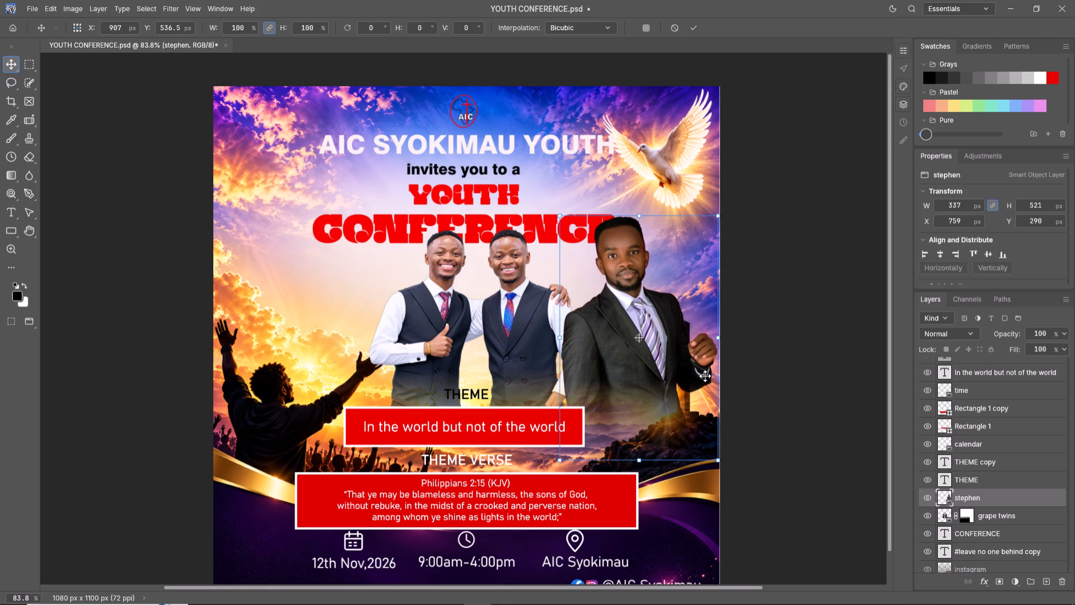
{"action": "left_click", "coordinate": [76, 187]}
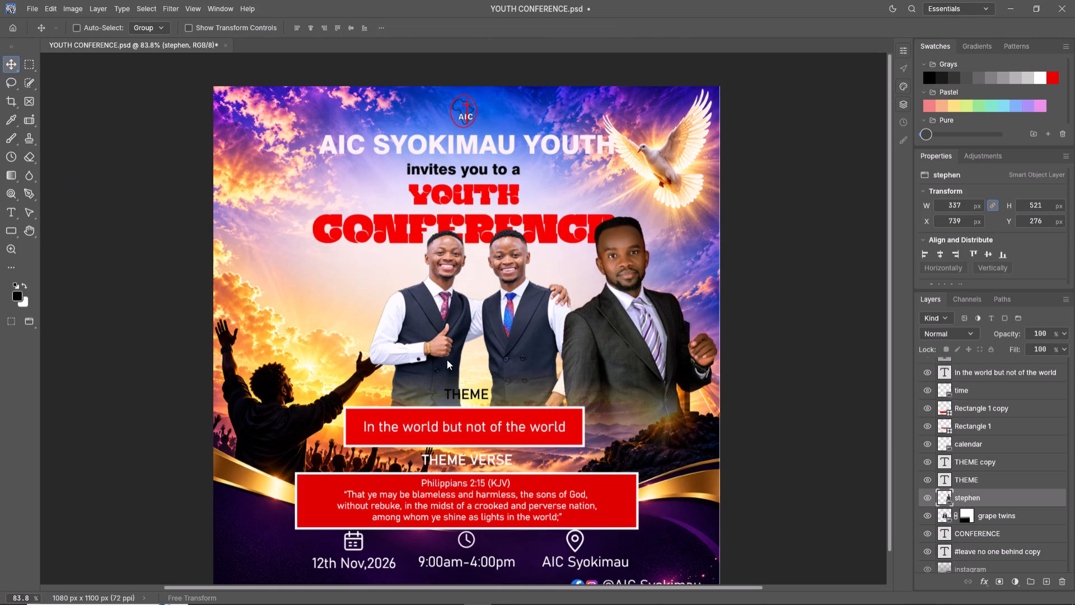
Move the stephen cutout slightly down beside the twins, to about X 743, Y 290 px.
{"action": "left_click_drag", "start_coordinate": [623, 361], "coordinate": [633, 368]}
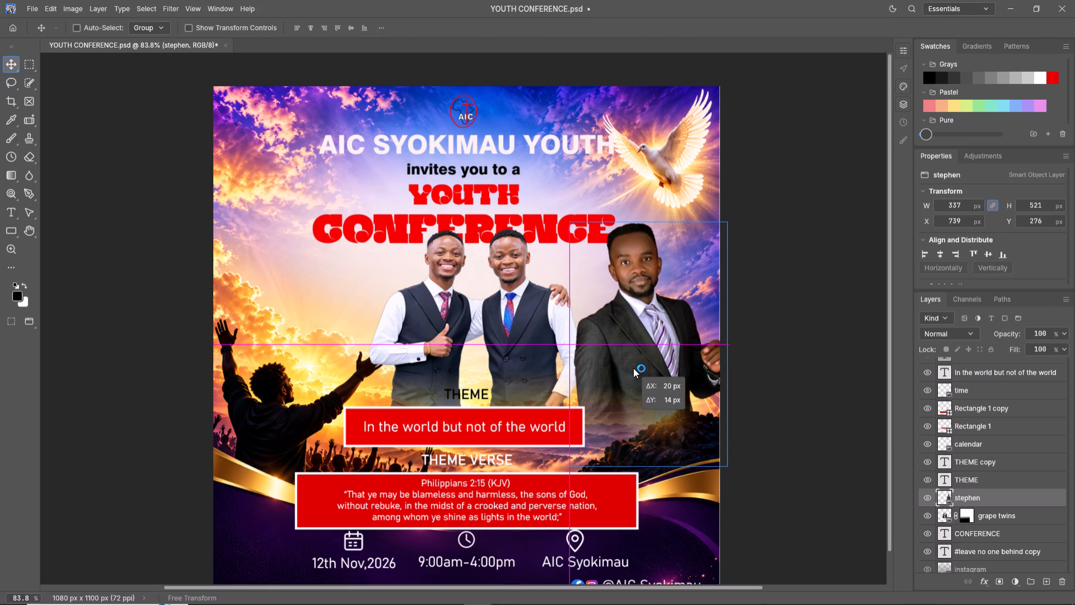
{"action": "left_click_drag", "start_coordinate": [633, 368], "coordinate": [625, 367]}
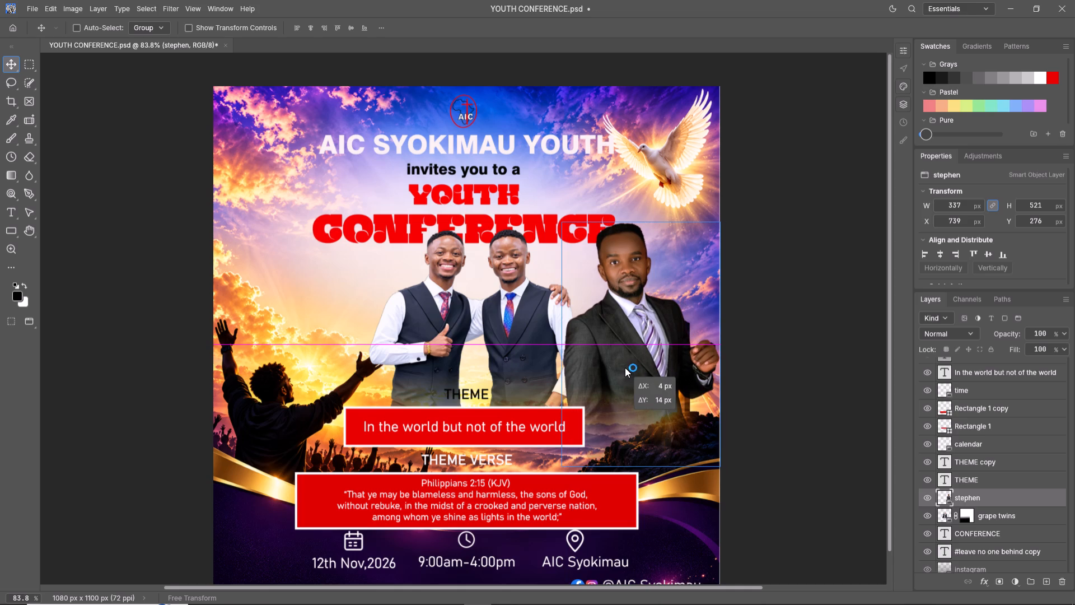
{"action": "left_click_drag", "start_coordinate": [625, 367], "coordinate": [626, 367]}
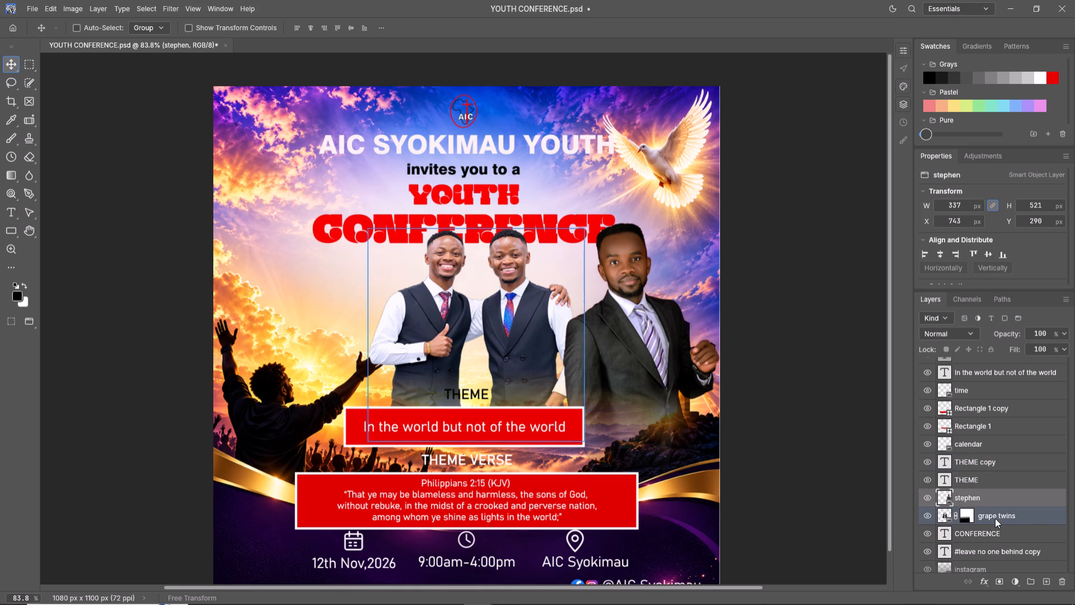
Move the grape twins layer above the stephen layer in the stacking order.
{"action": "left_click_drag", "start_coordinate": [995, 519], "coordinate": [987, 491]}
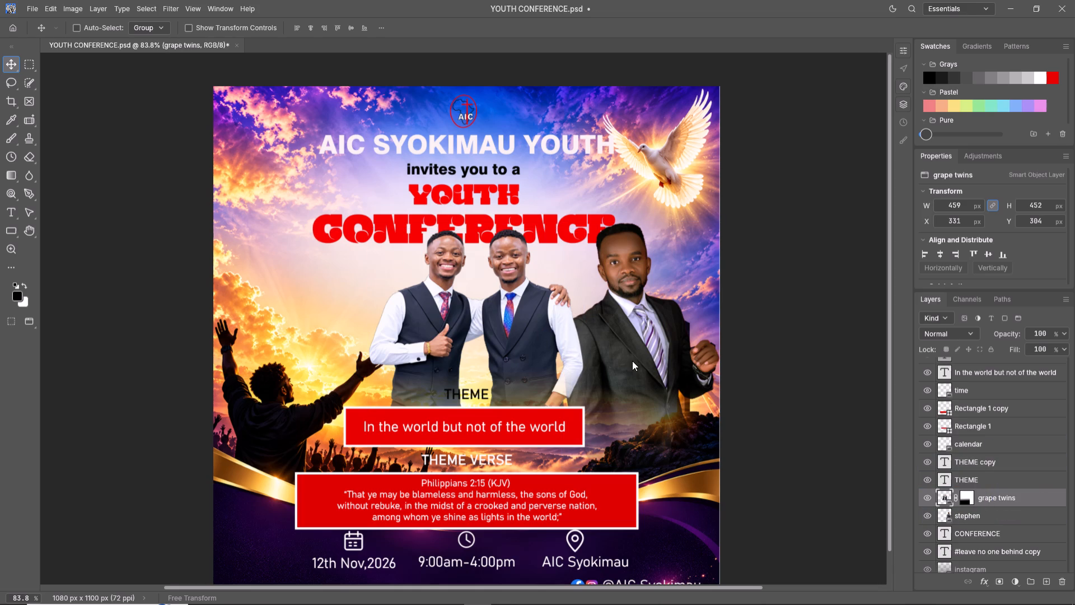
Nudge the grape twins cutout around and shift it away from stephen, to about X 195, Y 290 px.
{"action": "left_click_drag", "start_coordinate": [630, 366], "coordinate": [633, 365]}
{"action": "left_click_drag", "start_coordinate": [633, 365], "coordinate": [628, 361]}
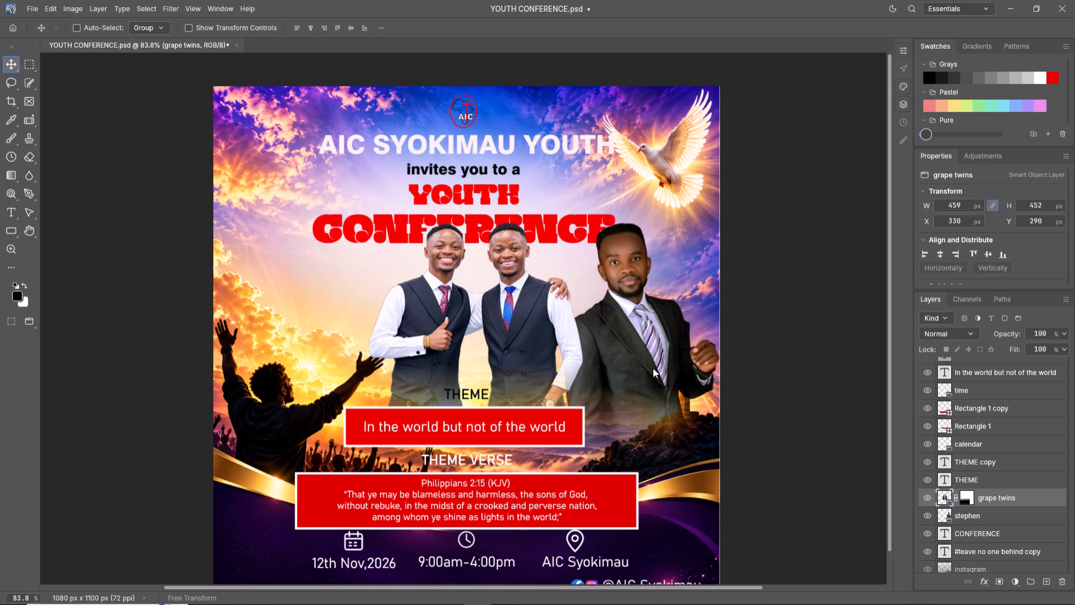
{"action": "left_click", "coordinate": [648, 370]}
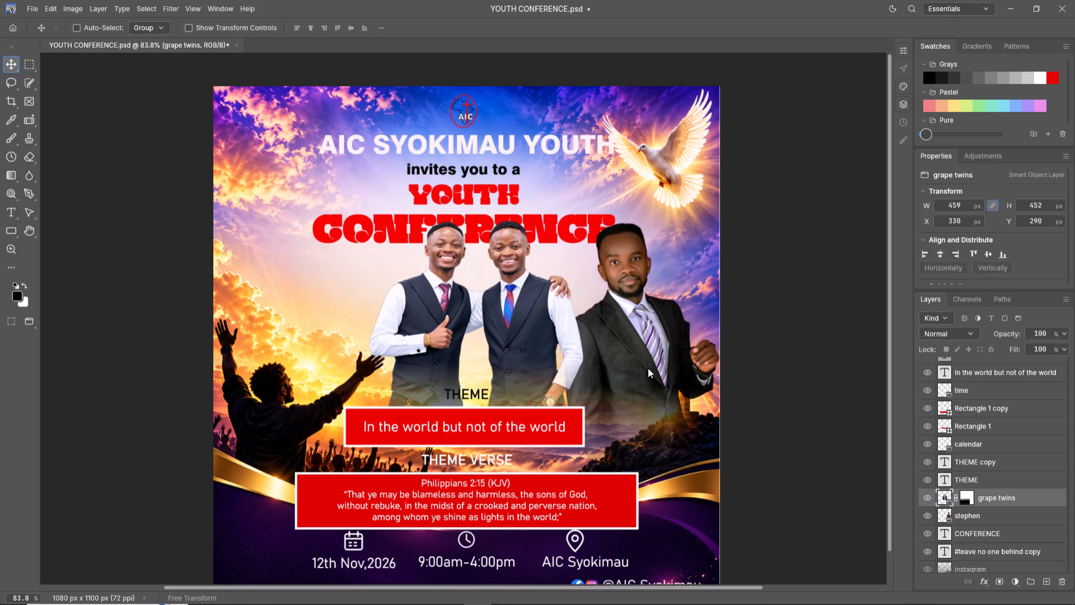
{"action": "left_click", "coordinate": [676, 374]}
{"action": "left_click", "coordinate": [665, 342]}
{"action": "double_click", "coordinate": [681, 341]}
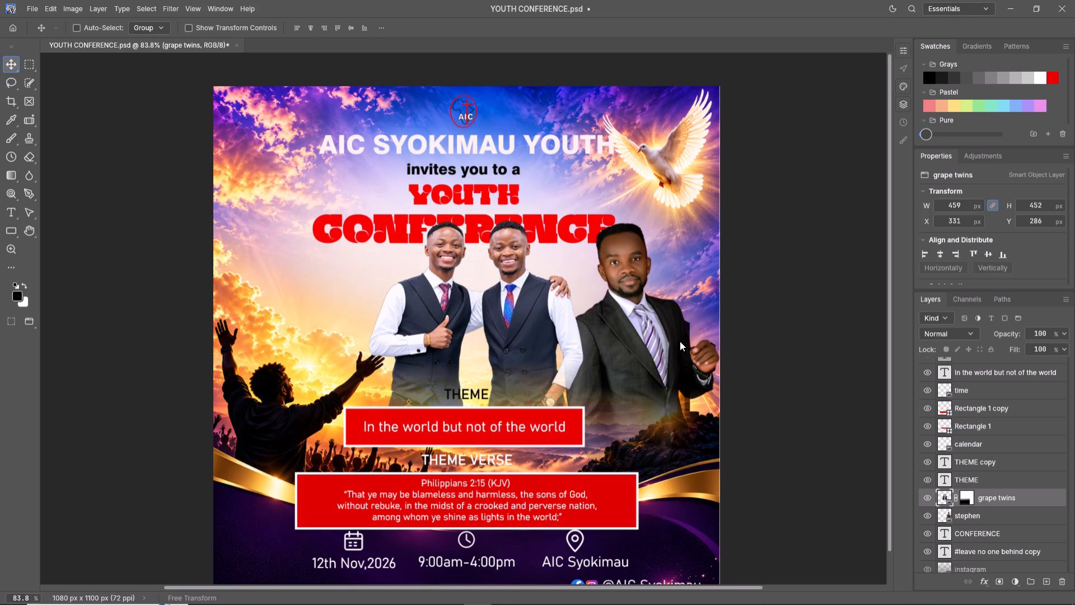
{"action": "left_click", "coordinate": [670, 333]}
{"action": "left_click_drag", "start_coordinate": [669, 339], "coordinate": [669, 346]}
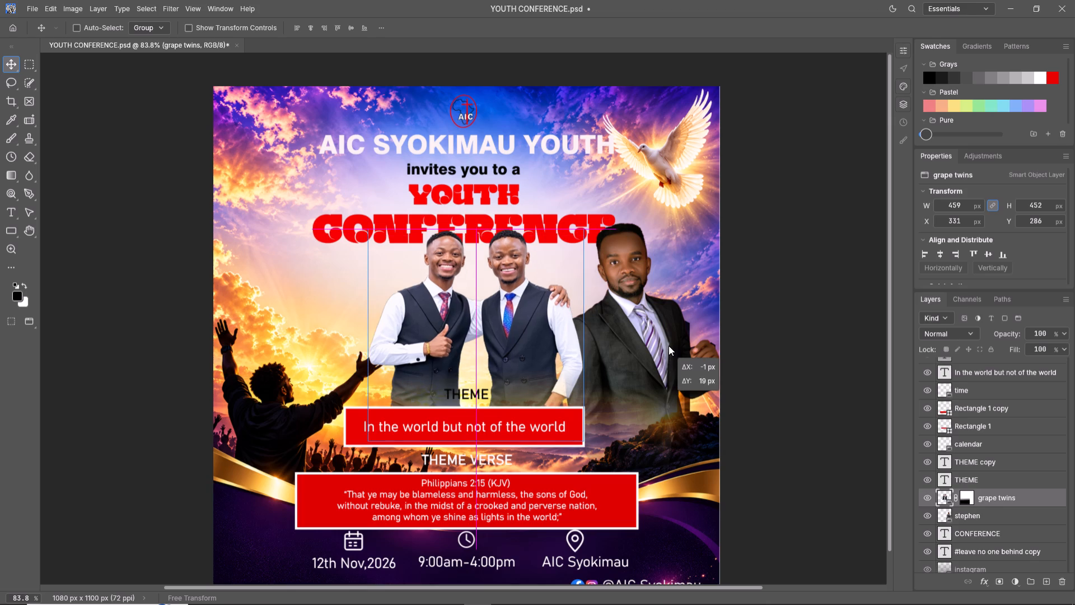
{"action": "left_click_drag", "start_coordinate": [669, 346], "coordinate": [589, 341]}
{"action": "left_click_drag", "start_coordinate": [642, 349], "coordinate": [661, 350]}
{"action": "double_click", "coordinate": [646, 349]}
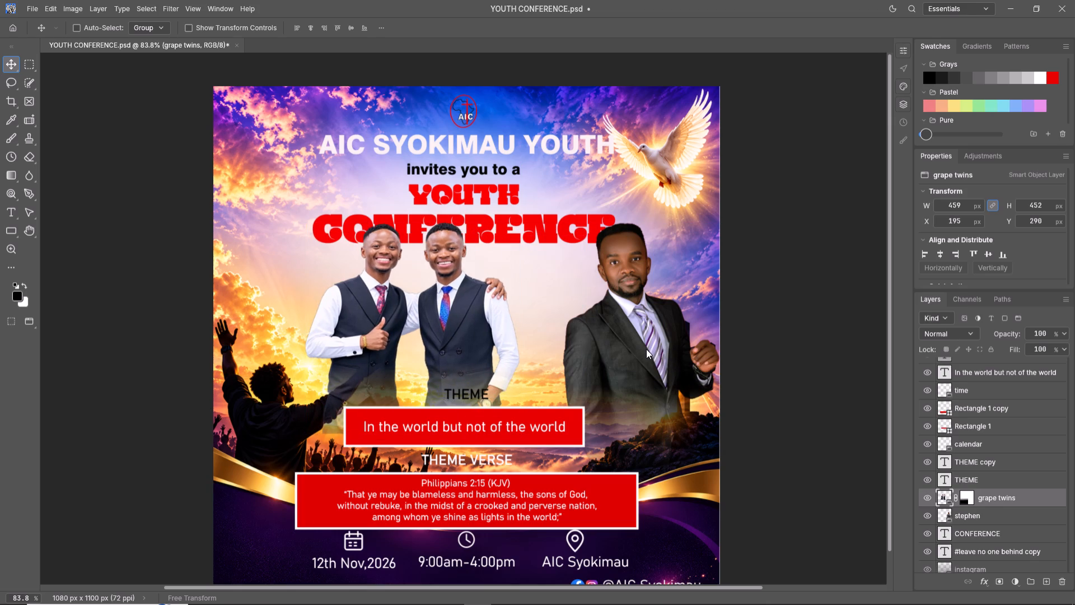
Nudge the stephen cutout slightly toward the twins, to about X 738, Y 288 px.
{"action": "left_click", "coordinate": [980, 516]}
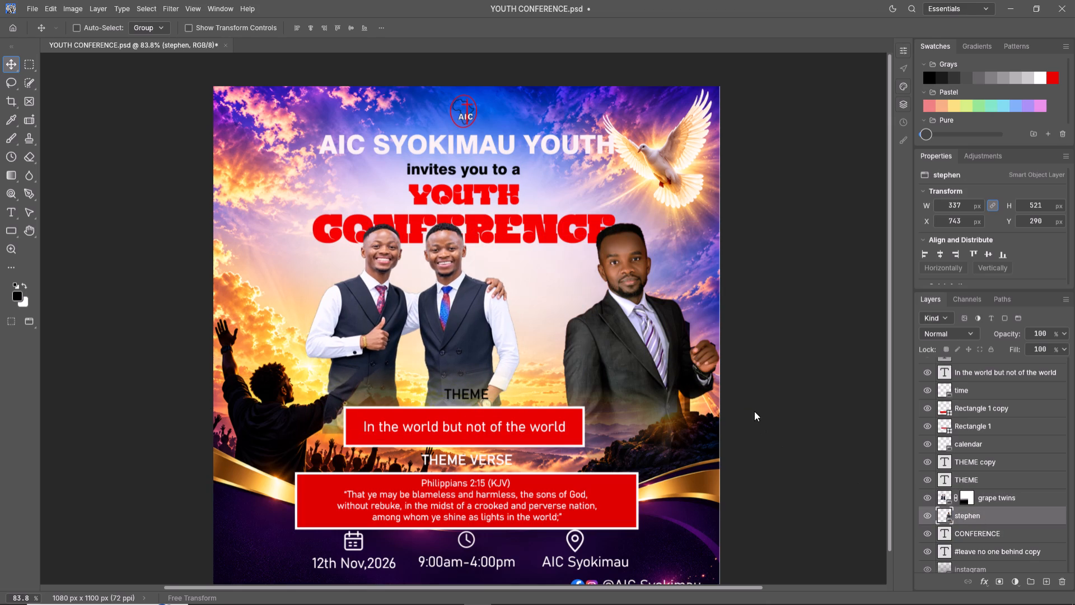
{"action": "left_click", "coordinate": [655, 370]}
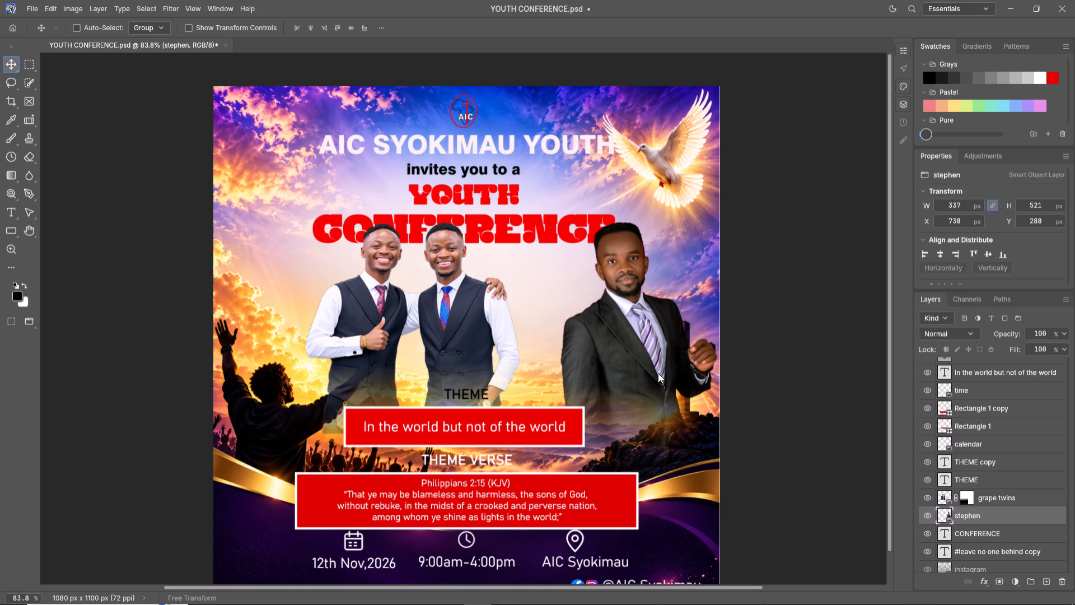
Move the grape twins cutout back toward stephen so it slightly overlaps him, to about X 321, Y 304 px.
{"action": "left_click", "coordinate": [434, 322]}
{"action": "left_click", "coordinate": [1003, 496]}
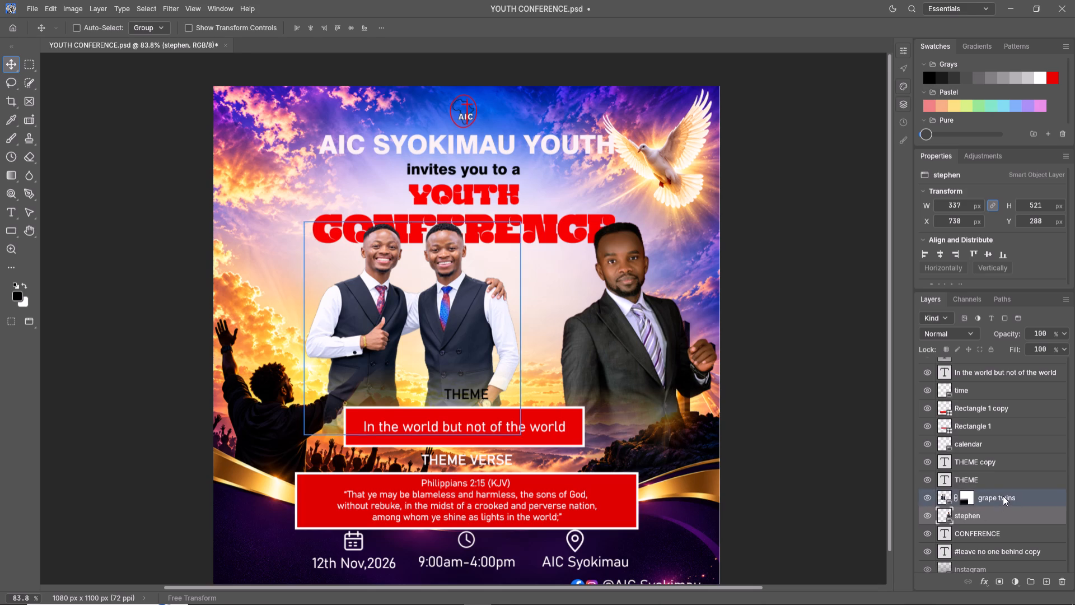
{"action": "left_click_drag", "start_coordinate": [466, 346], "coordinate": [496, 350]}
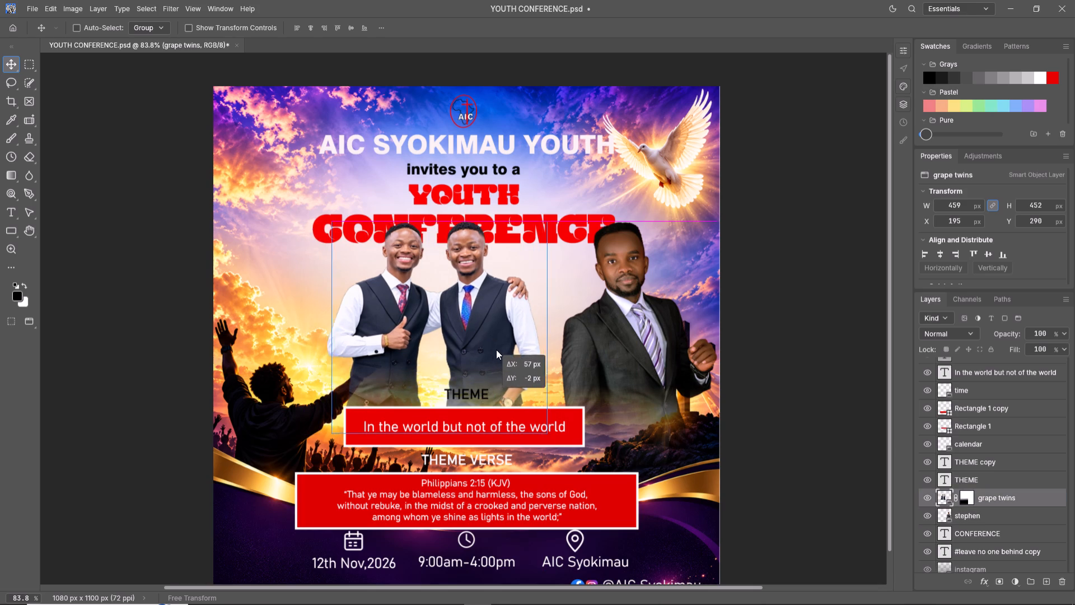
{"action": "left_click_drag", "start_coordinate": [496, 350], "coordinate": [502, 350]}
{"action": "left_click_drag", "start_coordinate": [502, 348], "coordinate": [517, 343]}
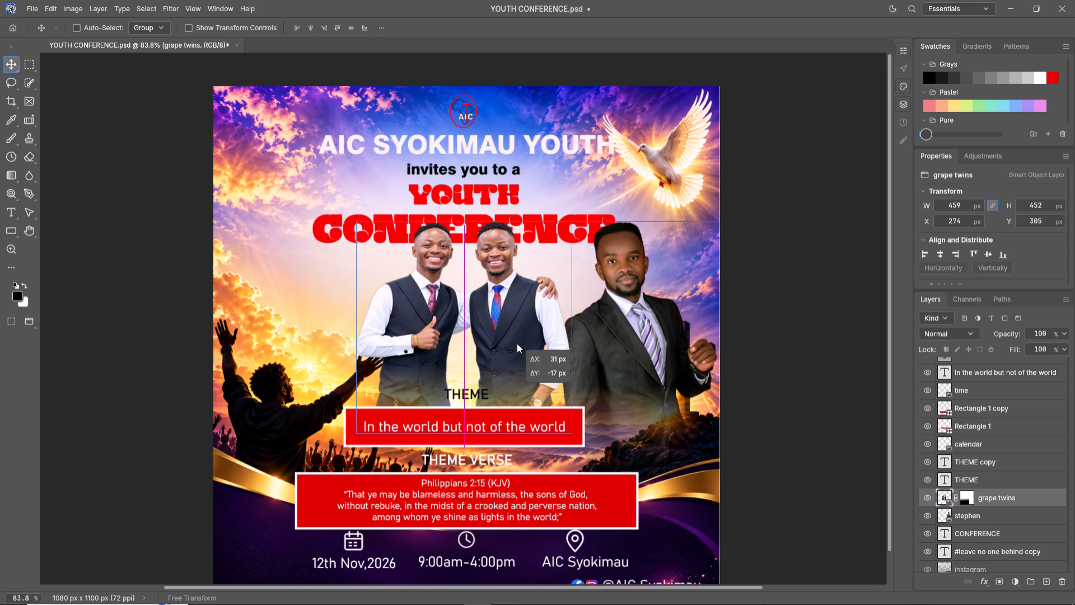
{"action": "left_click_drag", "start_coordinate": [517, 343], "coordinate": [527, 345]}
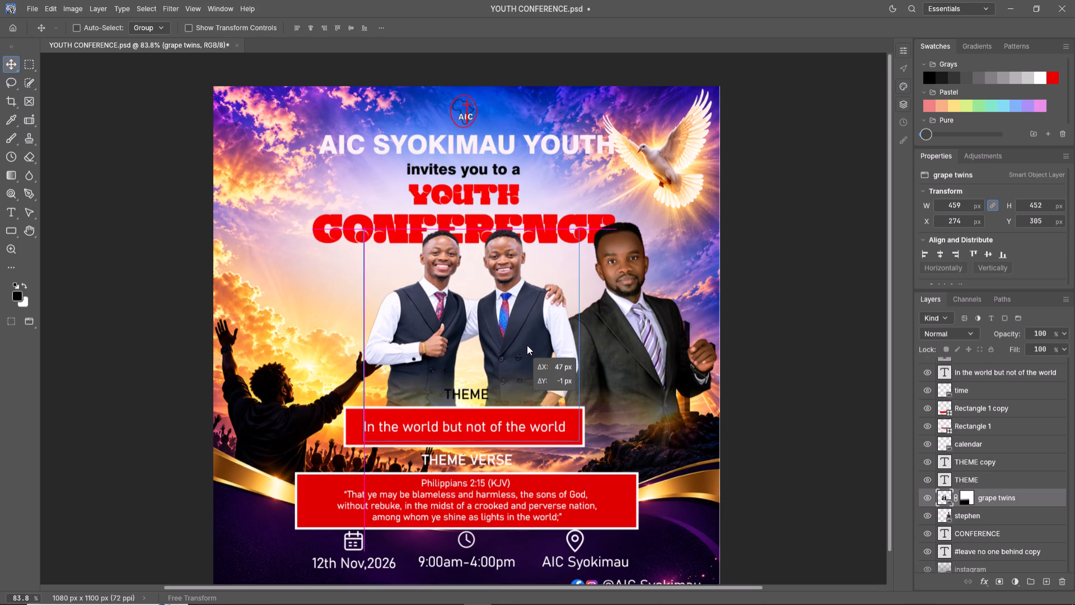
{"action": "left_click_drag", "start_coordinate": [527, 345], "coordinate": [525, 343]}
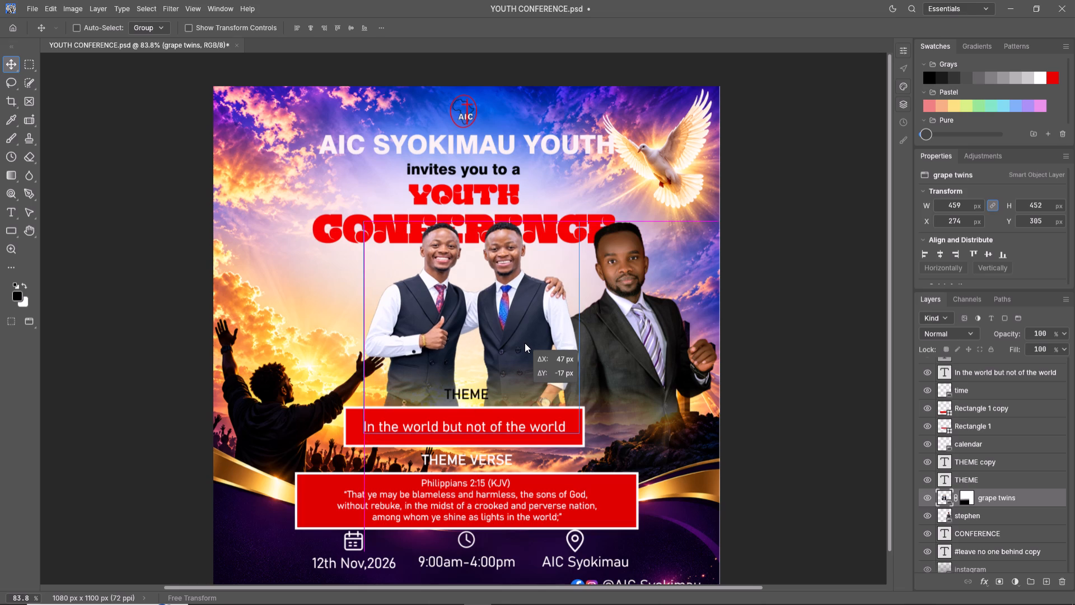
{"action": "left_click_drag", "start_coordinate": [525, 343], "coordinate": [525, 345]}
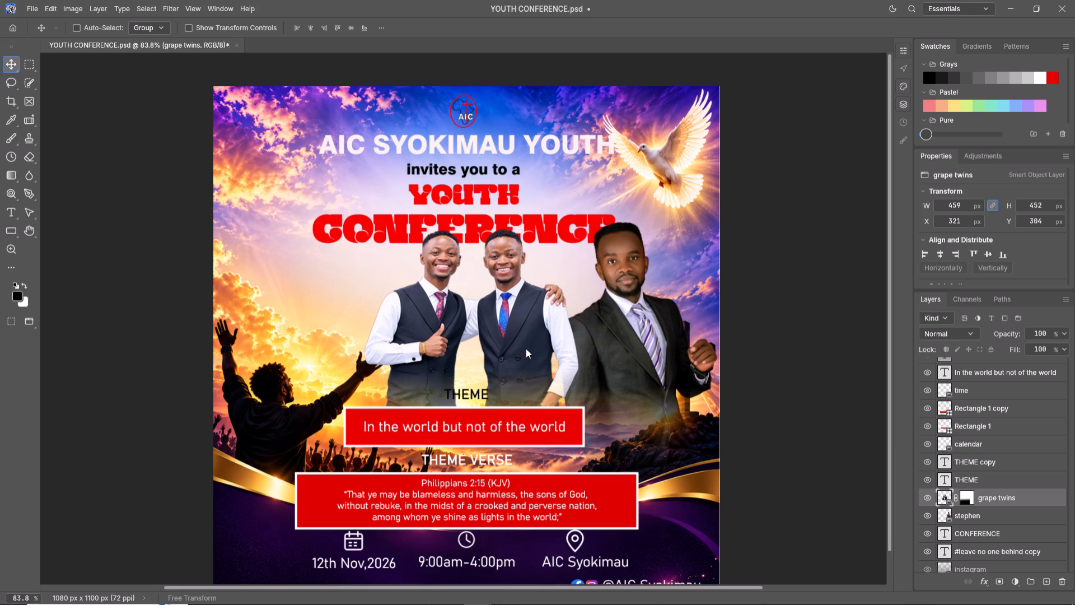
Scale the grape twins cutout proportionally to about 116.3% and position it at about X 294, Y 273 px, overlapping stephen's shoulder.
{"action": "key", "text": "ctrl+t"}
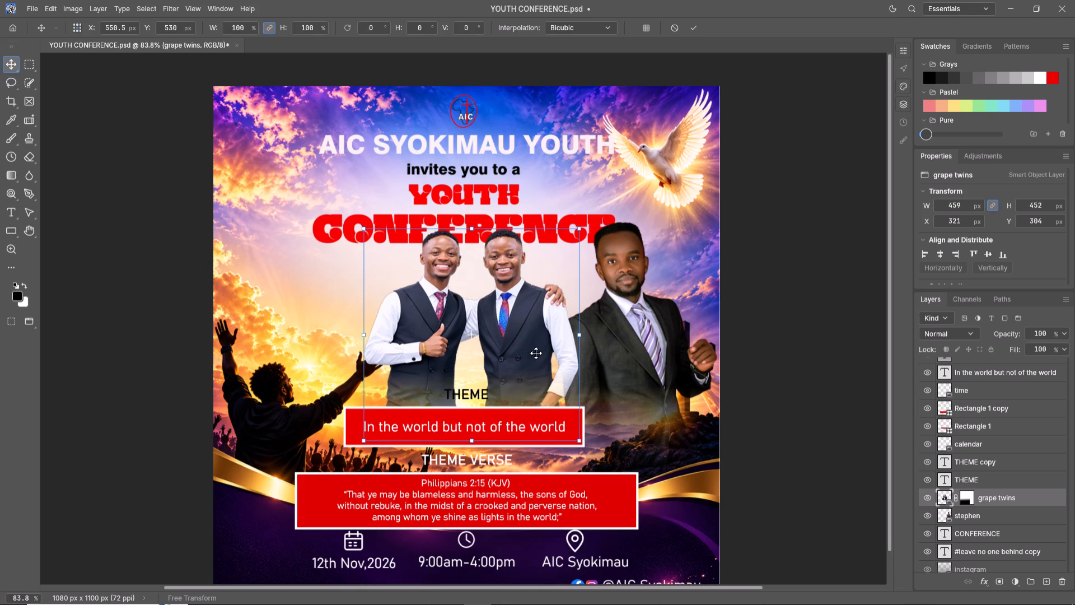
{"action": "left_click_drag", "start_coordinate": [581, 441], "coordinate": [604, 459]}
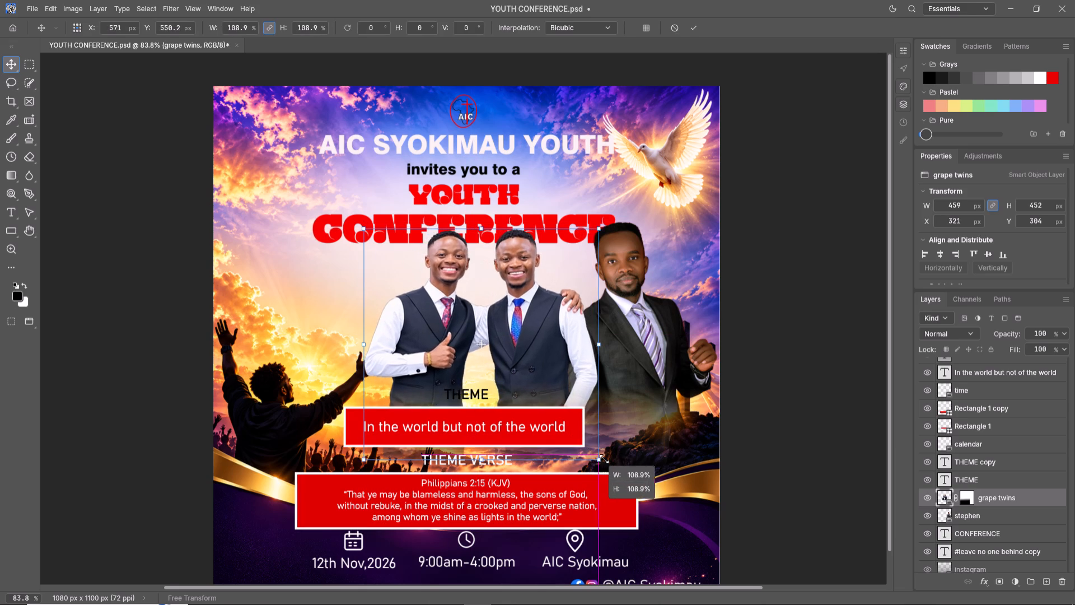
{"action": "left_click_drag", "start_coordinate": [604, 459], "coordinate": [611, 466]}
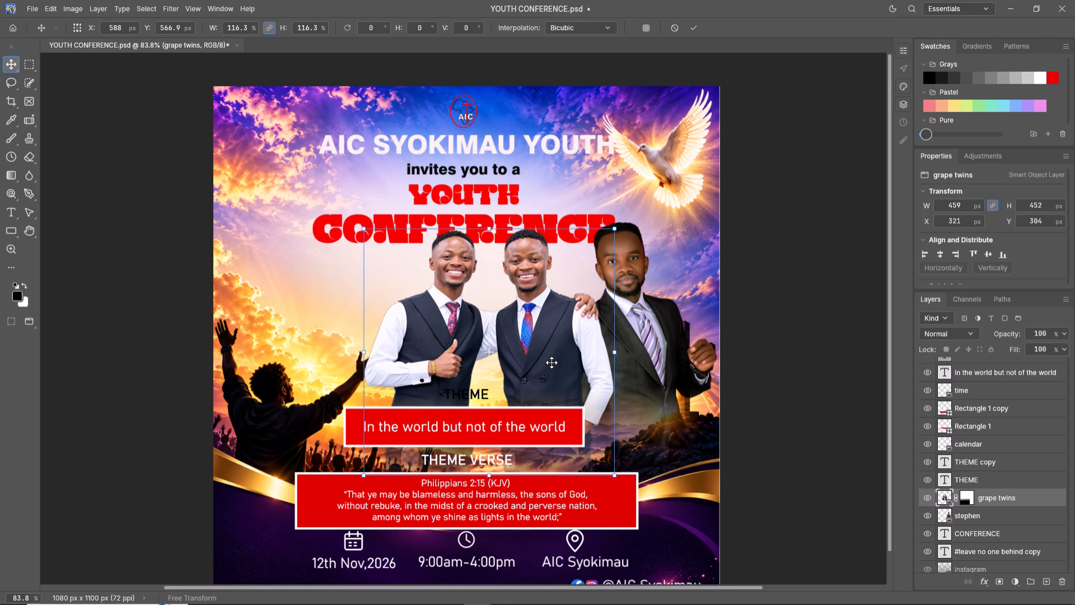
{"action": "left_click_drag", "start_coordinate": [554, 364], "coordinate": [540, 352]}
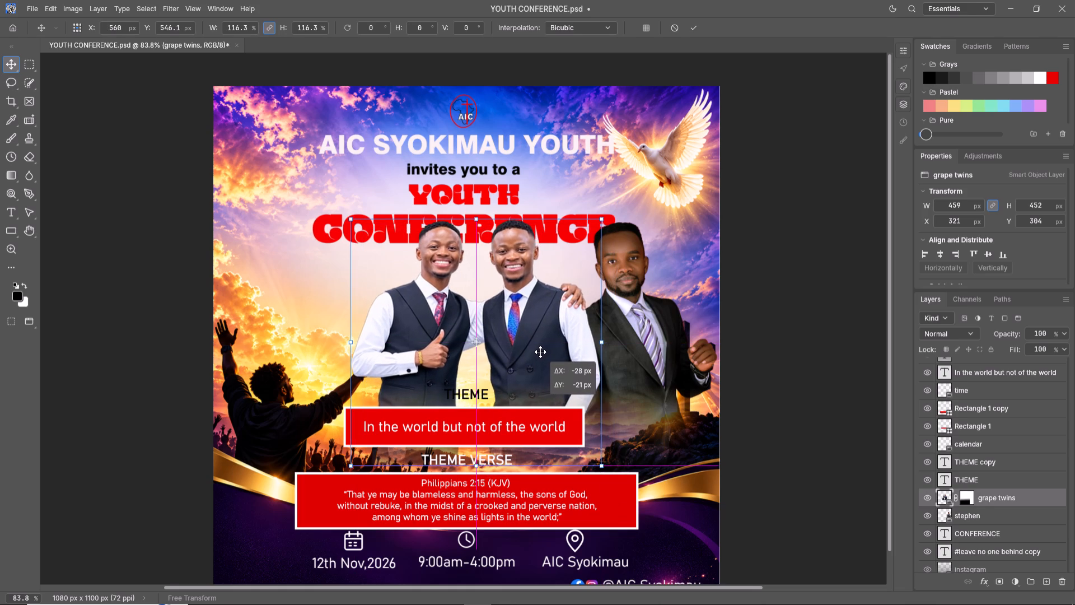
{"action": "left_click_drag", "start_coordinate": [540, 352], "coordinate": [535, 350]}
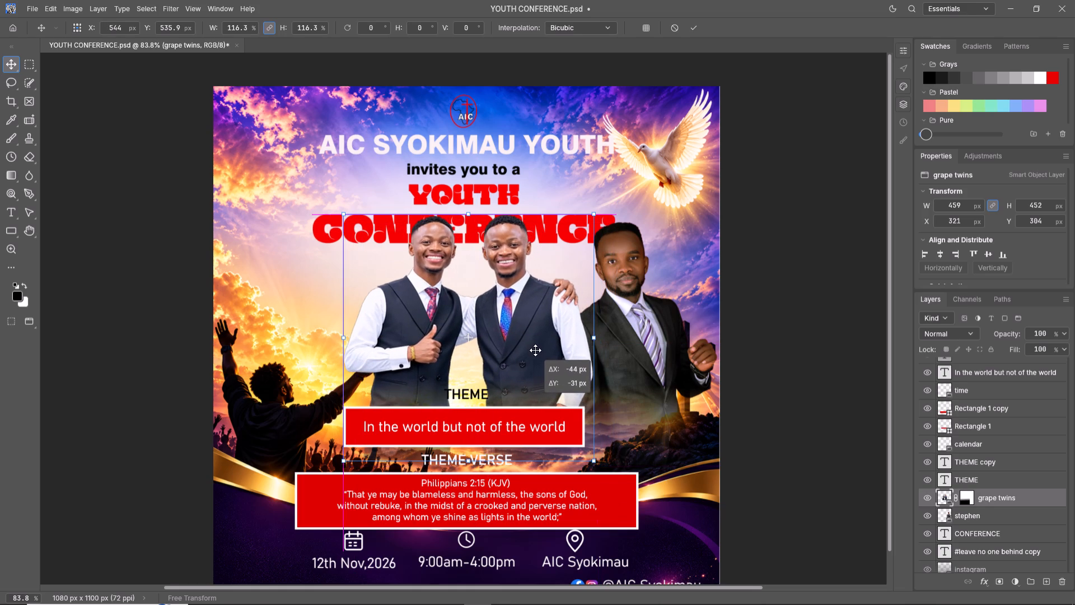
{"action": "left_click_drag", "start_coordinate": [535, 350], "coordinate": [536, 351]}
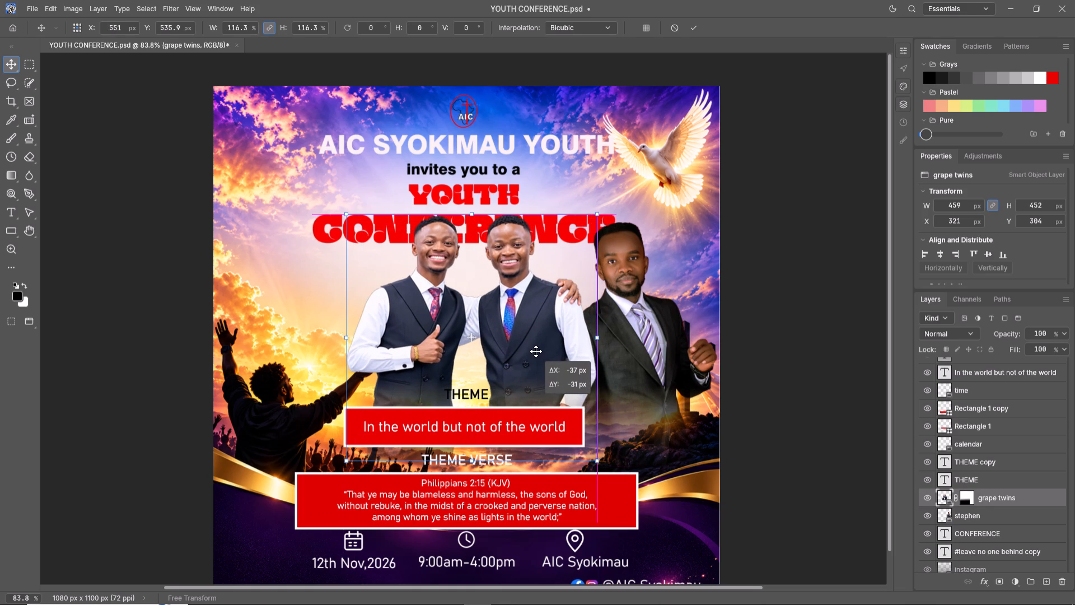
{"action": "left_click_drag", "start_coordinate": [536, 351], "coordinate": [535, 350]}
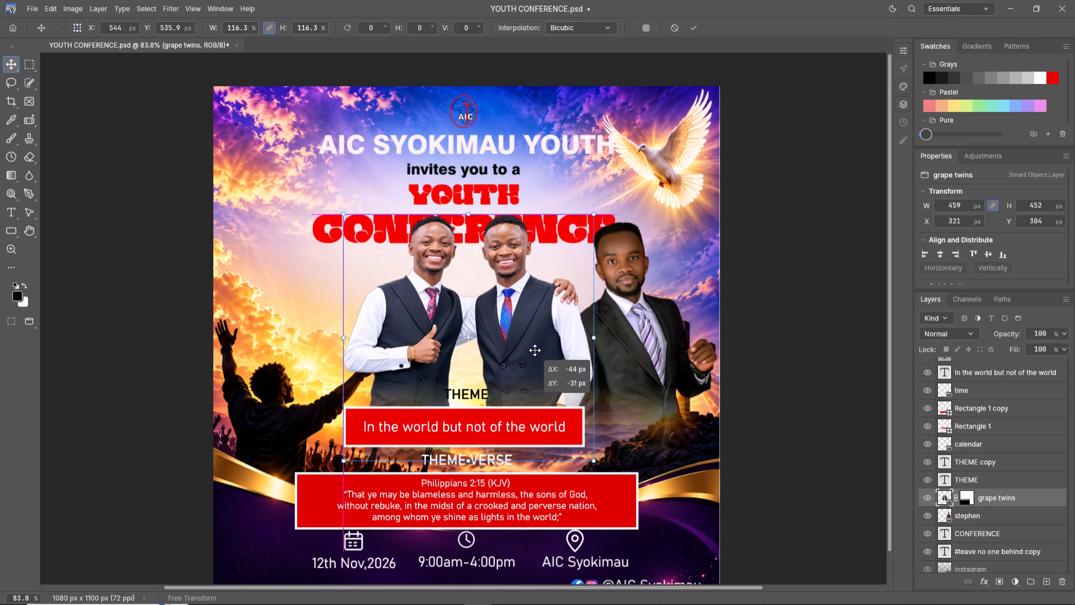
{"action": "left_click_drag", "start_coordinate": [535, 350], "coordinate": [535, 350]}
{"action": "left_click", "coordinate": [754, 398]}
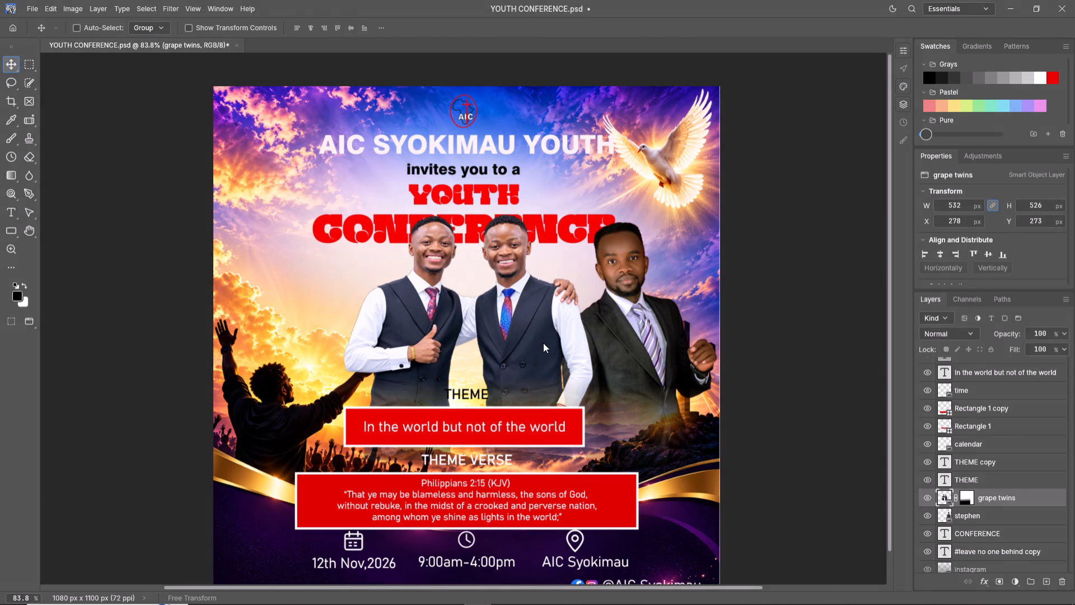
{"action": "left_click_drag", "start_coordinate": [534, 345], "coordinate": [541, 345]}
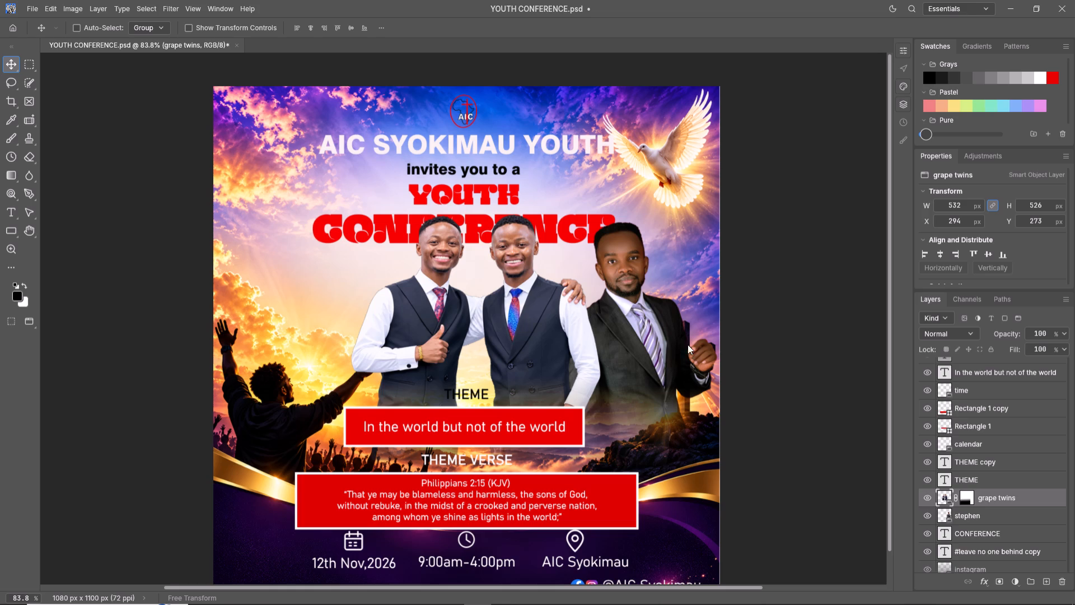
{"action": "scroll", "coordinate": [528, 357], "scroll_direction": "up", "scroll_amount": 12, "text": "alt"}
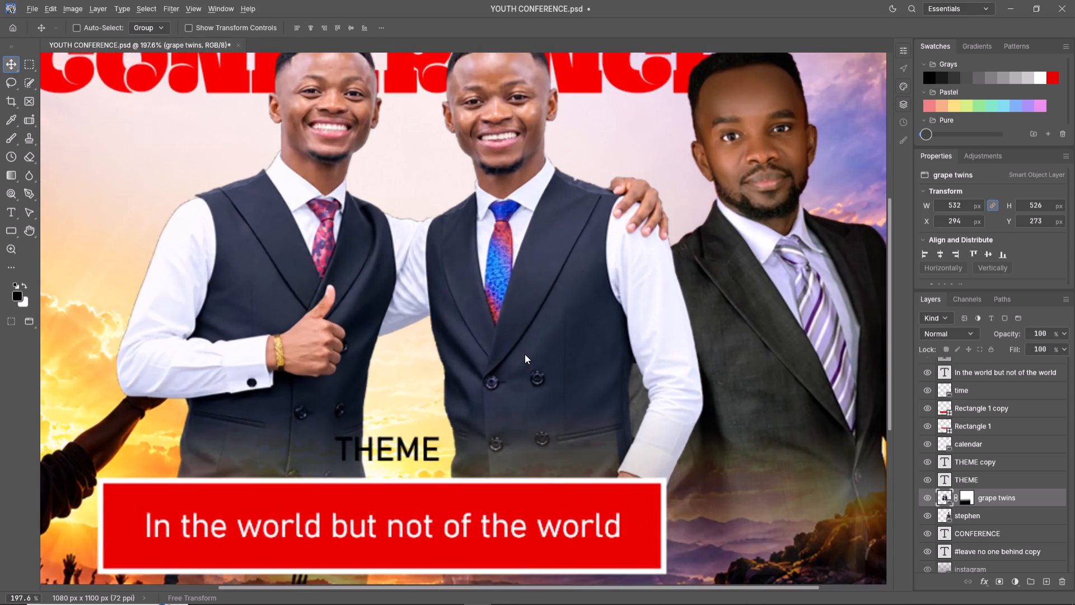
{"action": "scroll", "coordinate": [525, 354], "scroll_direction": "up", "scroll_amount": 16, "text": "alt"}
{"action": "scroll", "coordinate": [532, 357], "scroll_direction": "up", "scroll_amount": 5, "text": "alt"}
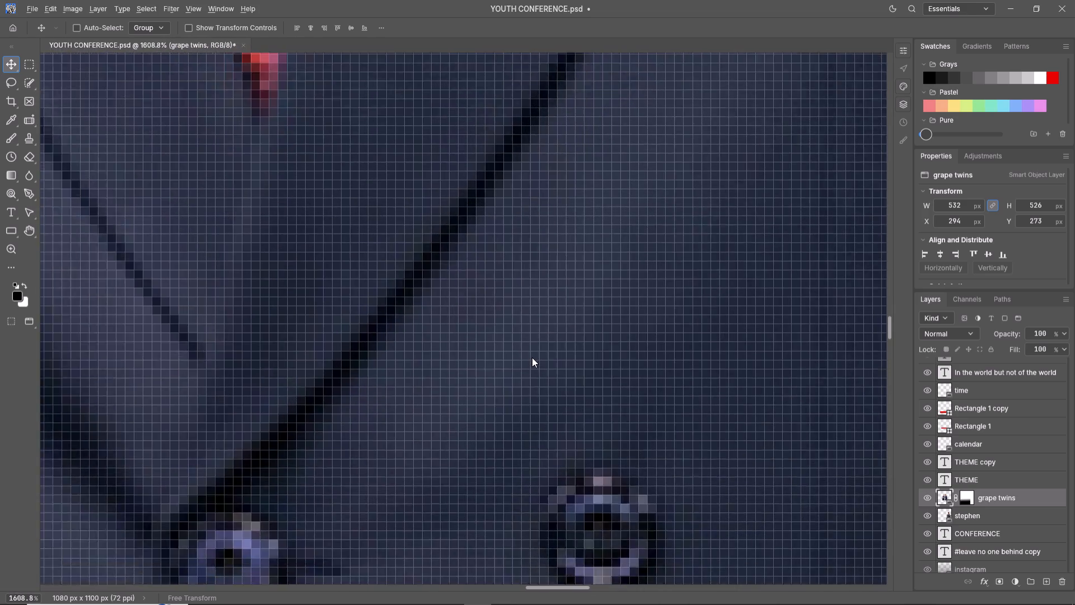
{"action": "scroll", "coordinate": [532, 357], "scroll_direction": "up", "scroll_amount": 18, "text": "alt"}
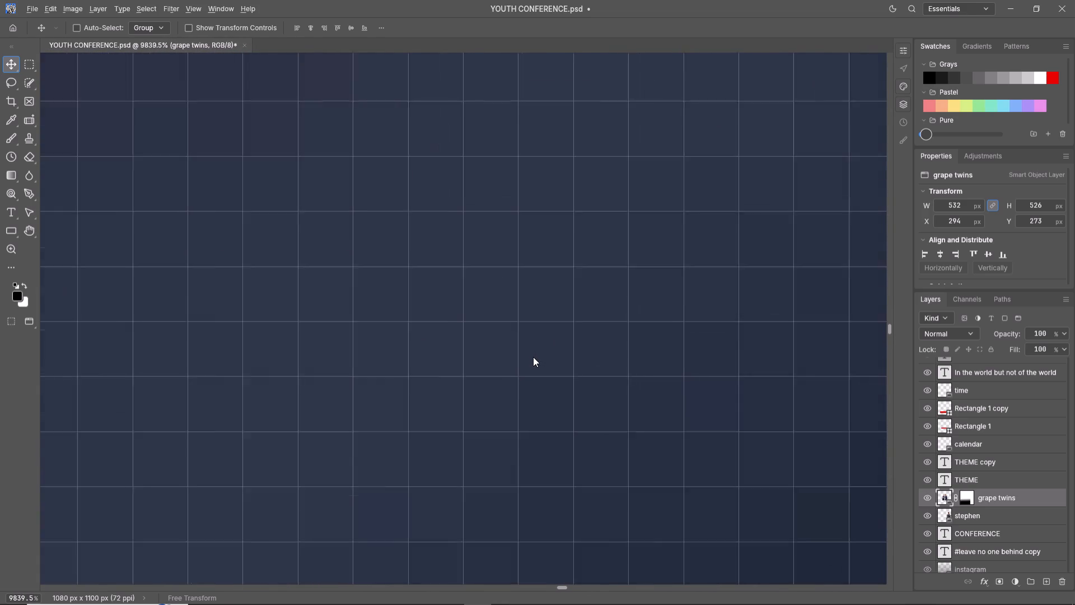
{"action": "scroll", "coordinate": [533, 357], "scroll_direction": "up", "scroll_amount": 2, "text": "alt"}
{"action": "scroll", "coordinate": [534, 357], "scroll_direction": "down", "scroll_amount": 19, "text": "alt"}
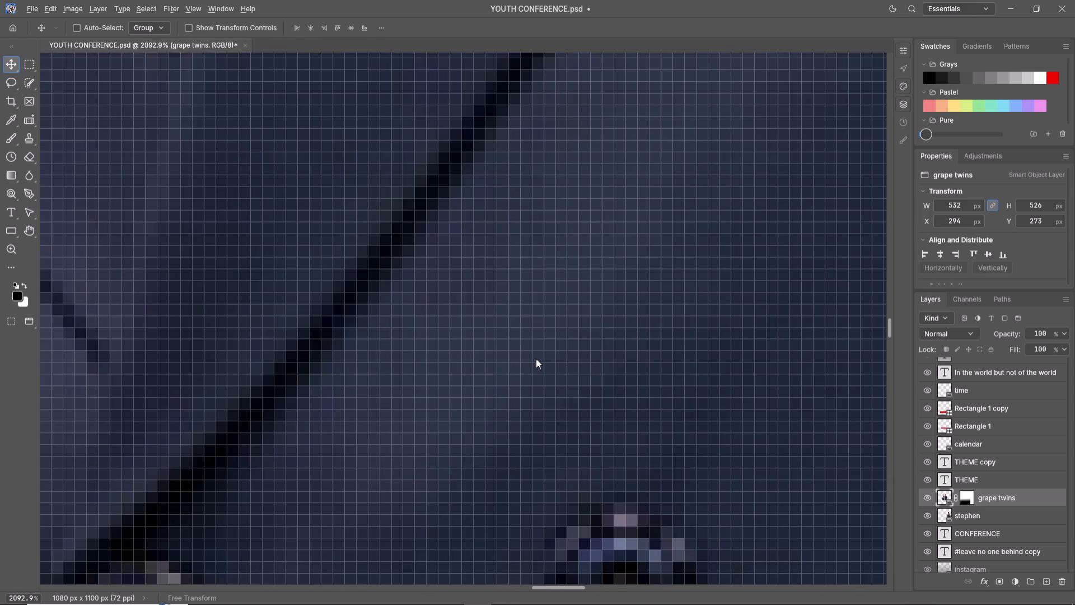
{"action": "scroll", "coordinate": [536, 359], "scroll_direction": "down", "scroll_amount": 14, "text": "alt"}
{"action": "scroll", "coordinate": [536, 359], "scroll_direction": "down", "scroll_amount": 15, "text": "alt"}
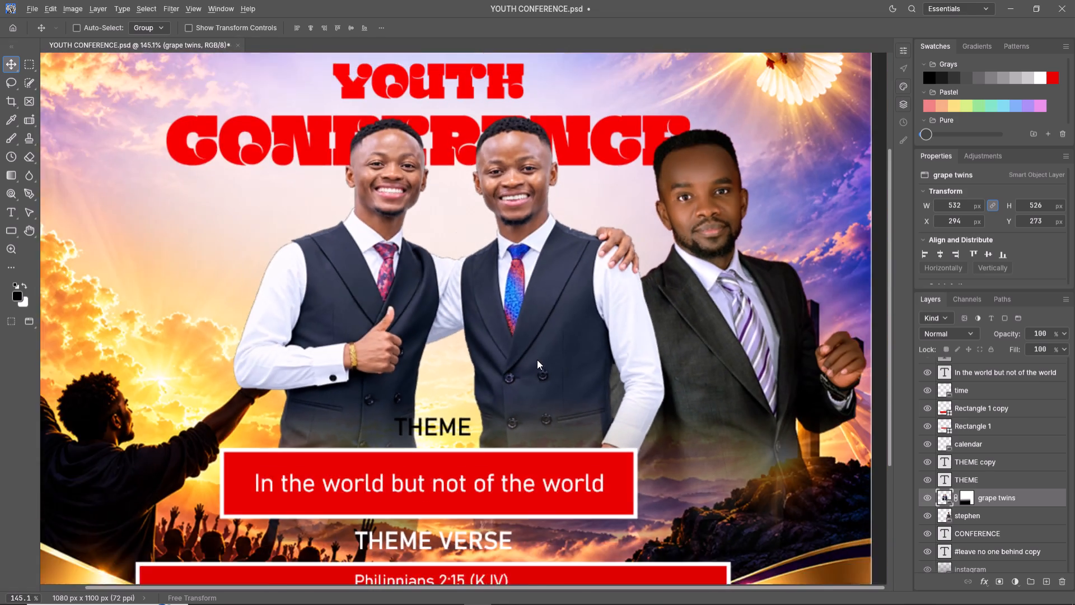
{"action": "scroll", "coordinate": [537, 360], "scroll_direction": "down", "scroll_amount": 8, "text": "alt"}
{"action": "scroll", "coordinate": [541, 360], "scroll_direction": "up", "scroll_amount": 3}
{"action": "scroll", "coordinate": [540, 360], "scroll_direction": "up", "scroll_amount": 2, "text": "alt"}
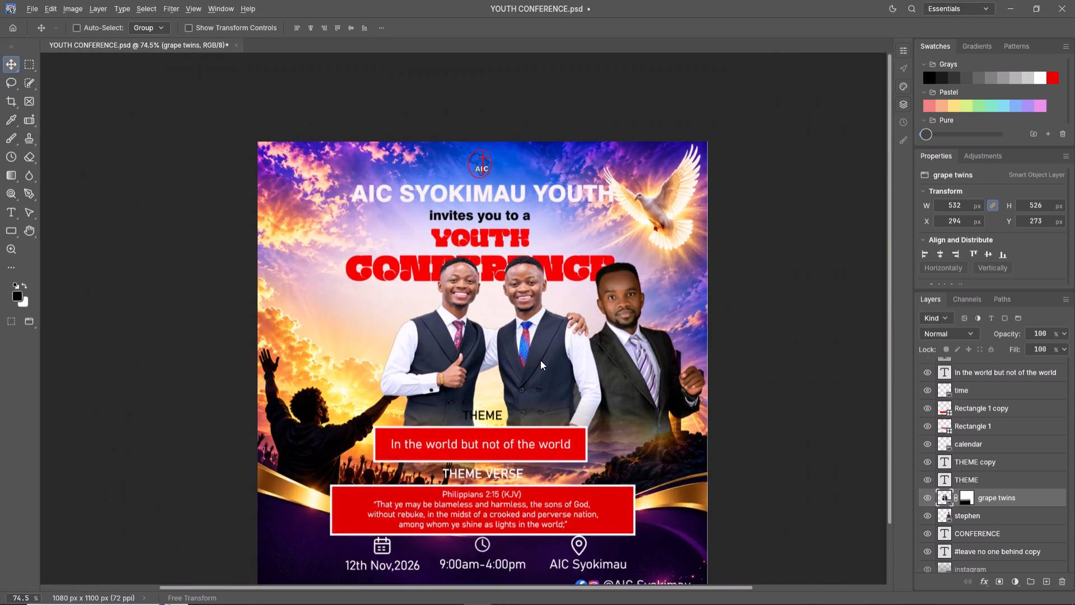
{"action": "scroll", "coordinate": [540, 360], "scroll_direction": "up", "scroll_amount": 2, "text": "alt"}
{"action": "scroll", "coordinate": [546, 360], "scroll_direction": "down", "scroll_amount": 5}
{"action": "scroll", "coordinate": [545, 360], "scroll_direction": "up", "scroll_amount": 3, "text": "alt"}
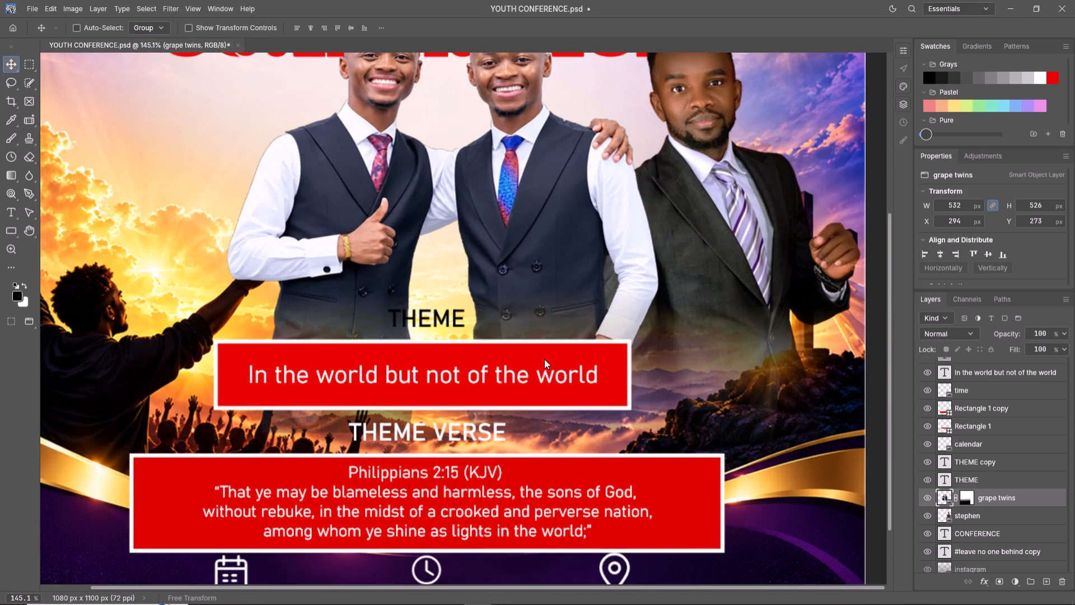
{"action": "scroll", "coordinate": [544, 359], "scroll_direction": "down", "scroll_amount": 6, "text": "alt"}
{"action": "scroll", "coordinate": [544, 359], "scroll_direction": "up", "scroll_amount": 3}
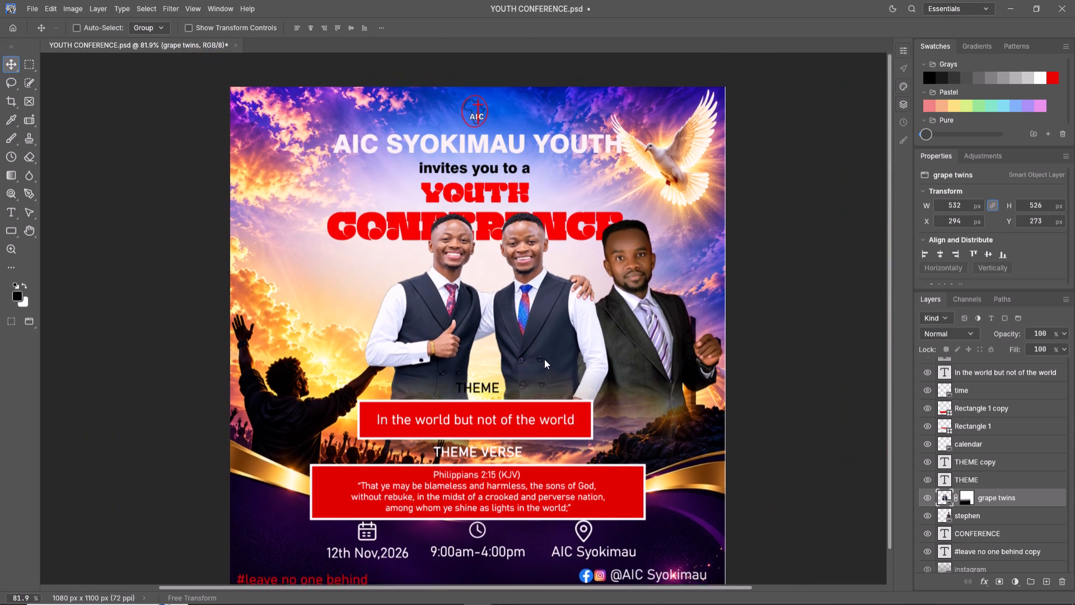
Make the stephen cutout the active layer instead of grape twins.
{"action": "scroll", "coordinate": [544, 359], "scroll_direction": "down", "scroll_amount": 2}
{"action": "scroll", "coordinate": [544, 359], "scroll_direction": "up", "scroll_amount": 1}
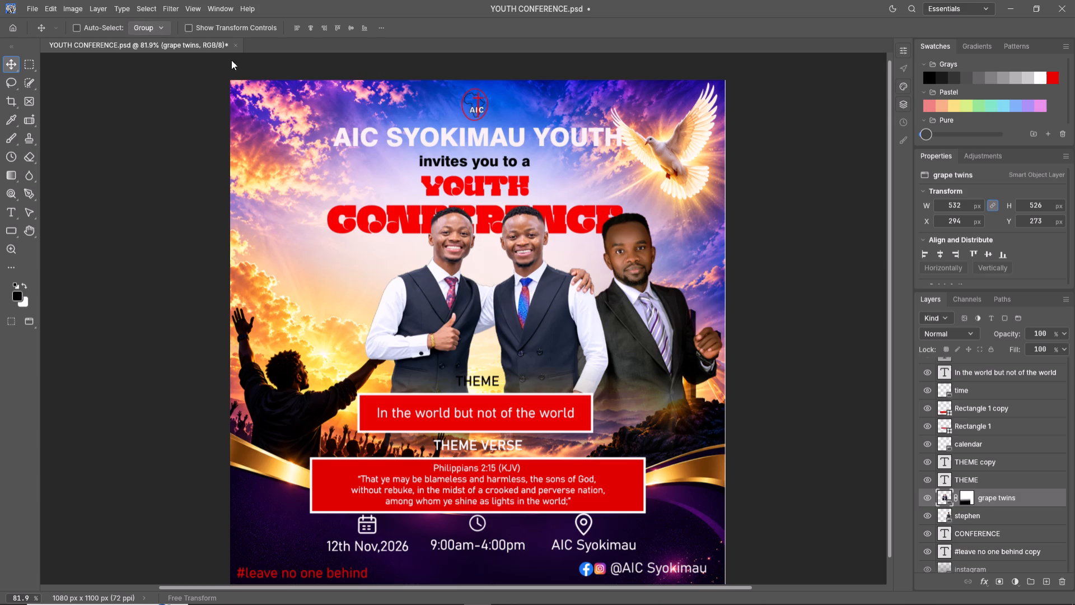
{"action": "left_click", "coordinate": [643, 309]}
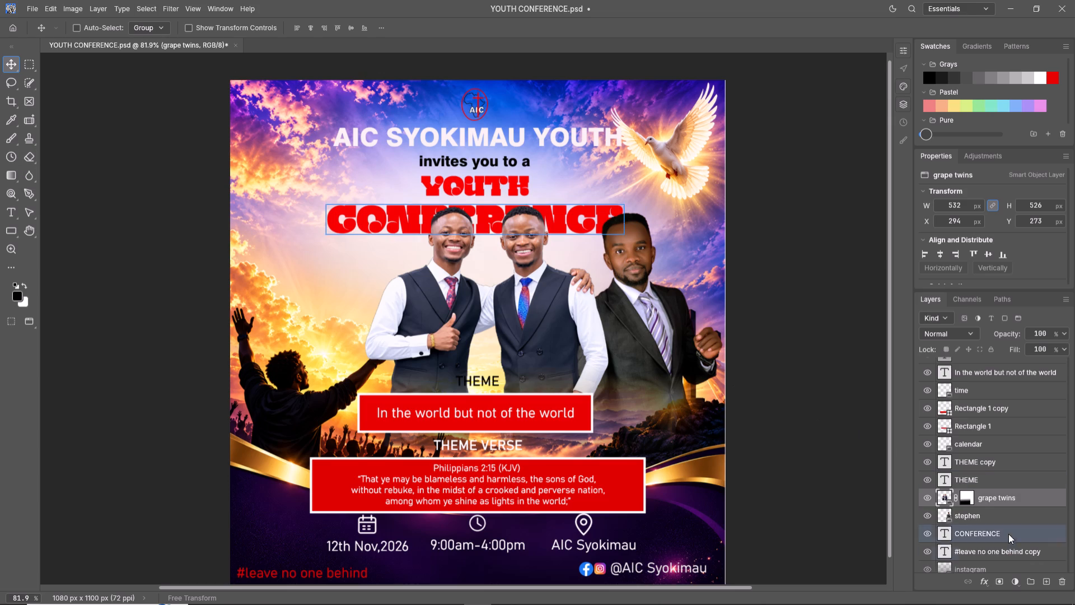
{"action": "left_click", "coordinate": [1000, 520]}
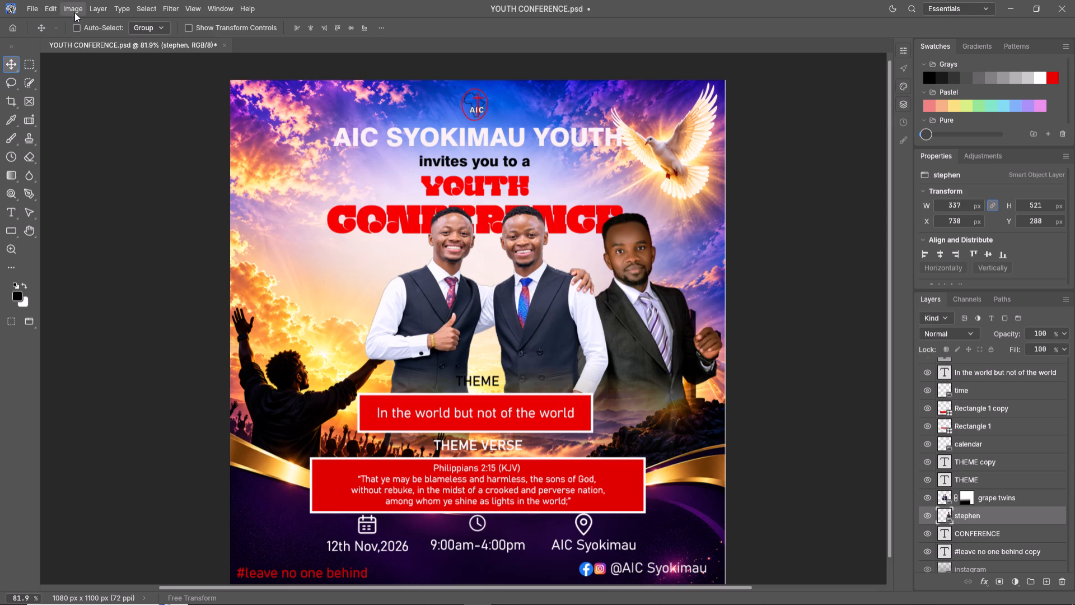
Check the poster's dimensions and resolution in the Image Size settings, keeping them as they are.
{"action": "left_click", "coordinate": [74, 12]}
{"action": "left_click", "coordinate": [129, 109]}
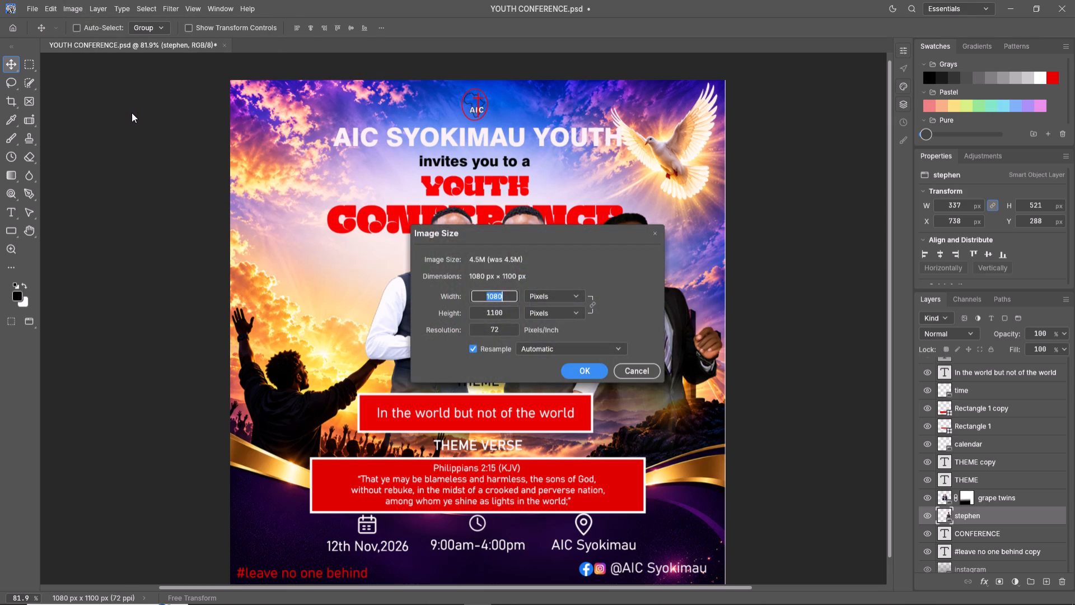
{"action": "left_click", "coordinate": [586, 374]}
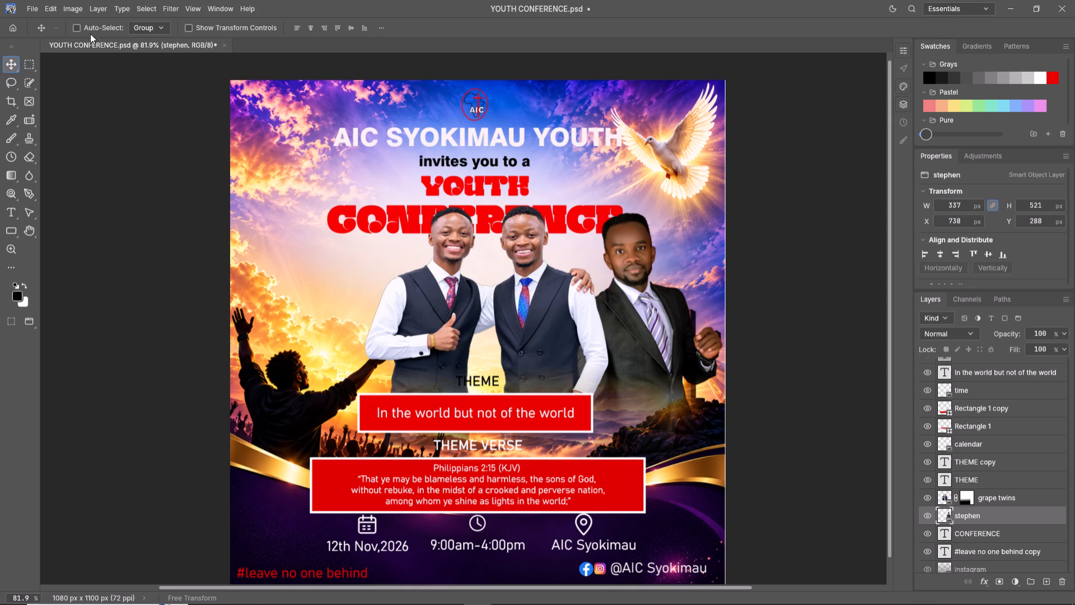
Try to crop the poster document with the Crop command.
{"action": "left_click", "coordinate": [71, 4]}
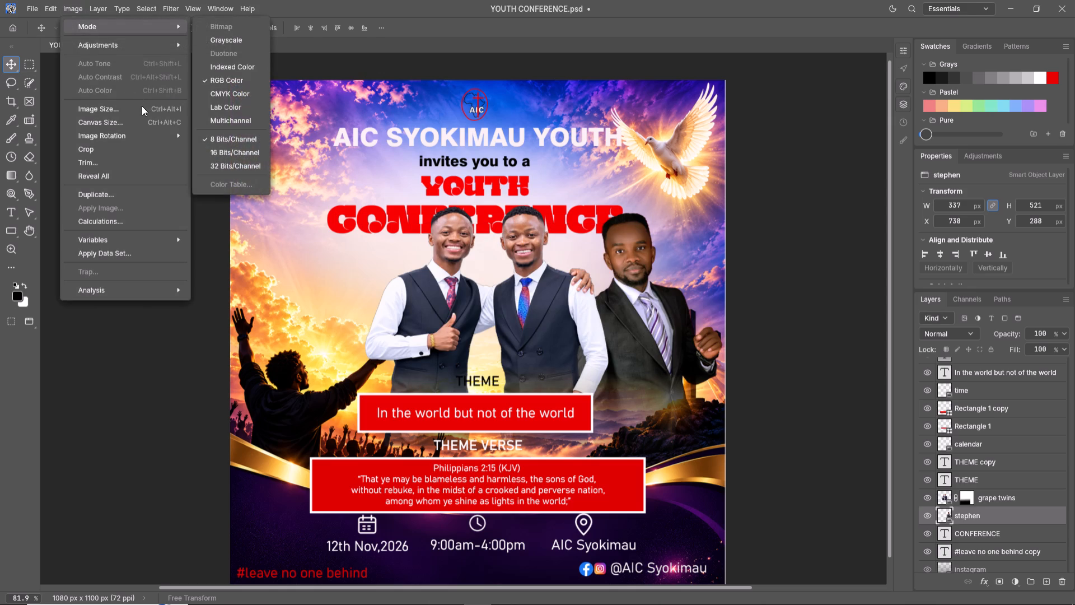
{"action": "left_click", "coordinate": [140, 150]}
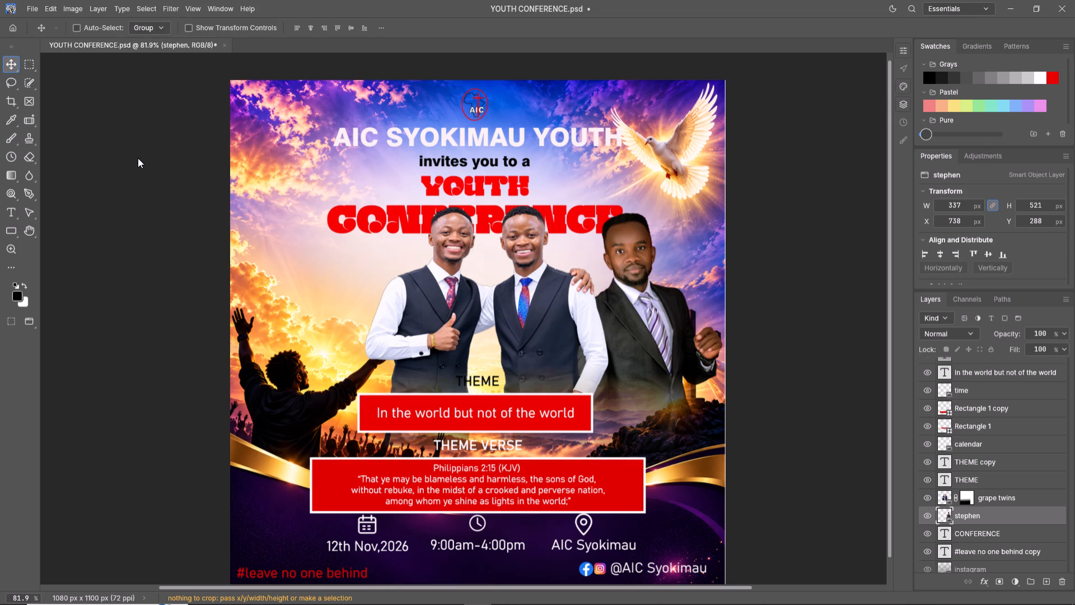
Turn on Auto-Select for the Move tool so poster elements can be picked directly on the canvas.
{"action": "scroll", "coordinate": [281, 221], "scroll_direction": "down", "scroll_amount": 2}
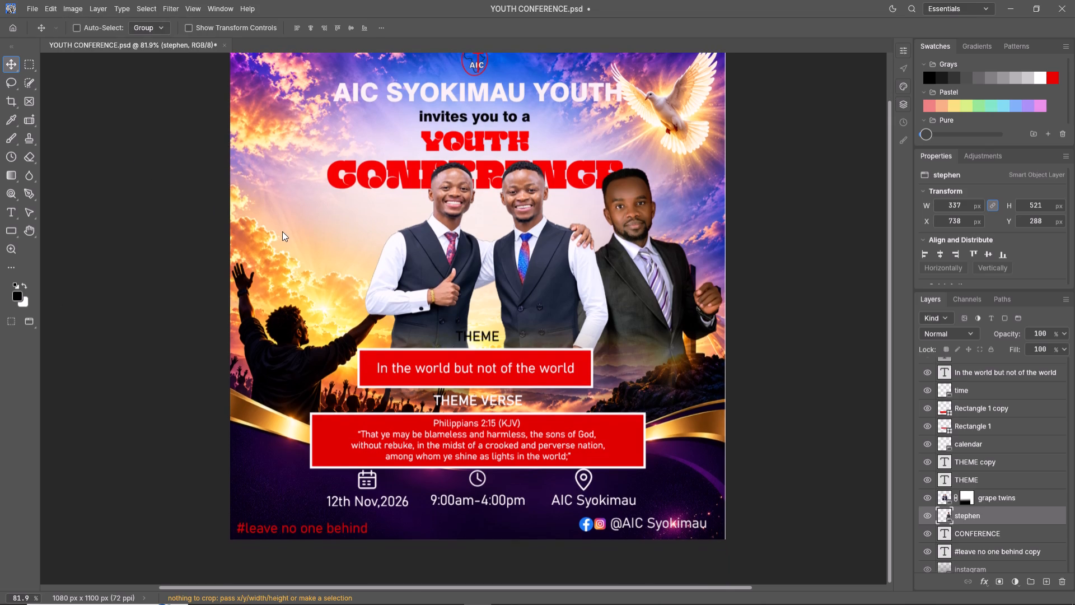
{"action": "scroll", "coordinate": [282, 231], "scroll_direction": "up", "scroll_amount": 1}
{"action": "left_click", "coordinate": [665, 326]}
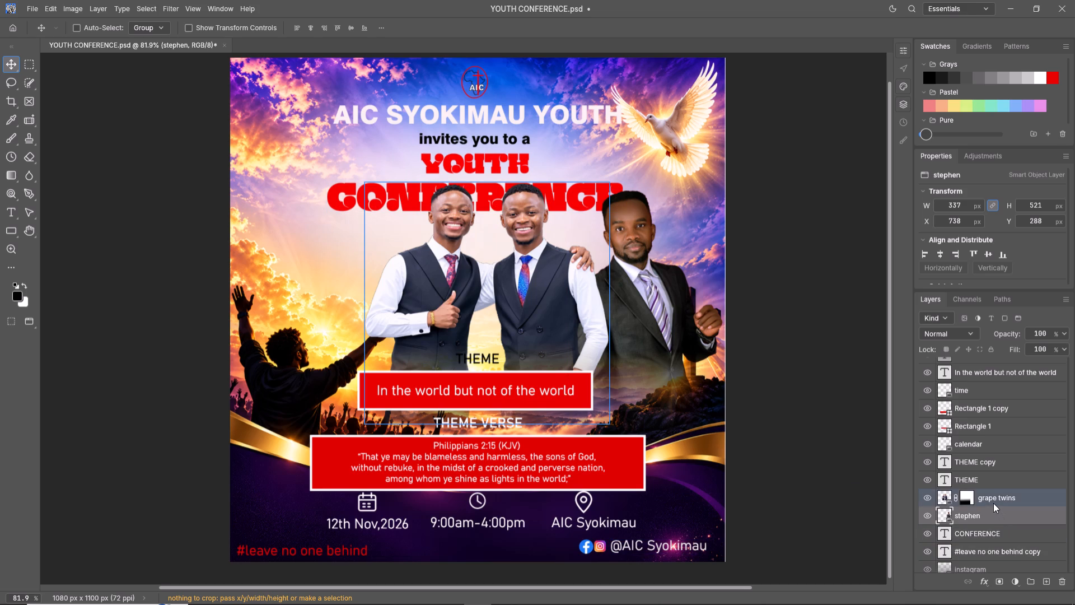
{"action": "left_click", "coordinate": [78, 26]}
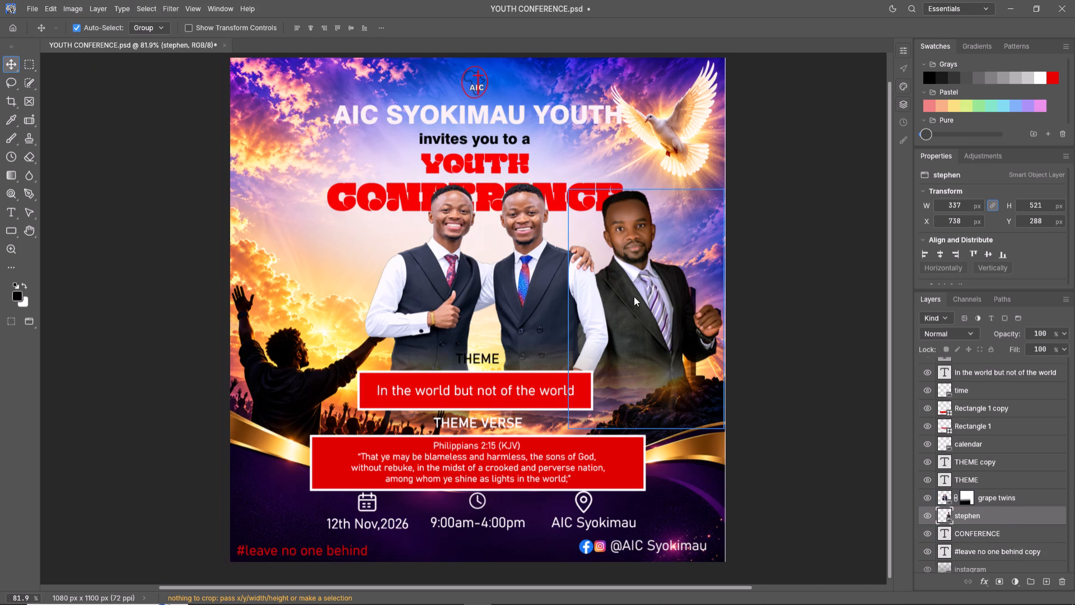
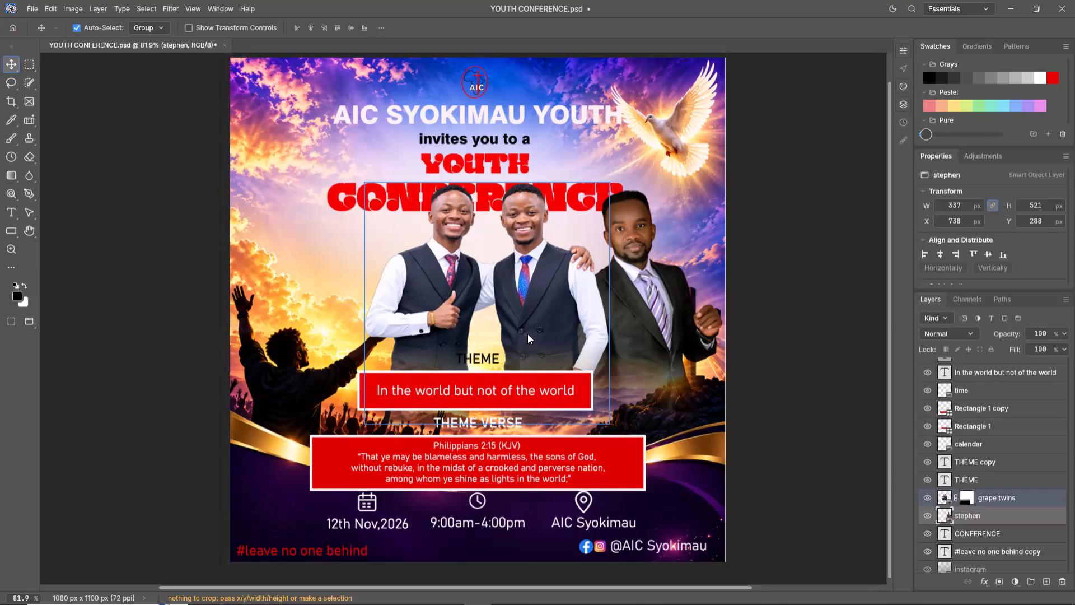
Nudge the grape twins cutout slightly left on the poster to about X 273 px, Y 271 px, and deselect it.
{"action": "left_click_drag", "start_coordinate": [528, 329], "coordinate": [527, 329]}
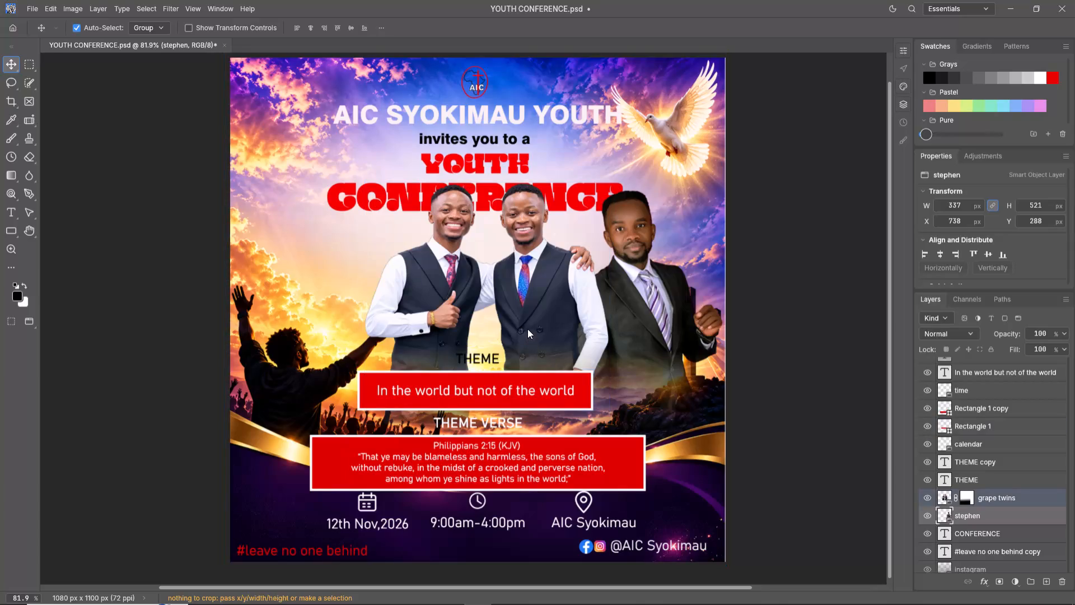
{"action": "left_click_drag", "start_coordinate": [527, 329], "coordinate": [518, 328]}
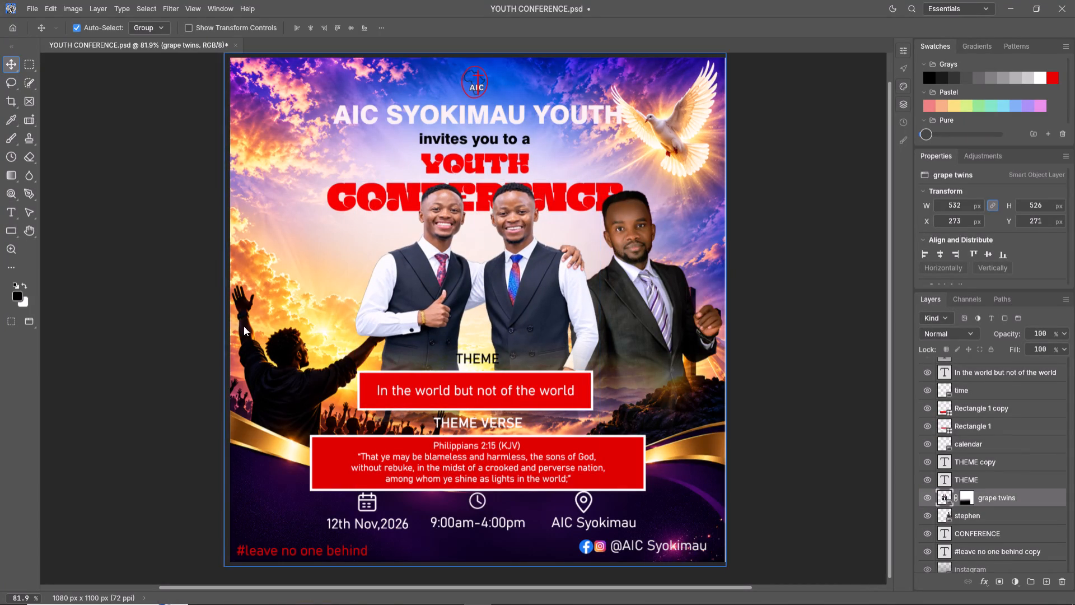
{"action": "left_click", "coordinate": [138, 329]}
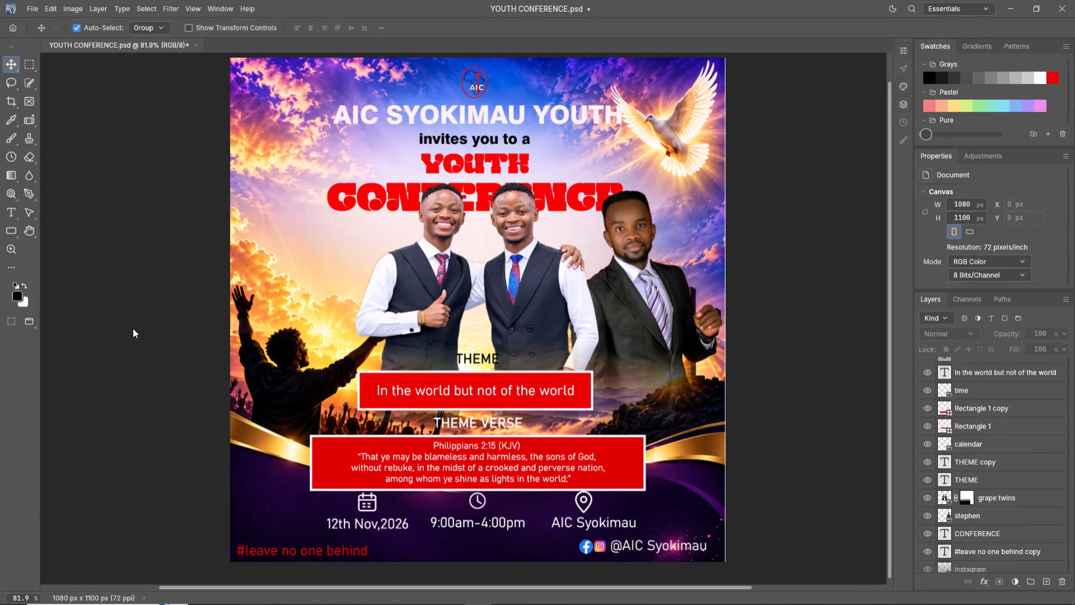
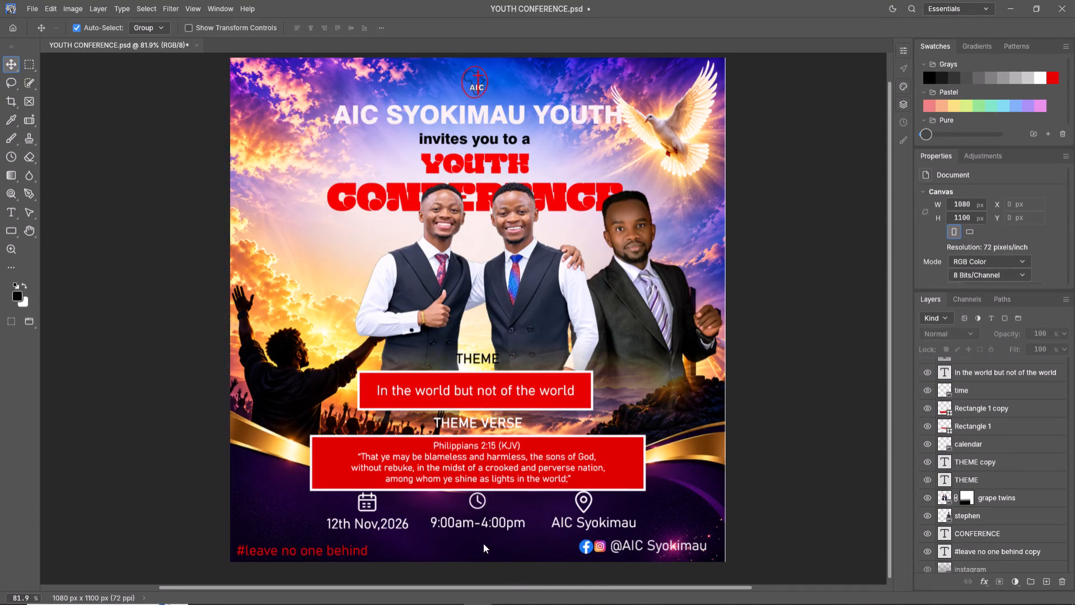
Nudge the red #leave no one behind hashtag slightly up at the poster's bottom edge, to about X 14 px, Y 1059 px.
{"action": "left_click", "coordinate": [337, 553]}
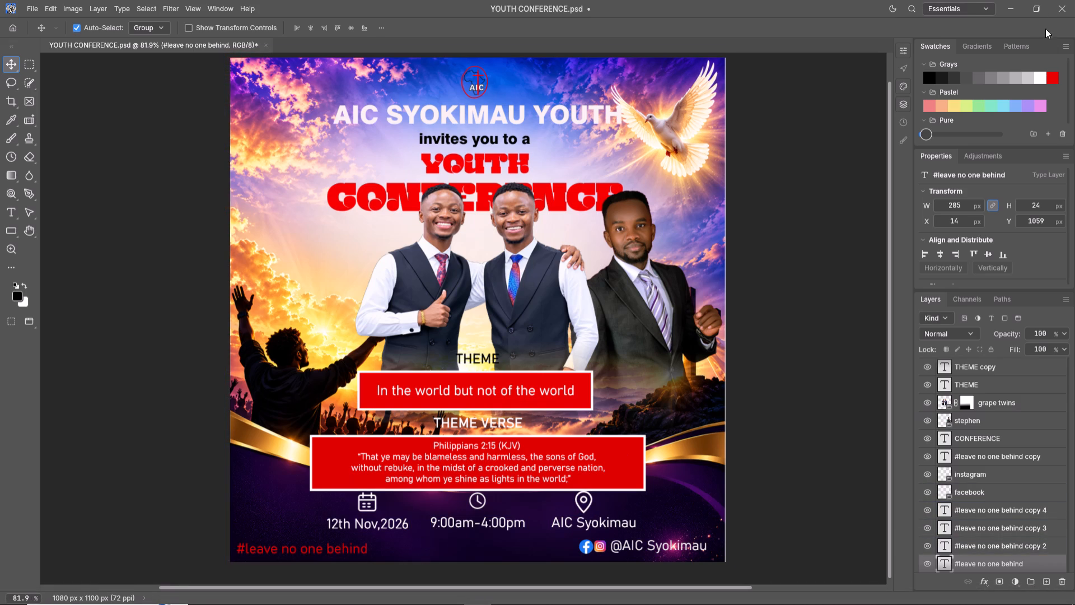
Quit the image editor, saving the changes made to YOUTH CONFERENCE.psd.
{"action": "left_click", "coordinate": [1062, 5]}
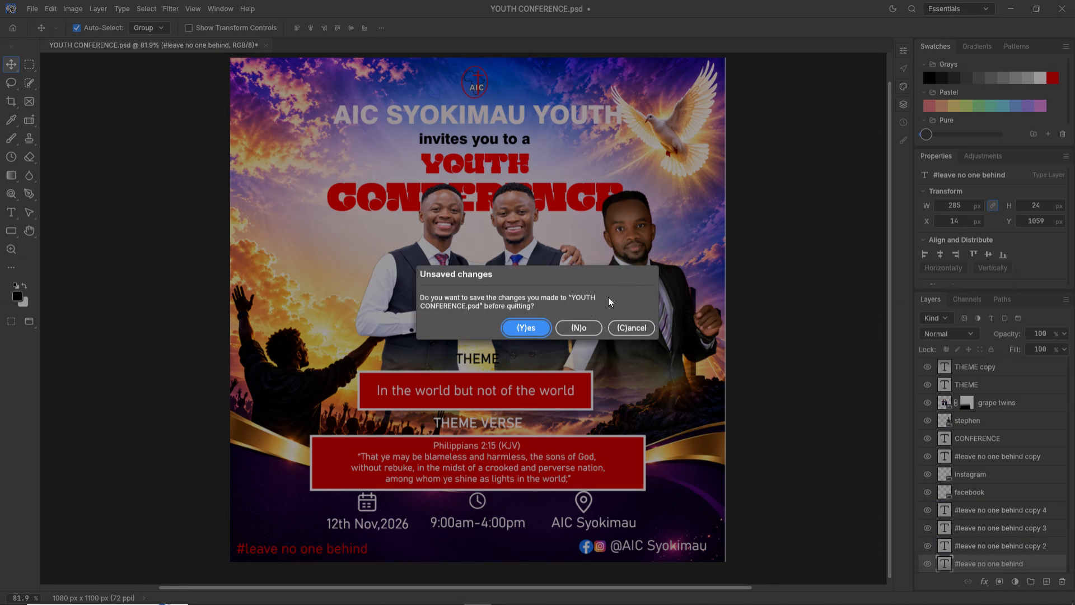
{"action": "left_click", "coordinate": [530, 331]}
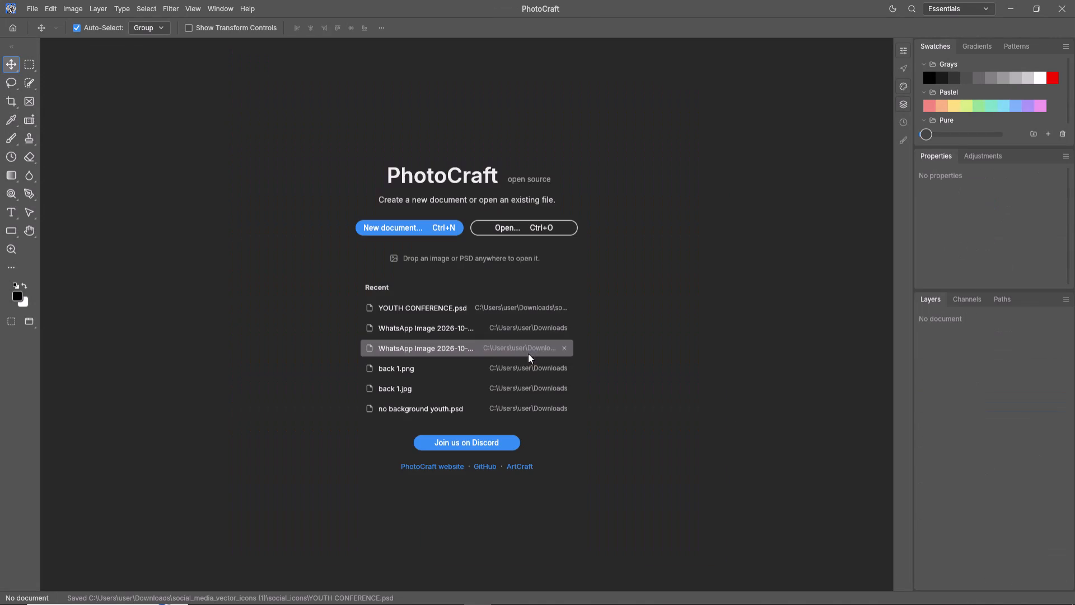
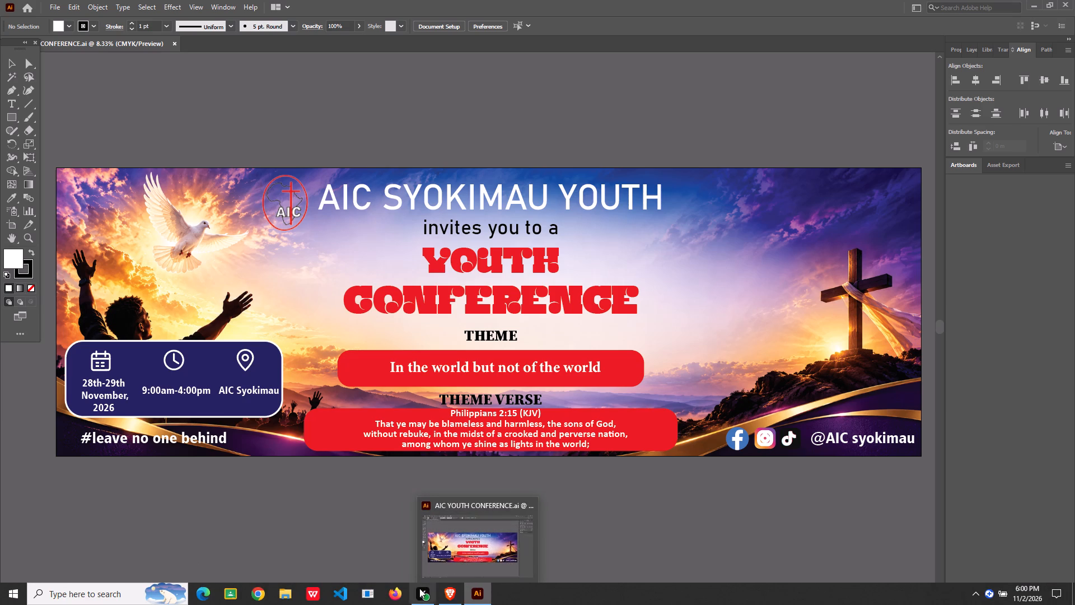
Relaunch PhotoCraft and reopen the recent file YOUTH CONFERENCE.psd.
{"action": "left_click", "coordinate": [58, 6]}
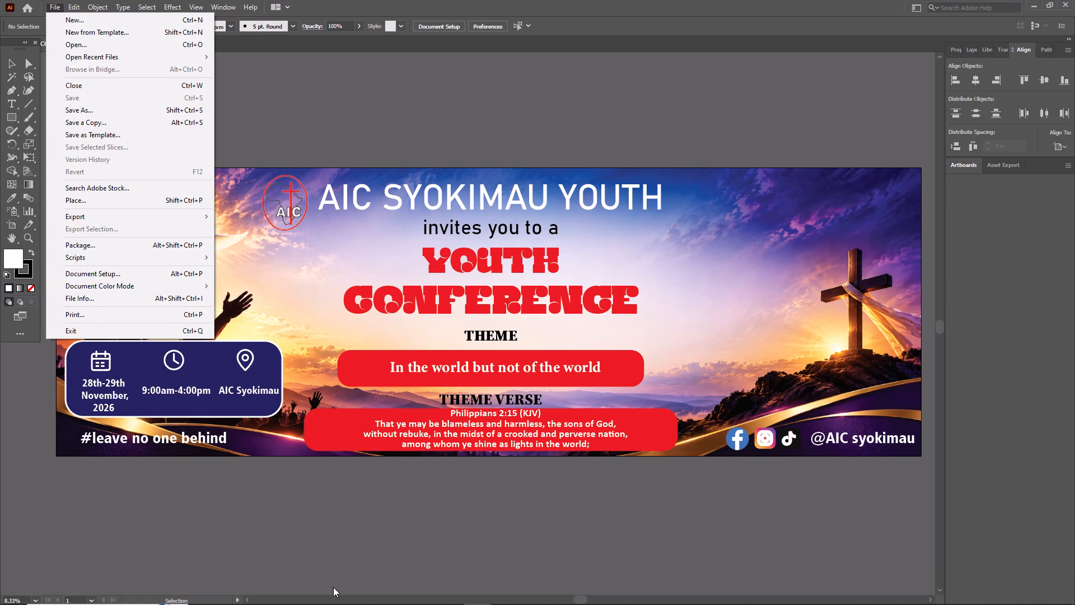
{"action": "left_click", "coordinate": [101, 594]}
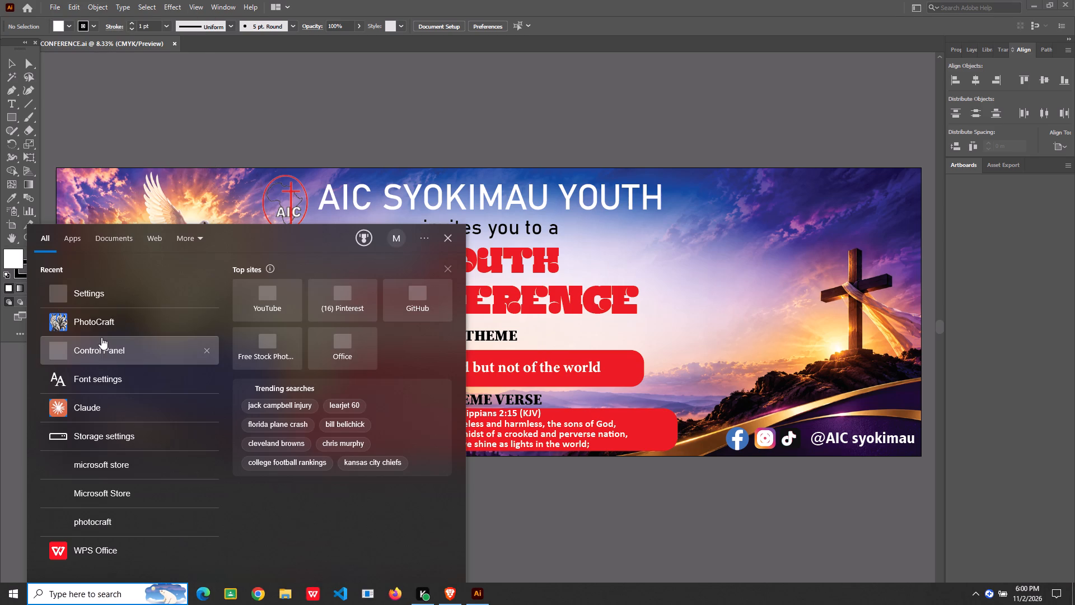
{"action": "right_click", "coordinate": [106, 328]}
{"action": "left_click", "coordinate": [105, 328]}
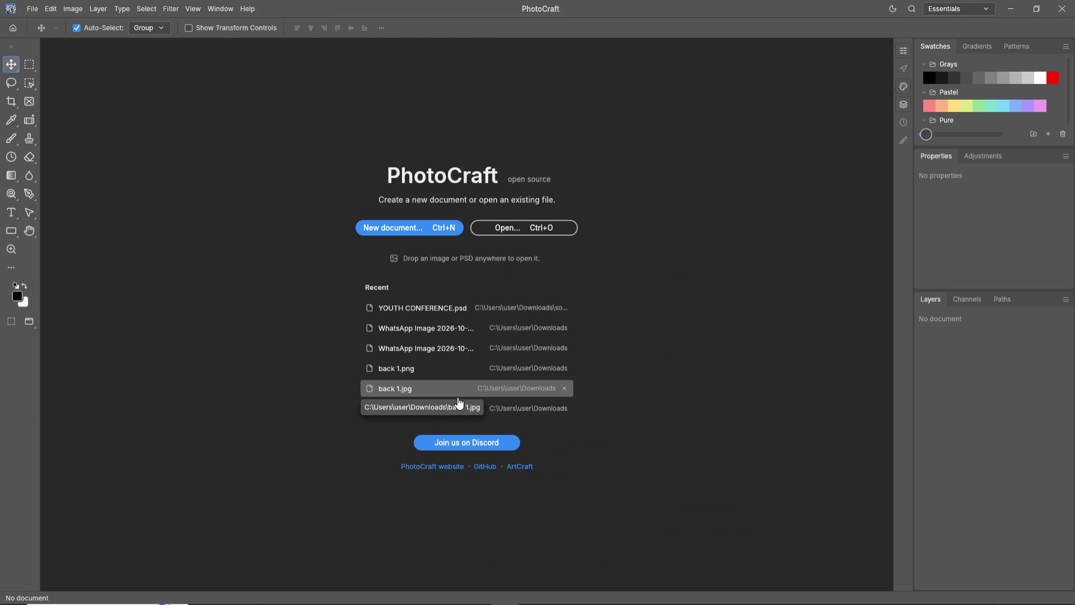
{"action": "left_click", "coordinate": [459, 304]}
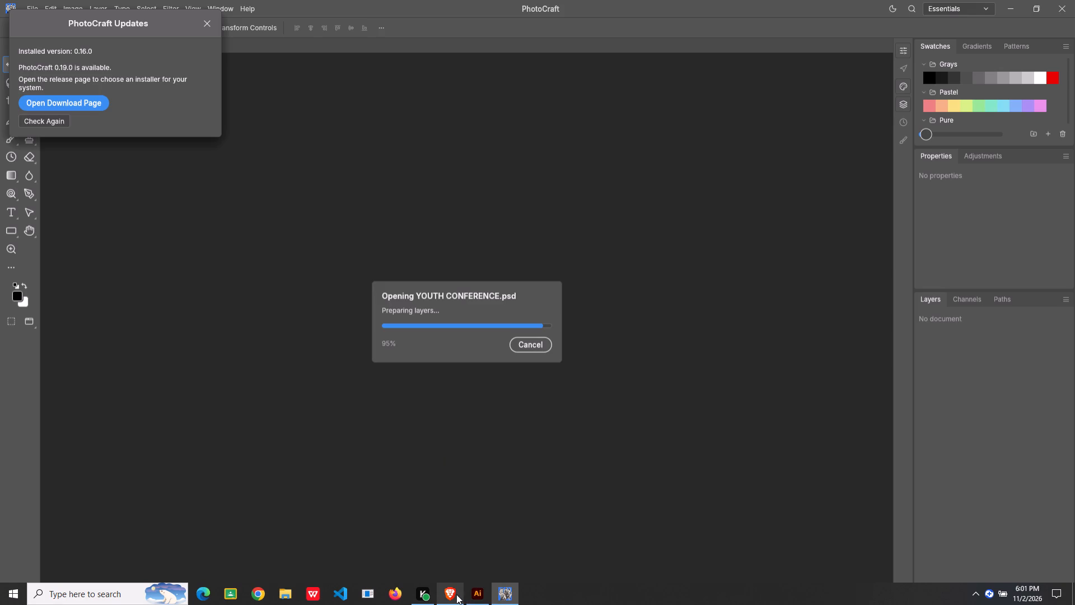
Switch to the Illustrator banner and place stephen.png at about 0.56 × 0.70 m between the YOUTH CONFERENCE title and the cross.
{"action": "left_click", "coordinate": [475, 595]}
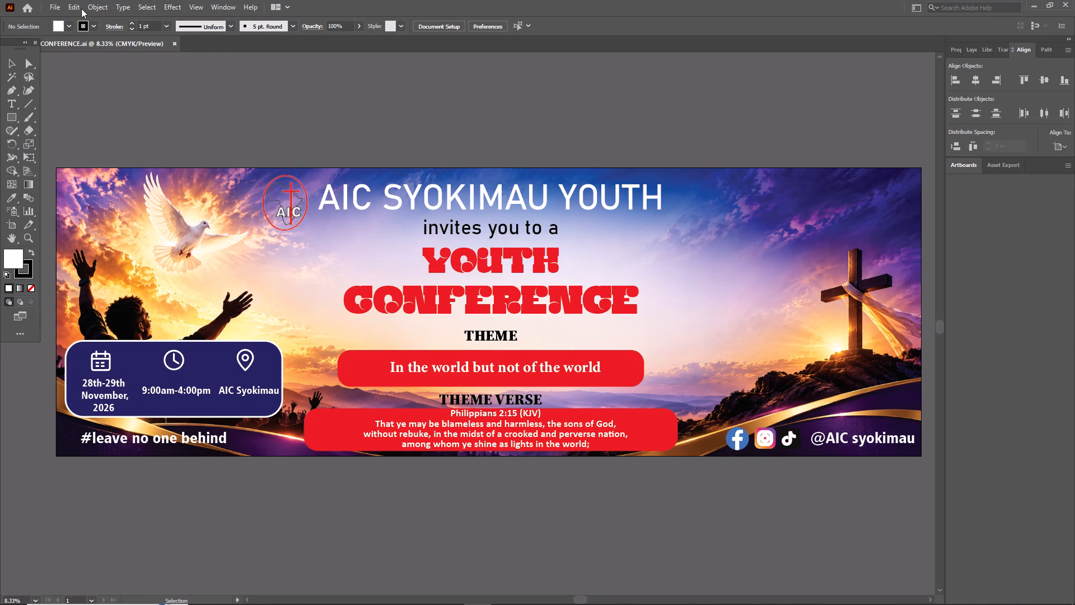
{"action": "left_click", "coordinate": [56, 3]}
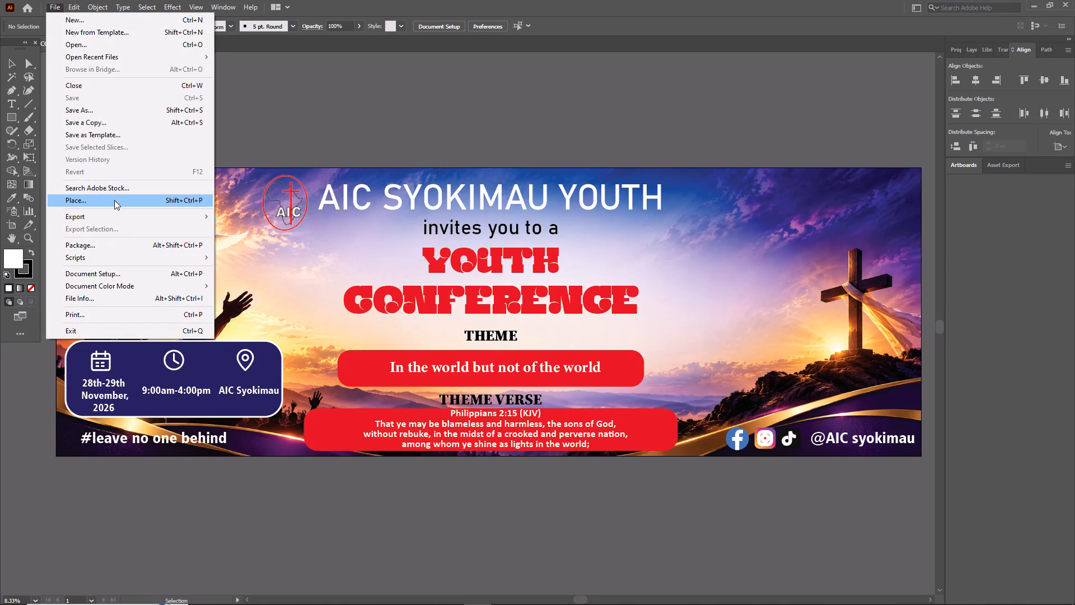
{"action": "left_click", "coordinate": [114, 200]}
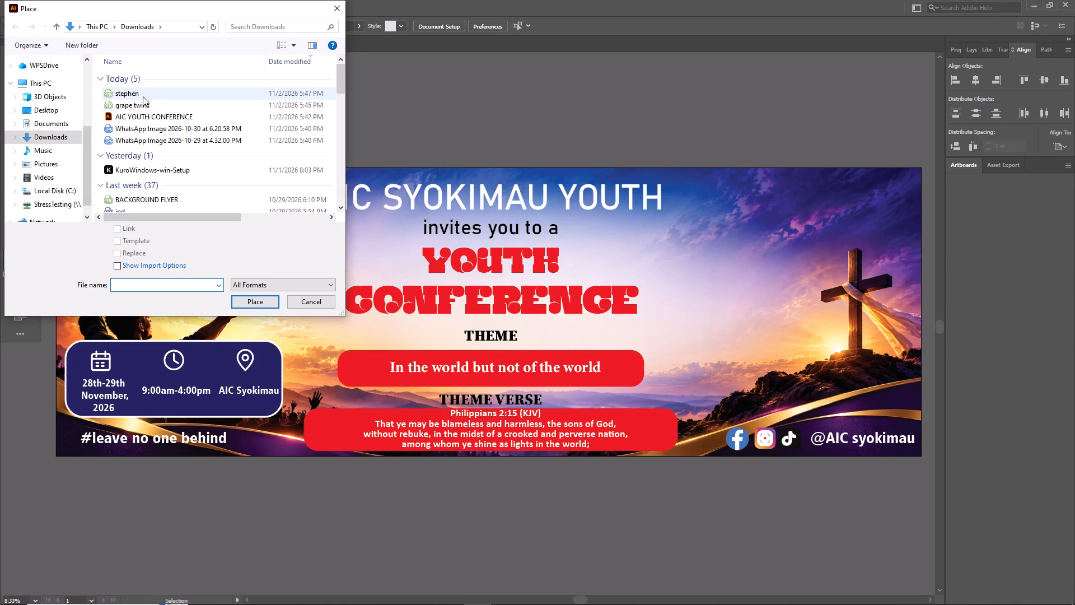
{"action": "left_click", "coordinate": [143, 95]}
{"action": "left_click", "coordinate": [249, 300]}
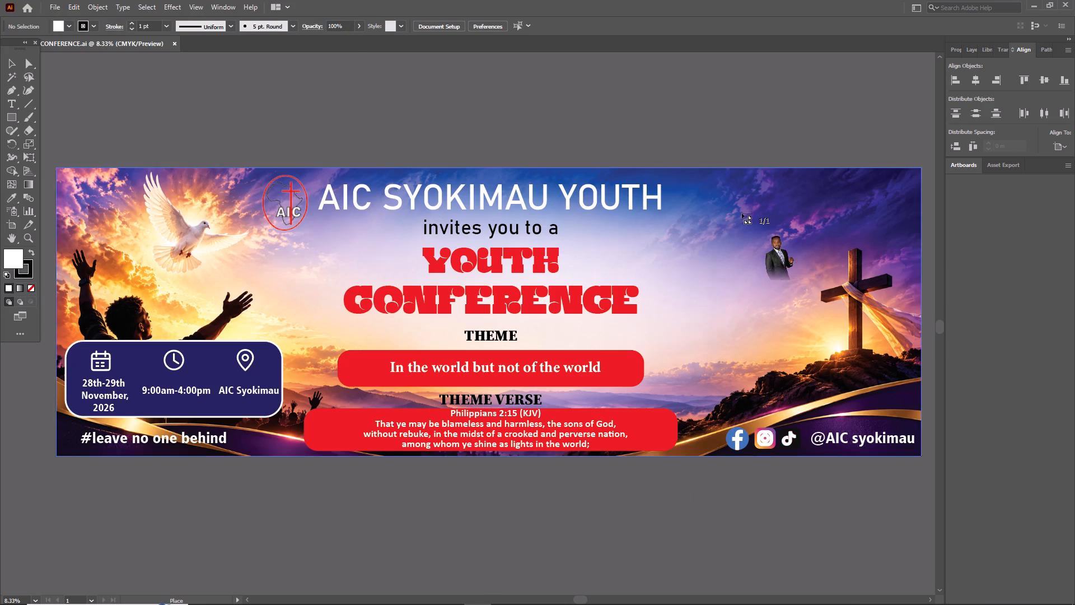
{"action": "left_click_drag", "start_coordinate": [727, 207], "coordinate": [914, 407]}
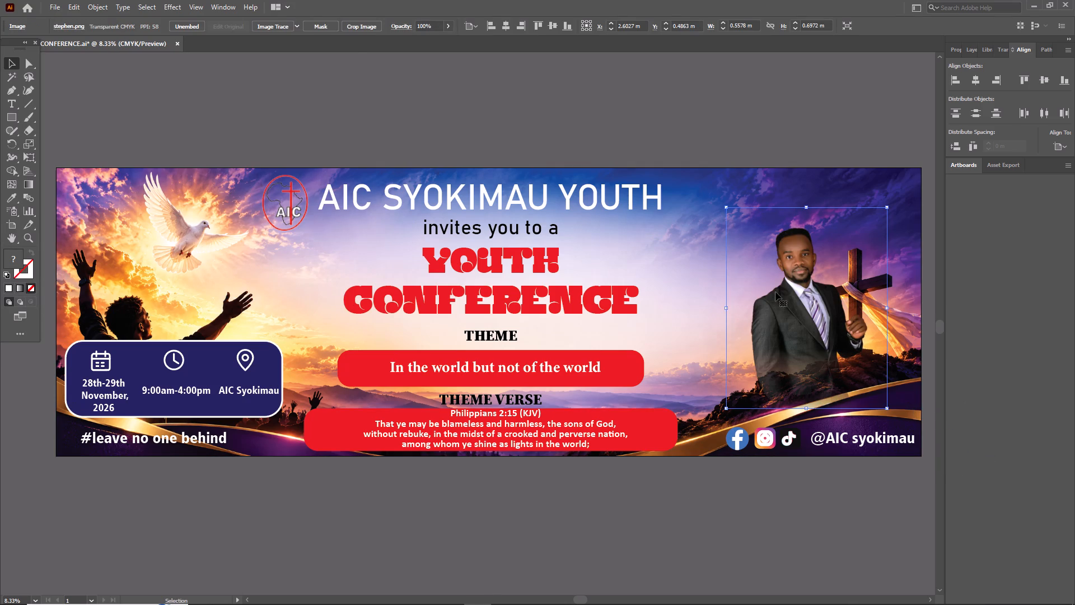
{"action": "left_click_drag", "start_coordinate": [813, 333], "coordinate": [725, 284]}
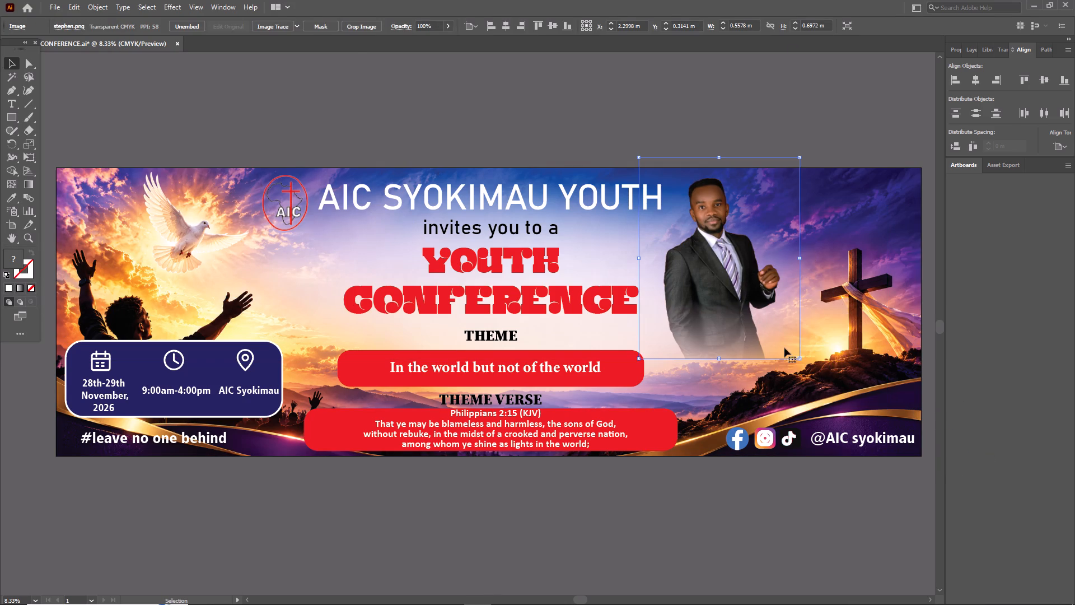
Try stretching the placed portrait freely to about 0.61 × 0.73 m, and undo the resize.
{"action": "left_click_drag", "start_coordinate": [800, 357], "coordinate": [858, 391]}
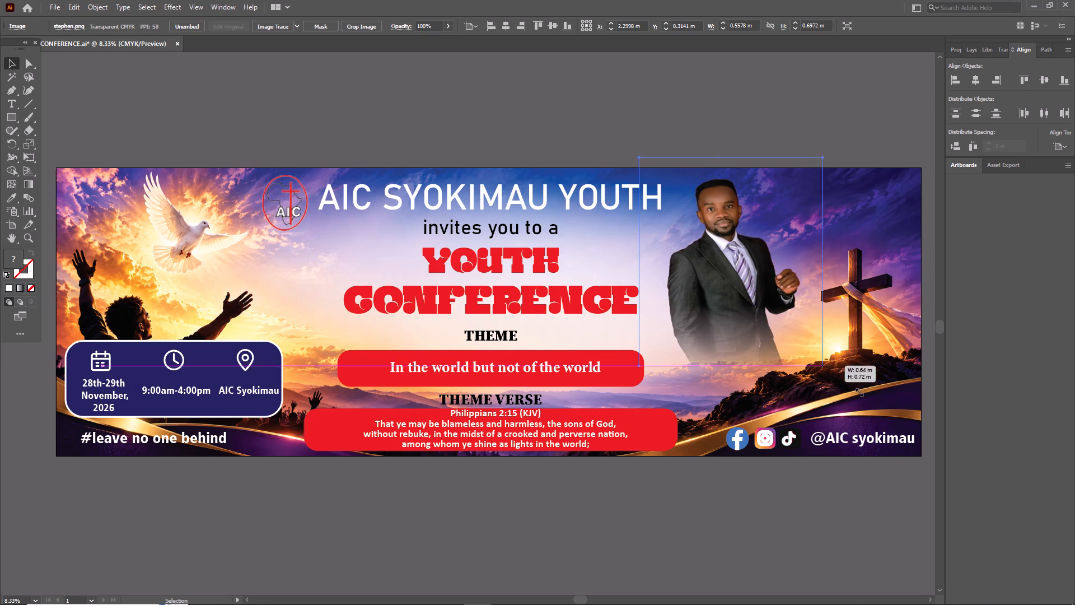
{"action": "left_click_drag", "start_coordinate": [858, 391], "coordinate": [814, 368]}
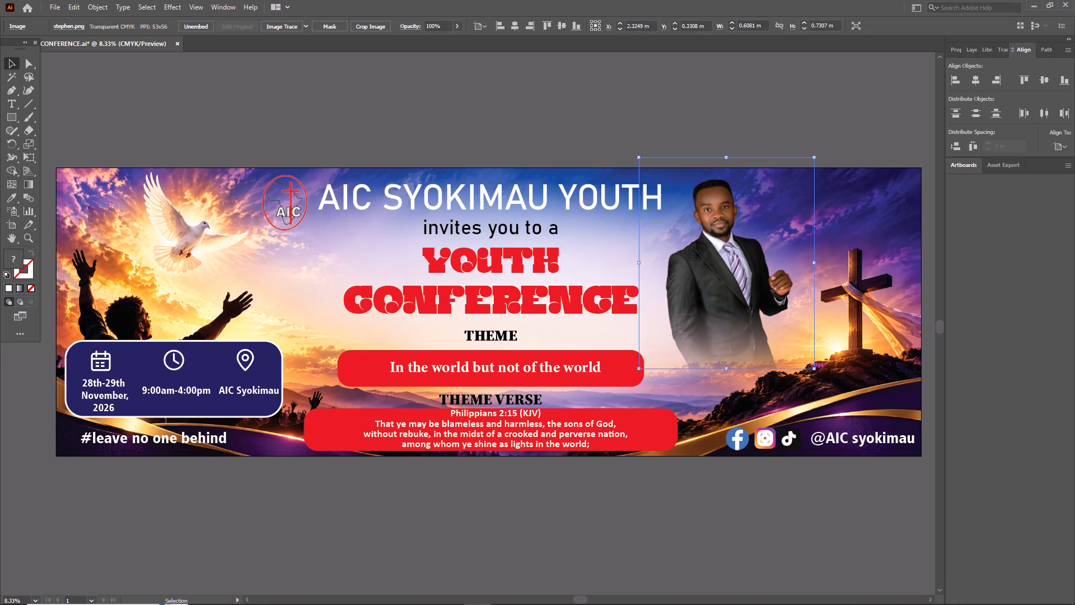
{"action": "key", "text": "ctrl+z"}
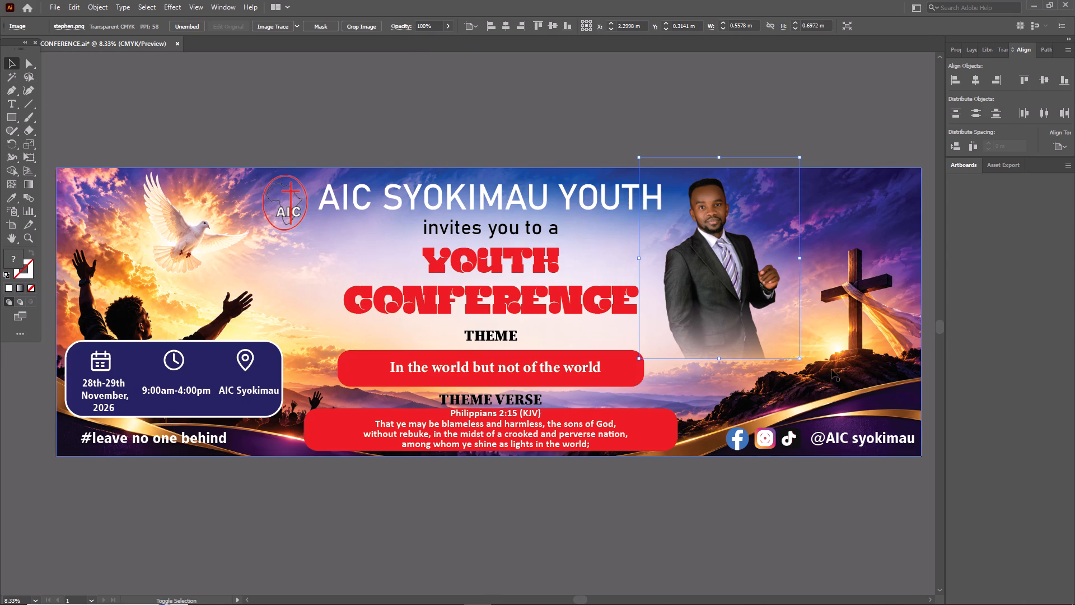
Enlarge the portrait proportionally to about 0.92 × 1.14 m and position it beside the title at about X 2.31 m, Y 0.45 m.
{"action": "left_click_drag", "start_coordinate": [799, 358], "coordinate": [1044, 578], "text": "shift"}
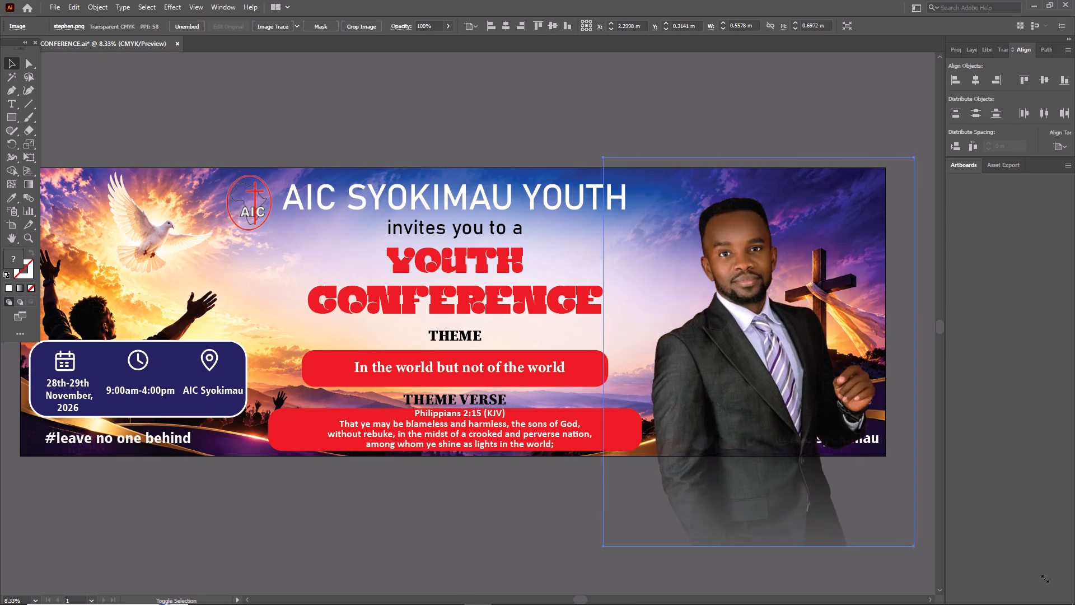
{"action": "left_click_drag", "start_coordinate": [1044, 578], "coordinate": [906, 488], "text": "shift"}
{"action": "left_click_drag", "start_coordinate": [578, 360], "coordinate": [554, 320]}
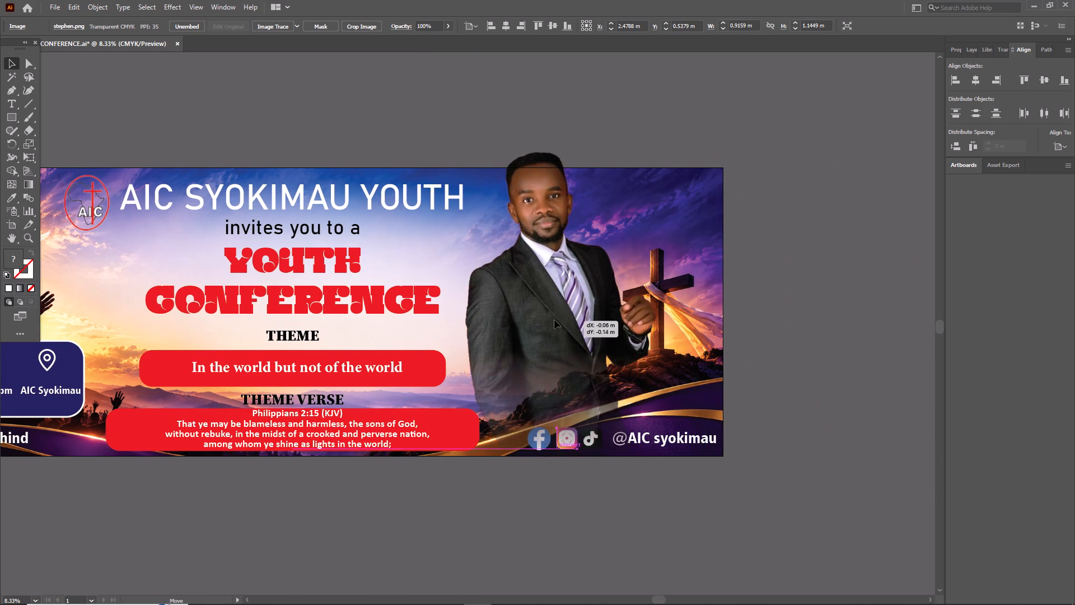
{"action": "left_click_drag", "start_coordinate": [554, 320], "coordinate": [551, 331]}
{"action": "scroll", "coordinate": [609, 331], "scroll_direction": "down", "scroll_amount": 2}
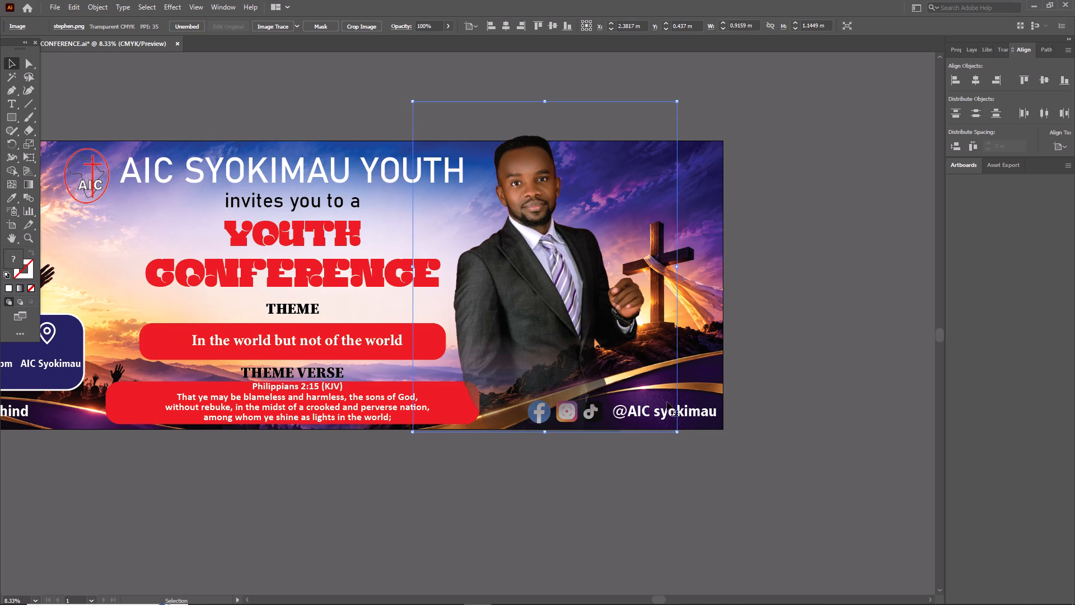
{"action": "left_click_drag", "start_coordinate": [657, 597], "coordinate": [651, 597]}
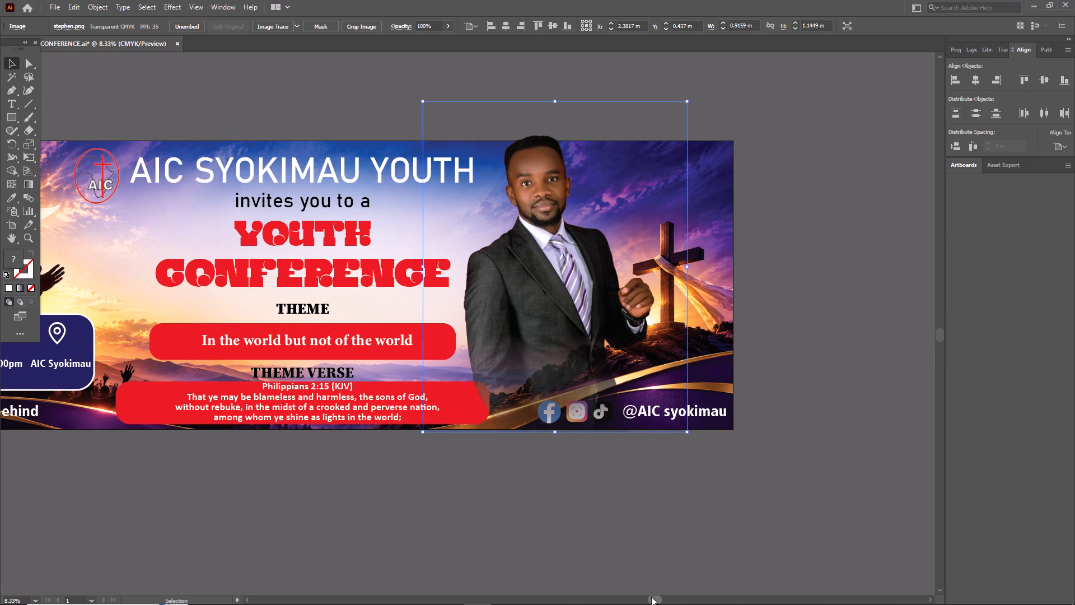
{"action": "left_click_drag", "start_coordinate": [651, 597], "coordinate": [570, 585]}
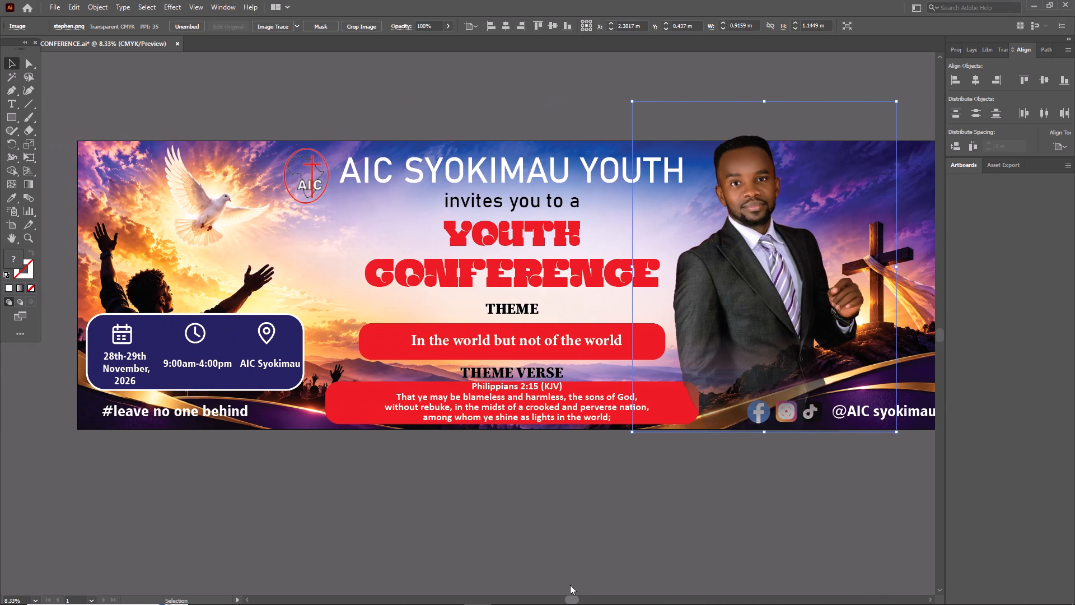
{"action": "left_click_drag", "start_coordinate": [570, 585], "coordinate": [583, 587]}
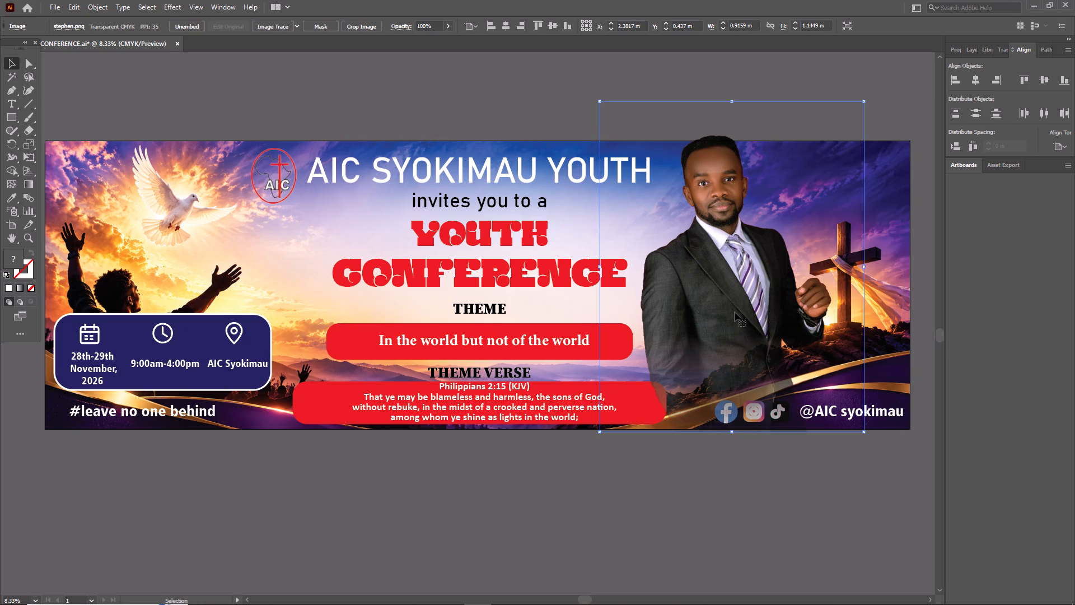
{"action": "left_click_drag", "start_coordinate": [723, 314], "coordinate": [747, 314]}
{"action": "left_click_drag", "start_coordinate": [747, 314], "coordinate": [703, 317]}
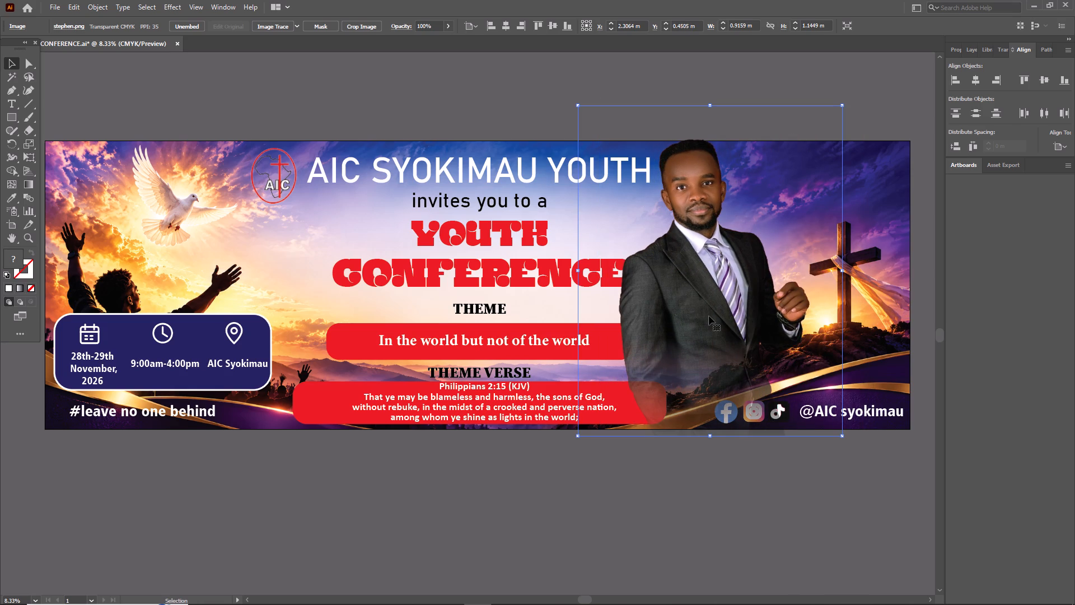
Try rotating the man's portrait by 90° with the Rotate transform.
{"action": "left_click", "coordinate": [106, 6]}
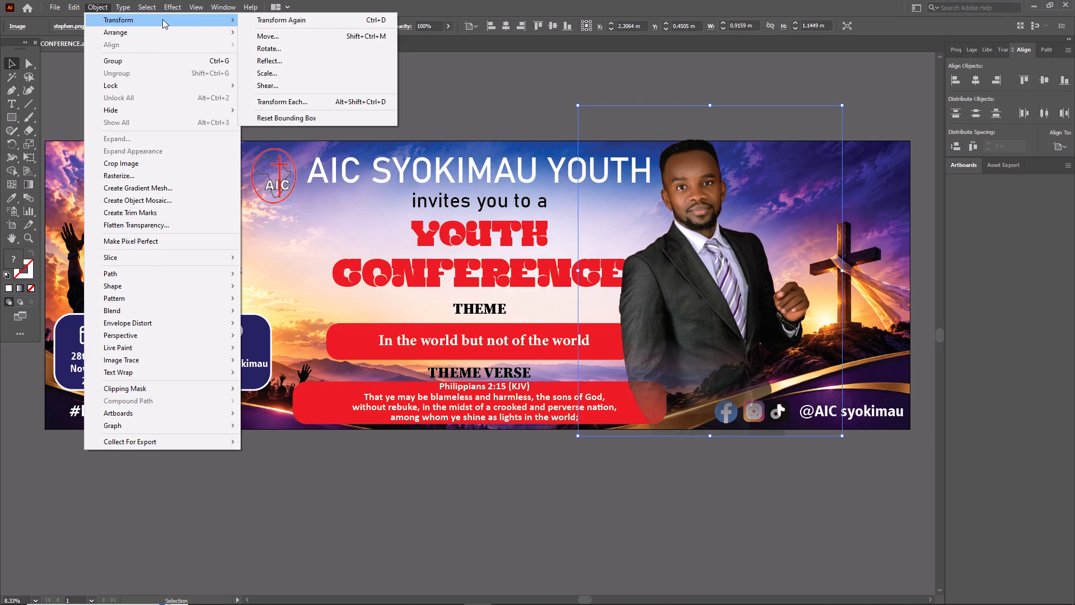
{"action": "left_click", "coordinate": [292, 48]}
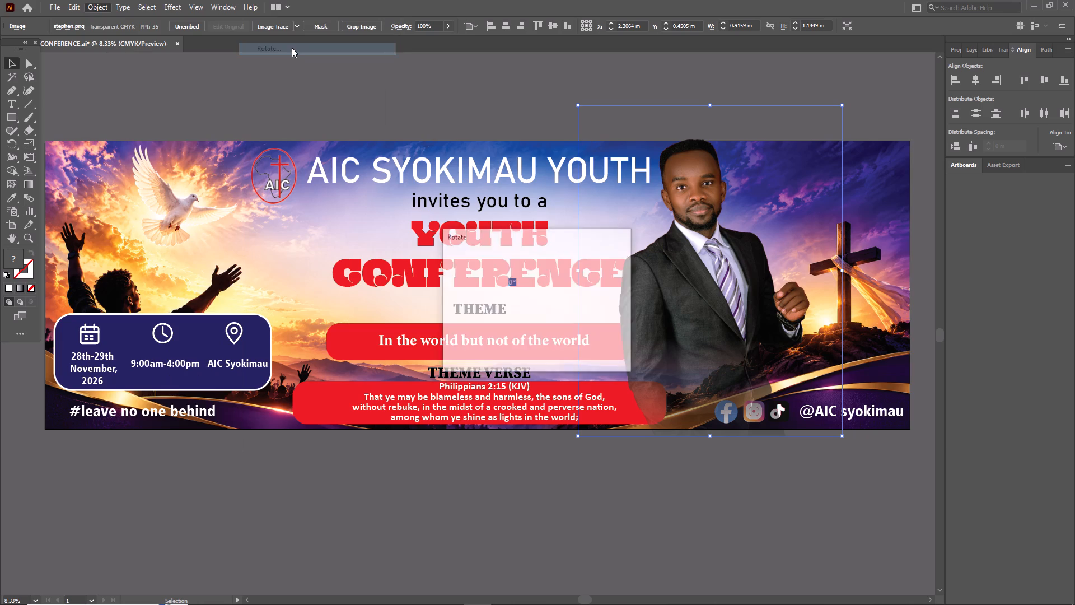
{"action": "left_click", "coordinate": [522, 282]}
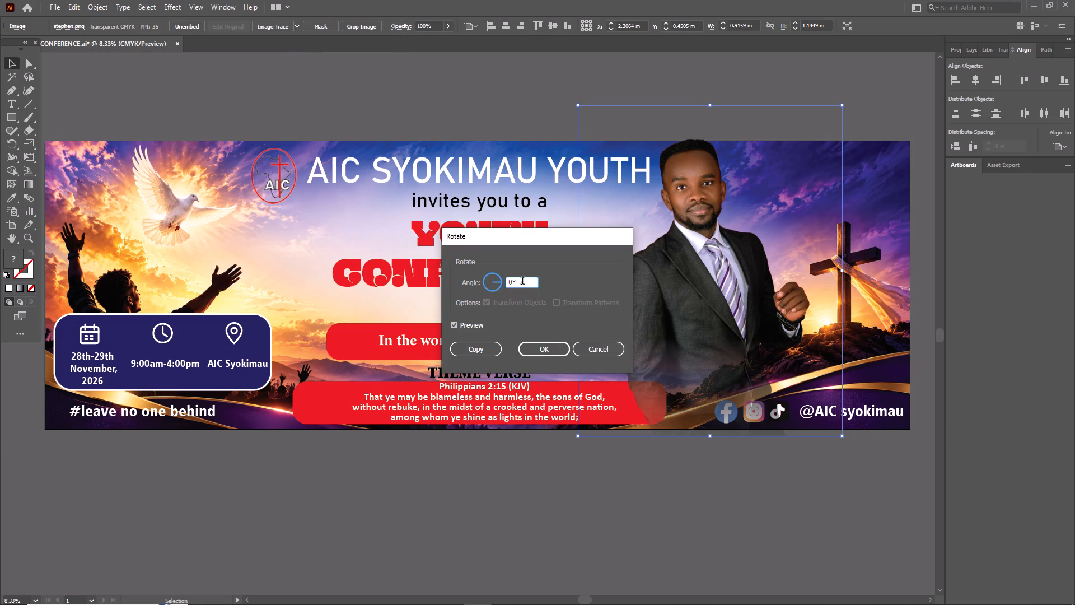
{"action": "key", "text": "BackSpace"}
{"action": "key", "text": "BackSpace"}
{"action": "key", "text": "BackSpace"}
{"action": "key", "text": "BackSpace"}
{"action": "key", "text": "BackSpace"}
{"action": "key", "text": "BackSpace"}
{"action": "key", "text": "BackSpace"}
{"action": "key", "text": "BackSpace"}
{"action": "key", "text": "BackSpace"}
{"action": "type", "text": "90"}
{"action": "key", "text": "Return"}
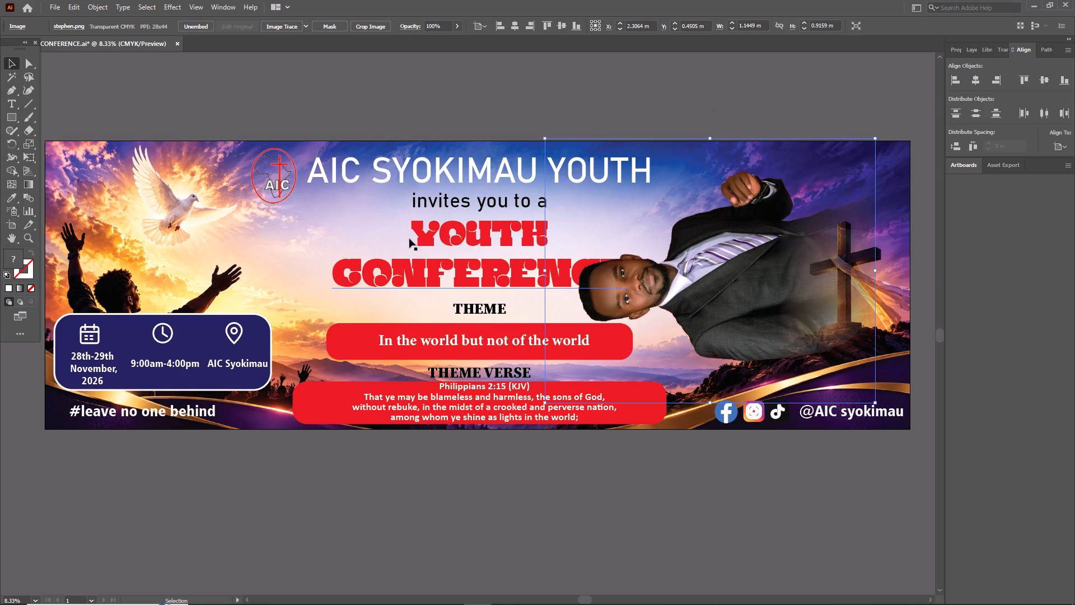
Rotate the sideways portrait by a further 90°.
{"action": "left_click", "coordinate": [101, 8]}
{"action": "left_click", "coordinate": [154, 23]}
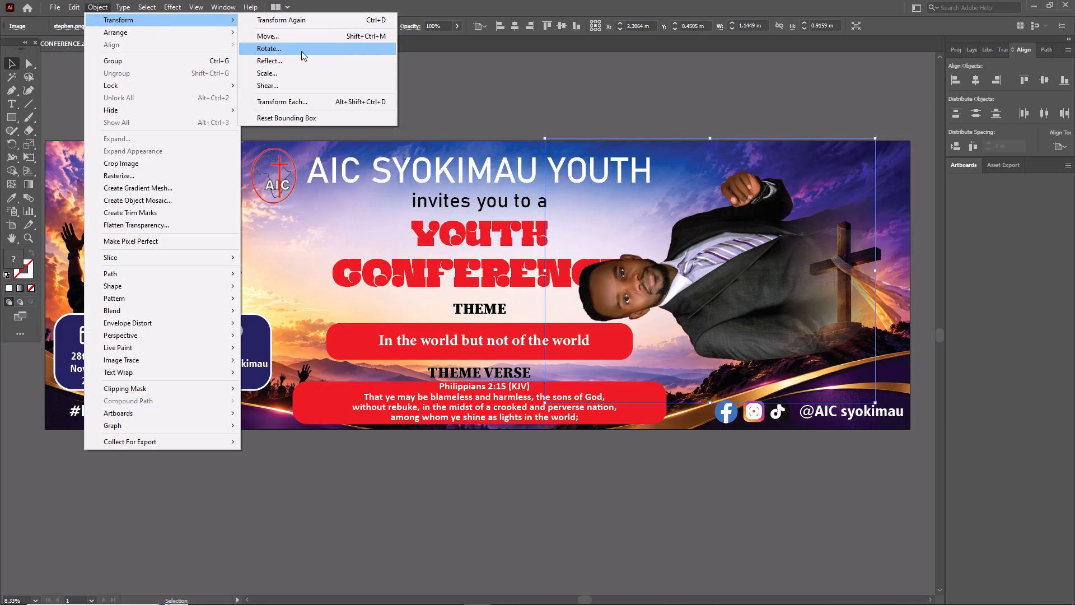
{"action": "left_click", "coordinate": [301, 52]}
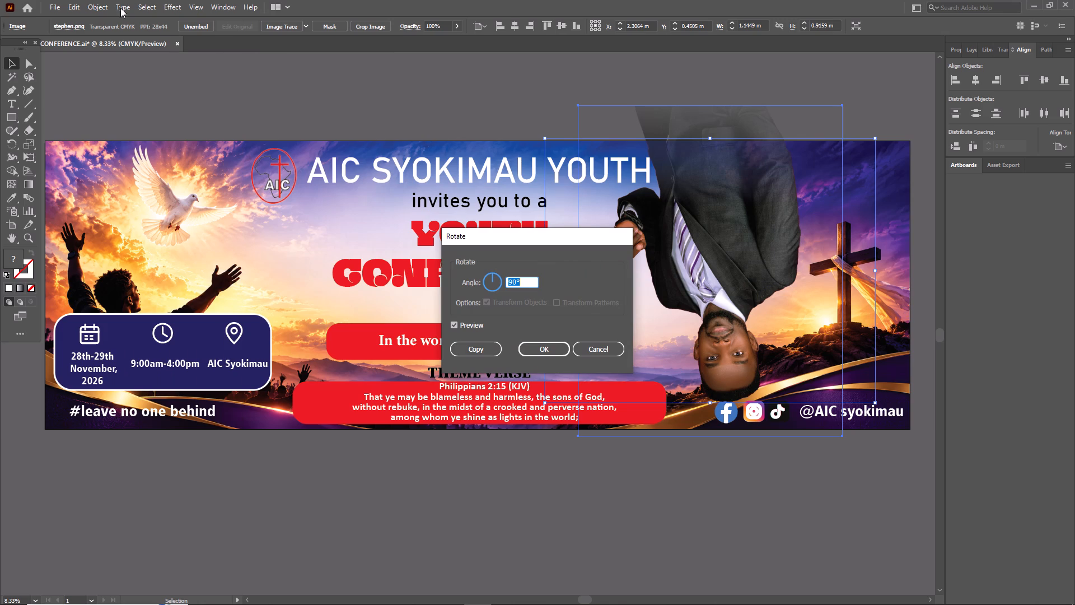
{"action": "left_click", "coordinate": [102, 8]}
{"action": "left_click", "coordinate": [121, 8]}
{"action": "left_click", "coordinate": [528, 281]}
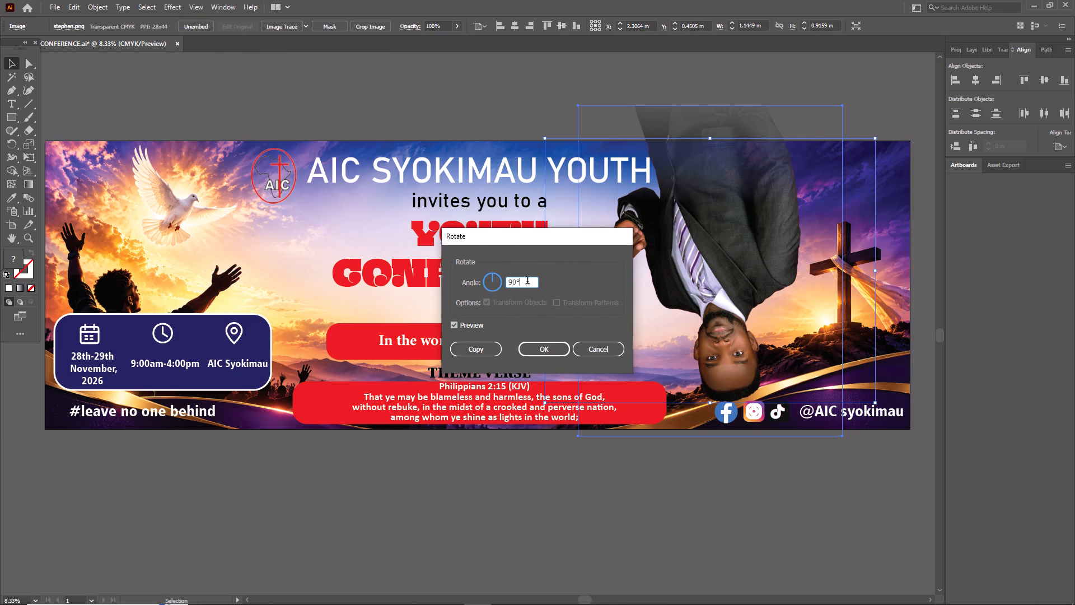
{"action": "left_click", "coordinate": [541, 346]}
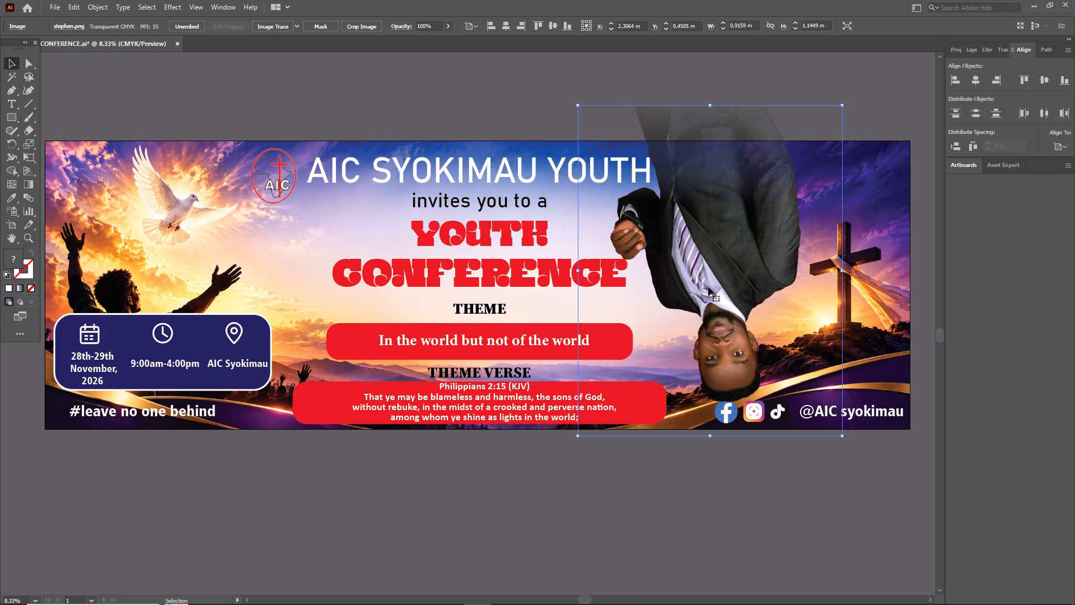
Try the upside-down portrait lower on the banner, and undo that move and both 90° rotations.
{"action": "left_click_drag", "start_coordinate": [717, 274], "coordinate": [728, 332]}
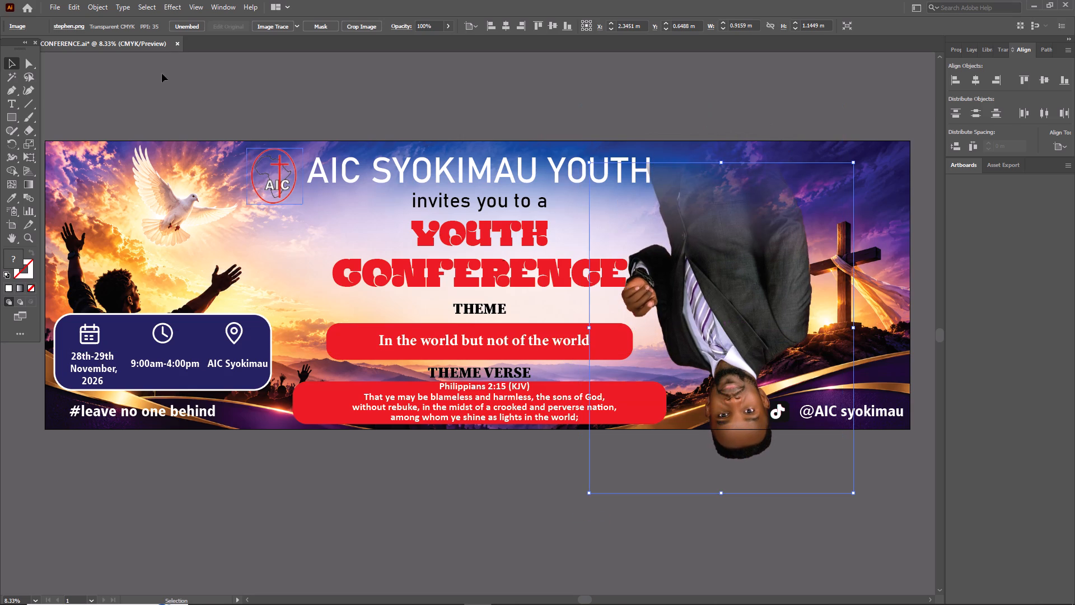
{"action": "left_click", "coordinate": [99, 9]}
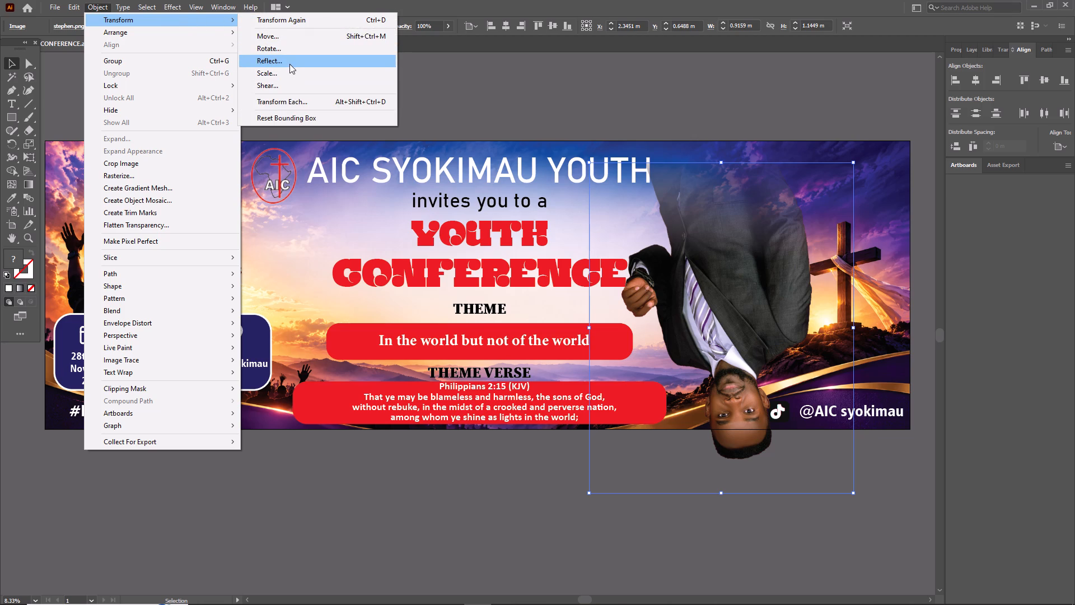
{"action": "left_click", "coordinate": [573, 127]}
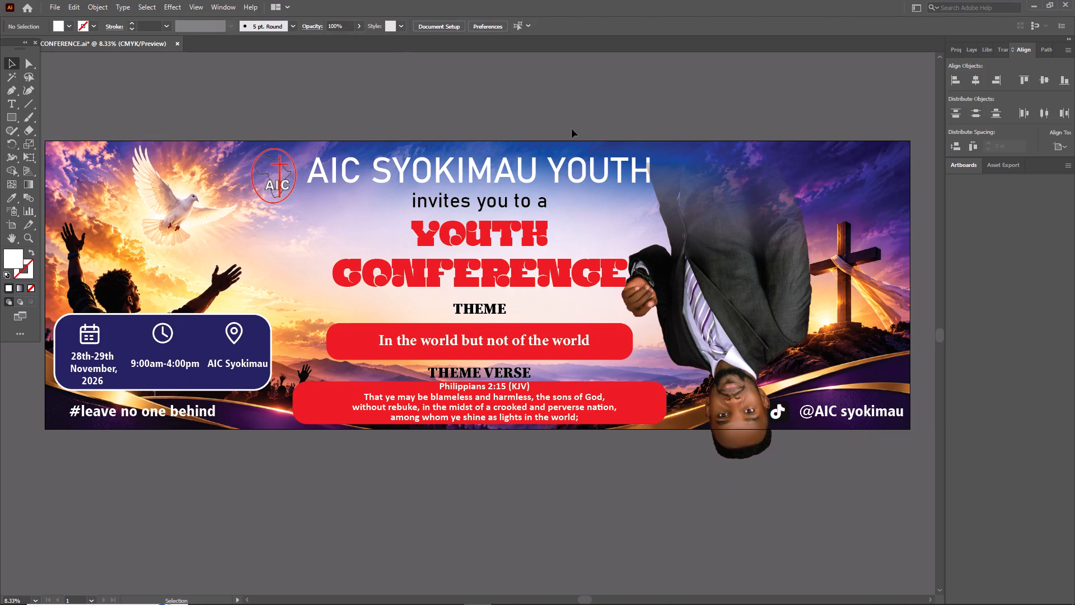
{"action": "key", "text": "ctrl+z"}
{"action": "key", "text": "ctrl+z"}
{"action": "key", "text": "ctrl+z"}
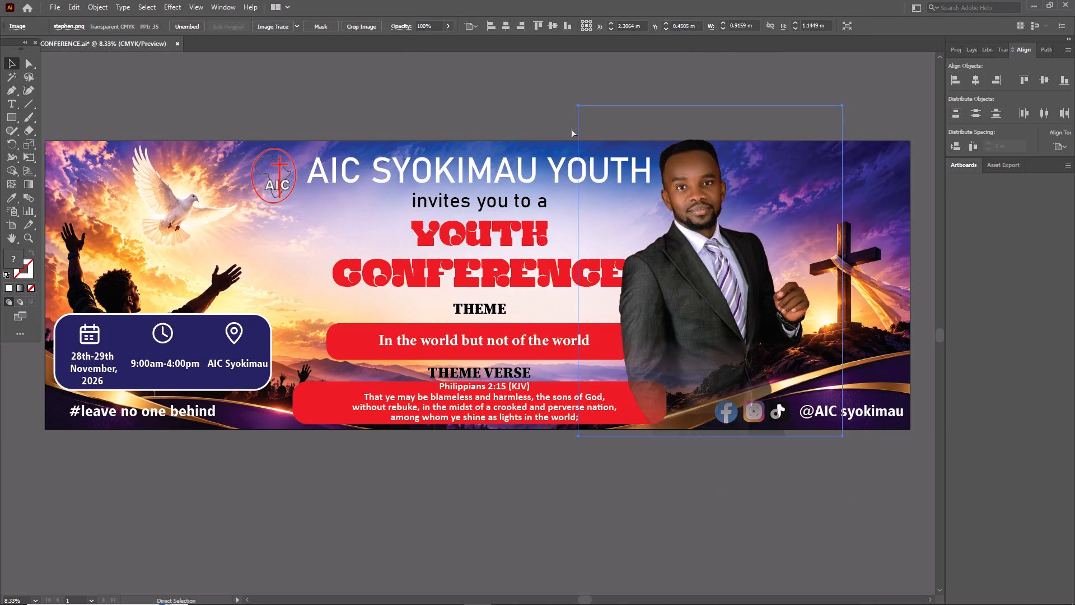
Reflect the man's portrait across the vertical axis.
{"action": "left_click", "coordinate": [97, 8]}
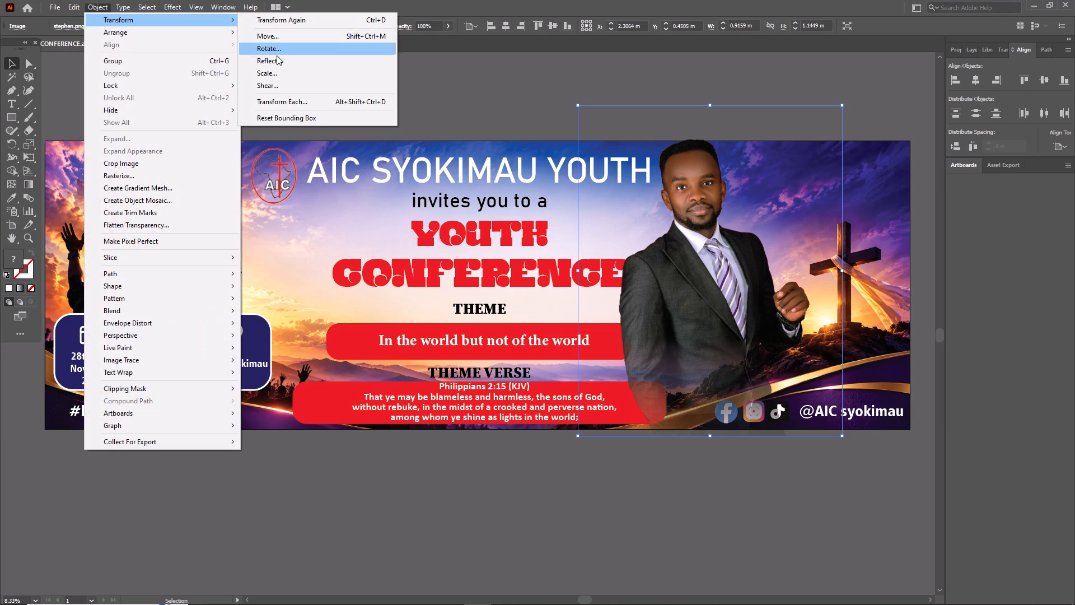
{"action": "left_click", "coordinate": [278, 59]}
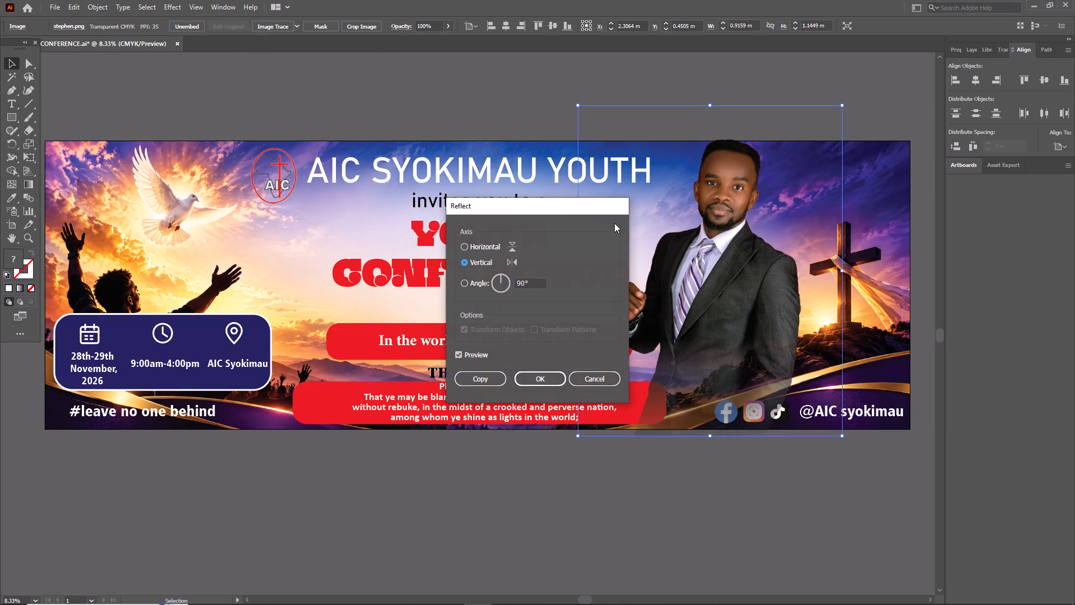
{"action": "left_click", "coordinate": [535, 381]}
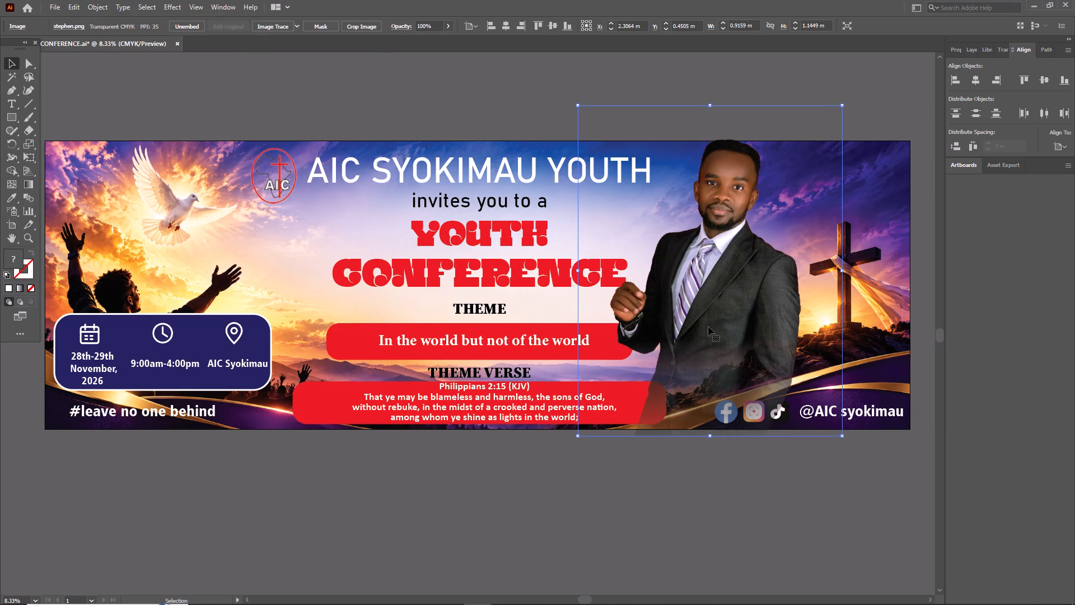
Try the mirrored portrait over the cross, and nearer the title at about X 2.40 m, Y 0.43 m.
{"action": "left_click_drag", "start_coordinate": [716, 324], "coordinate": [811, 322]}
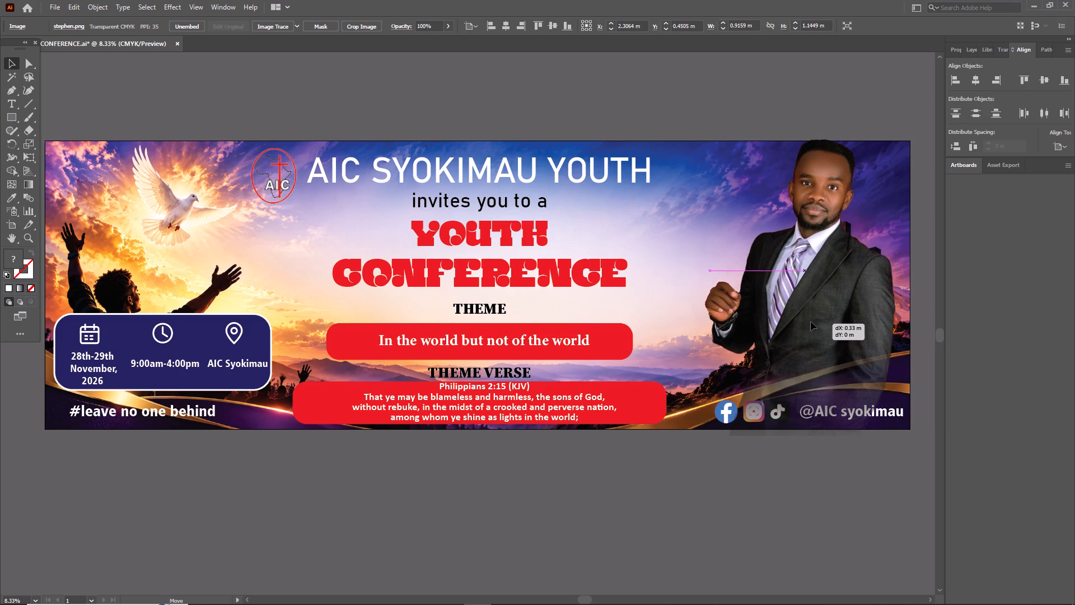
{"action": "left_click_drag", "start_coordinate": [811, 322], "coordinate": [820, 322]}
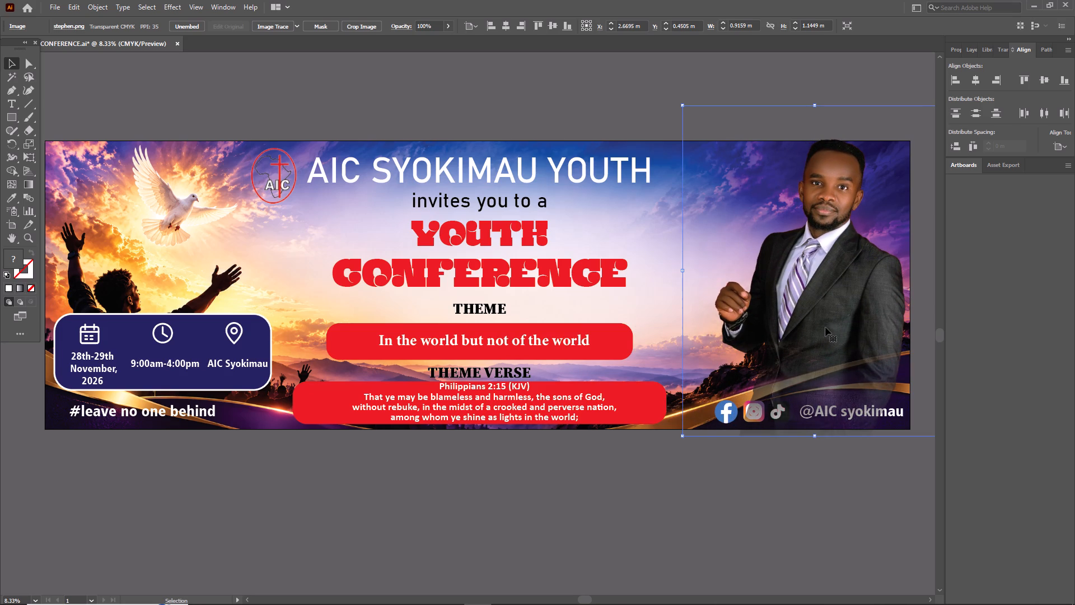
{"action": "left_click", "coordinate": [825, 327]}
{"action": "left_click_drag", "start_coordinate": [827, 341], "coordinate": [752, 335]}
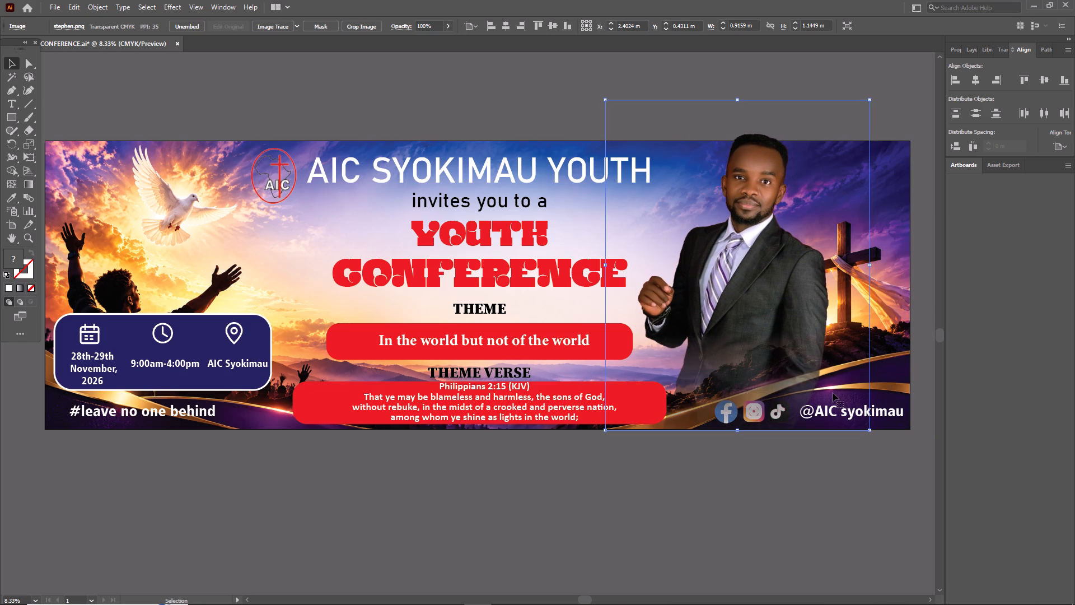
Shrink the man's portrait proportionally to about 0.75 × 0.94 m and position it over the cross at about X 2.72 m, Y 0.41 m.
{"action": "left_click_drag", "start_coordinate": [868, 428], "coordinate": [823, 386]}
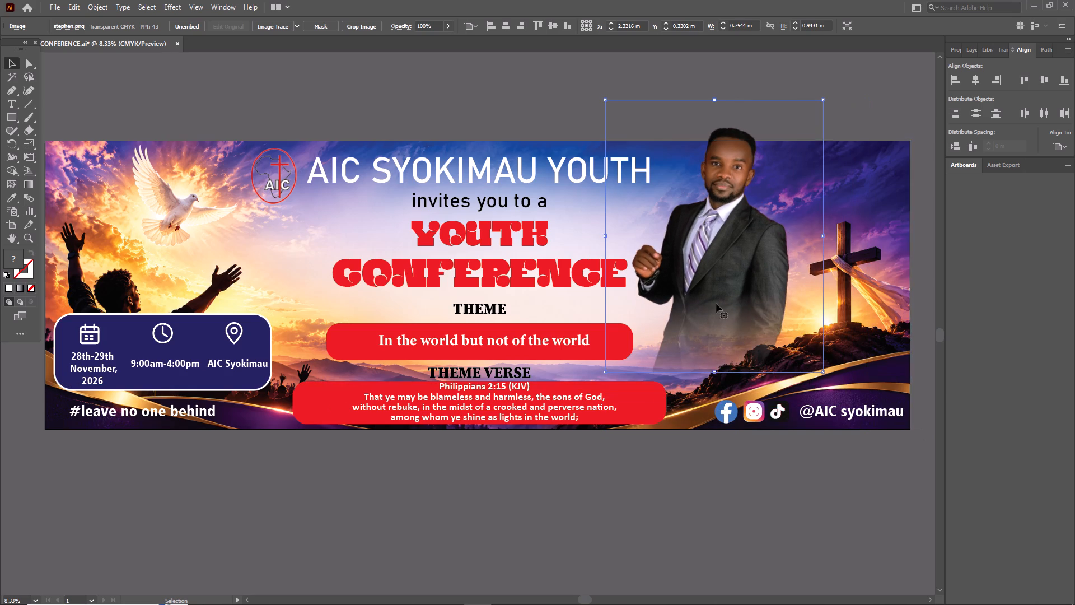
{"action": "left_click_drag", "start_coordinate": [716, 287], "coordinate": [833, 305]}
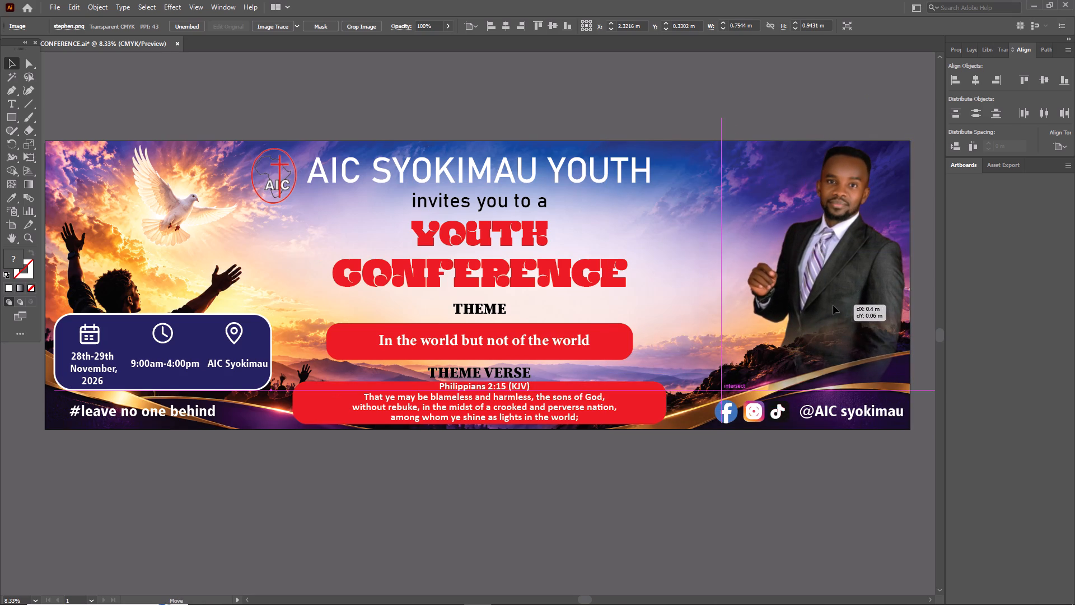
{"action": "left_click_drag", "start_coordinate": [833, 305], "coordinate": [683, 319]}
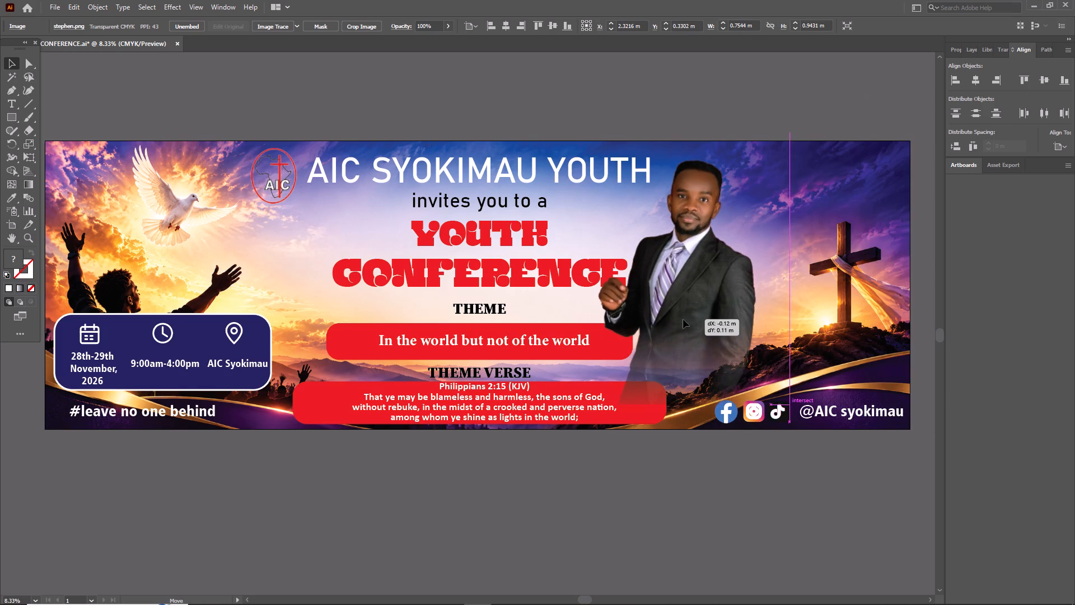
{"action": "left_click_drag", "start_coordinate": [683, 319], "coordinate": [830, 311]}
{"action": "left_click_drag", "start_coordinate": [843, 316], "coordinate": [850, 315]}
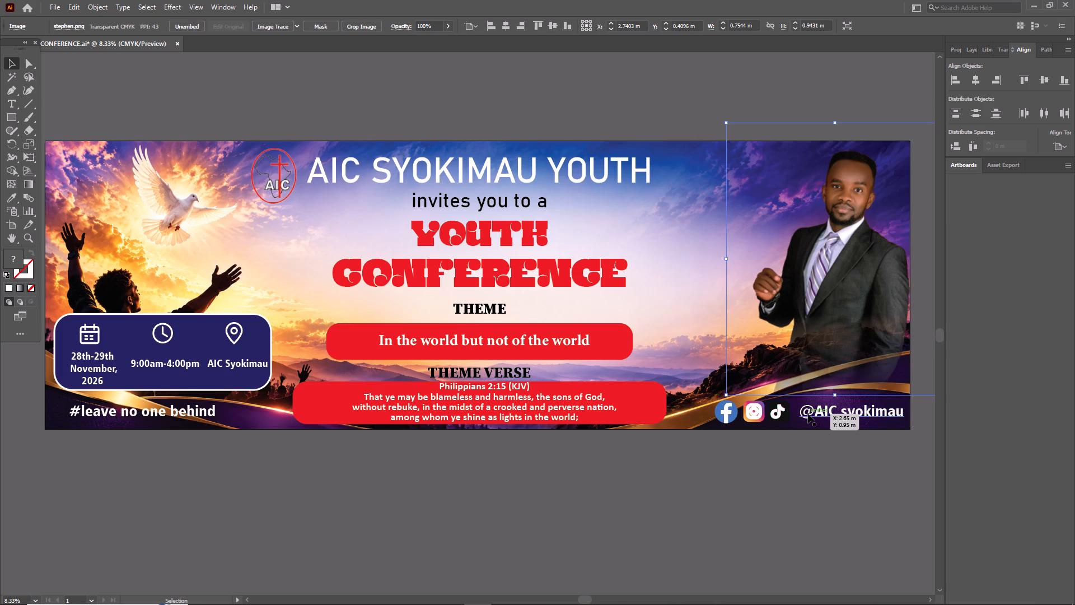
{"action": "left_click", "coordinate": [855, 299]}
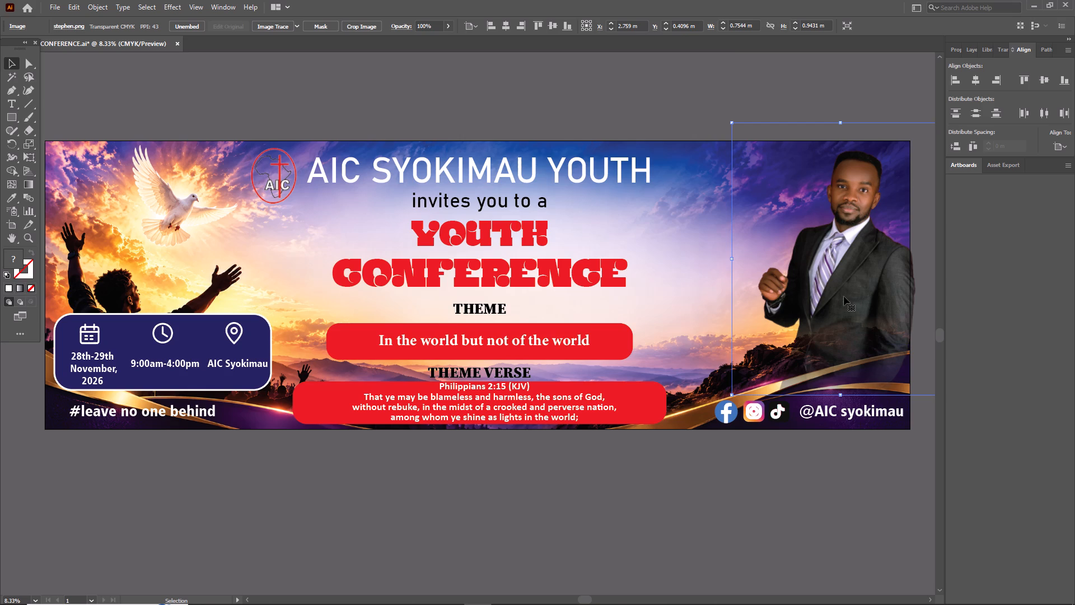
{"action": "left_click_drag", "start_coordinate": [852, 300], "coordinate": [839, 301]}
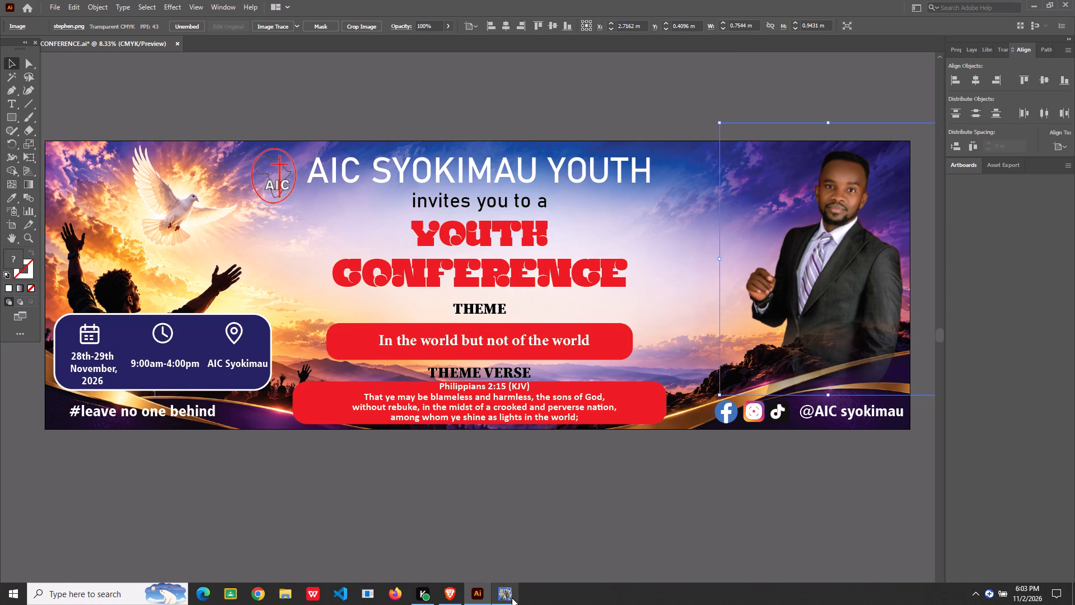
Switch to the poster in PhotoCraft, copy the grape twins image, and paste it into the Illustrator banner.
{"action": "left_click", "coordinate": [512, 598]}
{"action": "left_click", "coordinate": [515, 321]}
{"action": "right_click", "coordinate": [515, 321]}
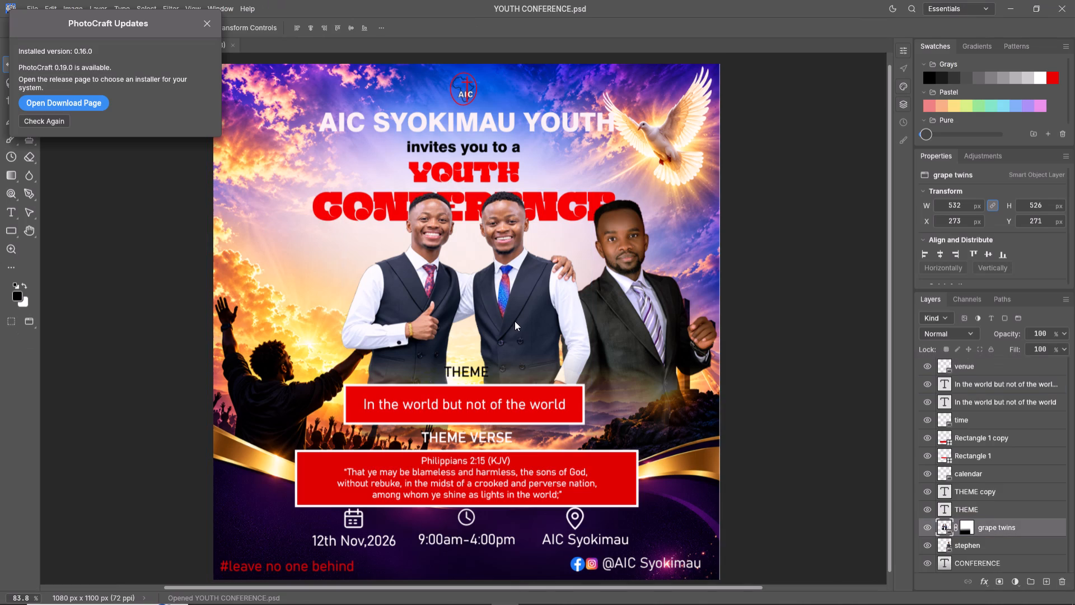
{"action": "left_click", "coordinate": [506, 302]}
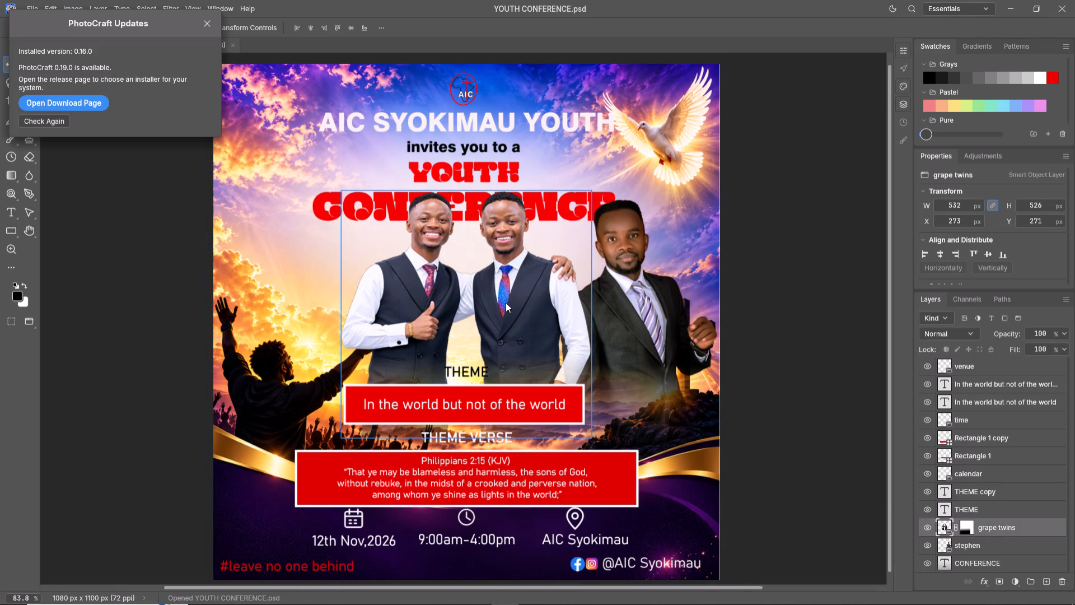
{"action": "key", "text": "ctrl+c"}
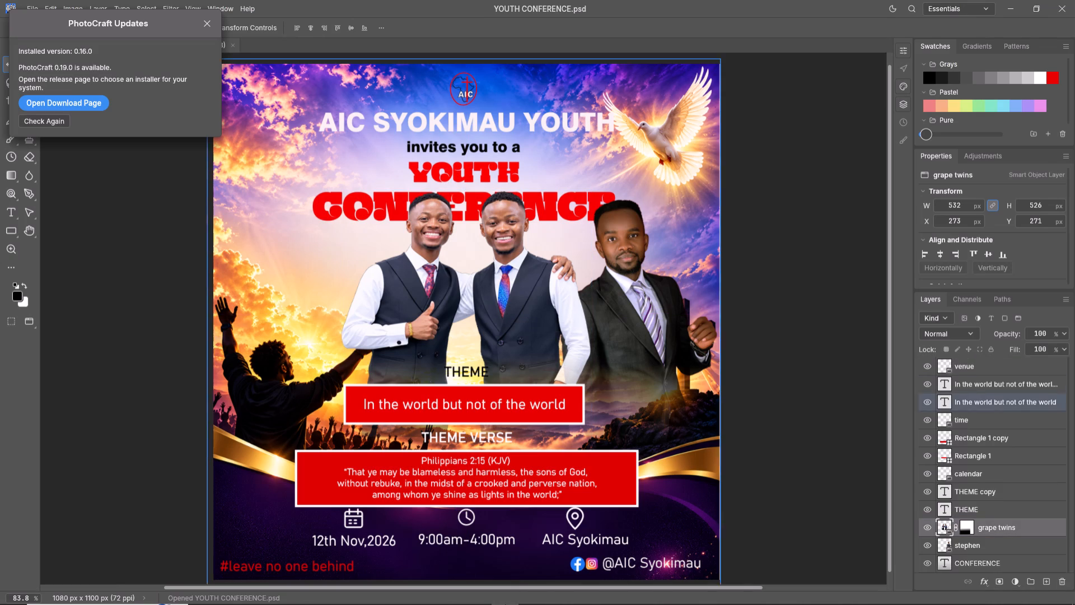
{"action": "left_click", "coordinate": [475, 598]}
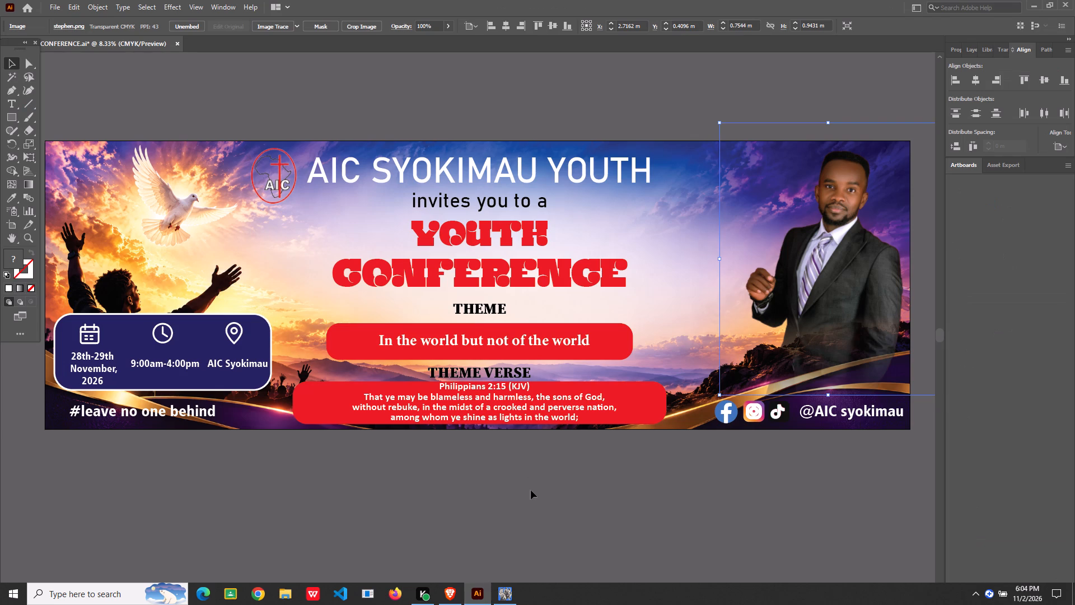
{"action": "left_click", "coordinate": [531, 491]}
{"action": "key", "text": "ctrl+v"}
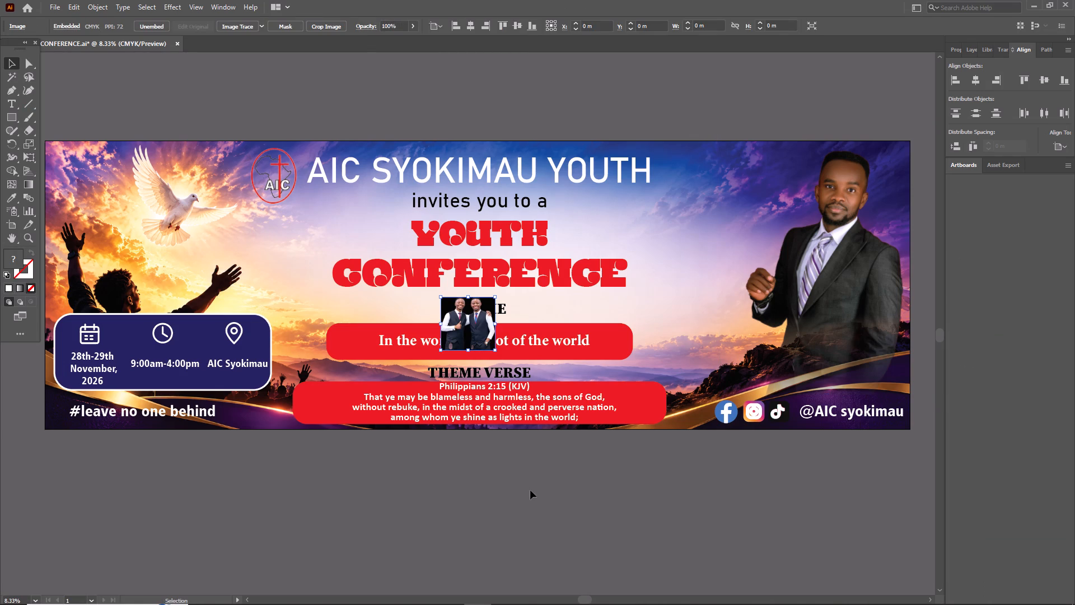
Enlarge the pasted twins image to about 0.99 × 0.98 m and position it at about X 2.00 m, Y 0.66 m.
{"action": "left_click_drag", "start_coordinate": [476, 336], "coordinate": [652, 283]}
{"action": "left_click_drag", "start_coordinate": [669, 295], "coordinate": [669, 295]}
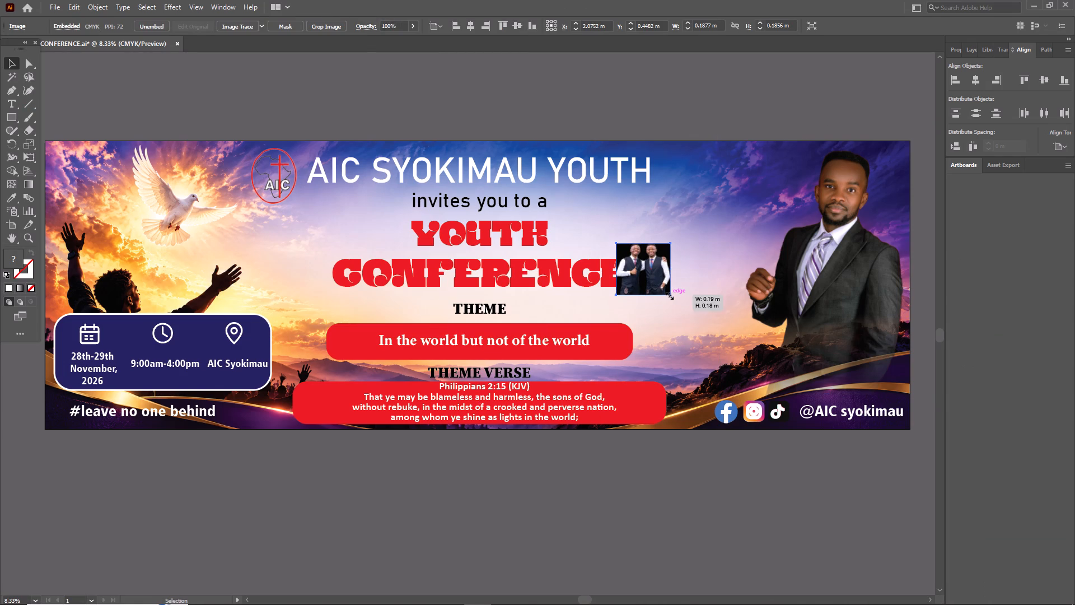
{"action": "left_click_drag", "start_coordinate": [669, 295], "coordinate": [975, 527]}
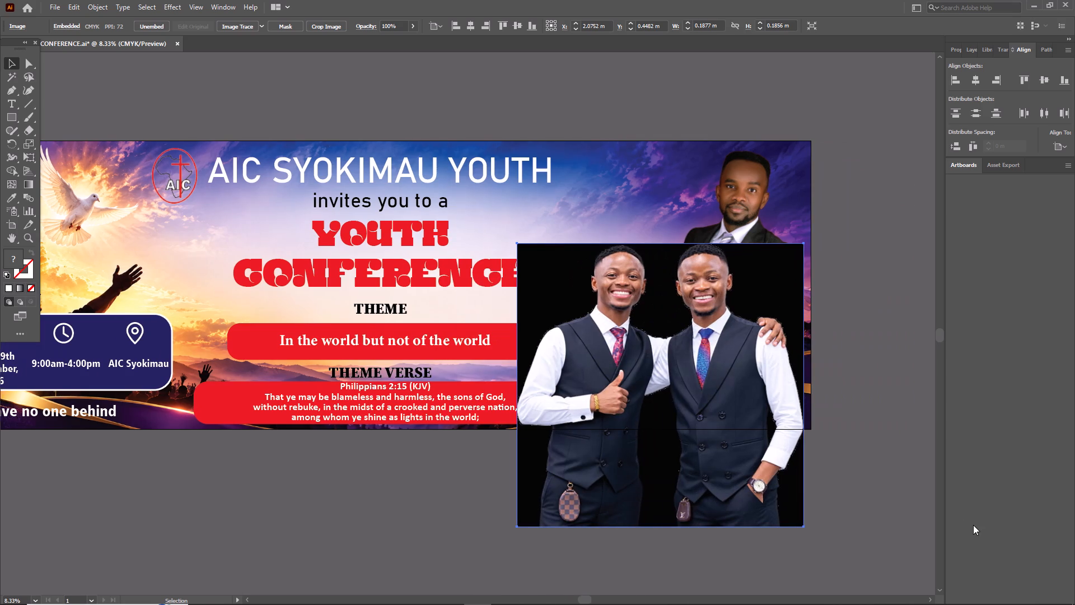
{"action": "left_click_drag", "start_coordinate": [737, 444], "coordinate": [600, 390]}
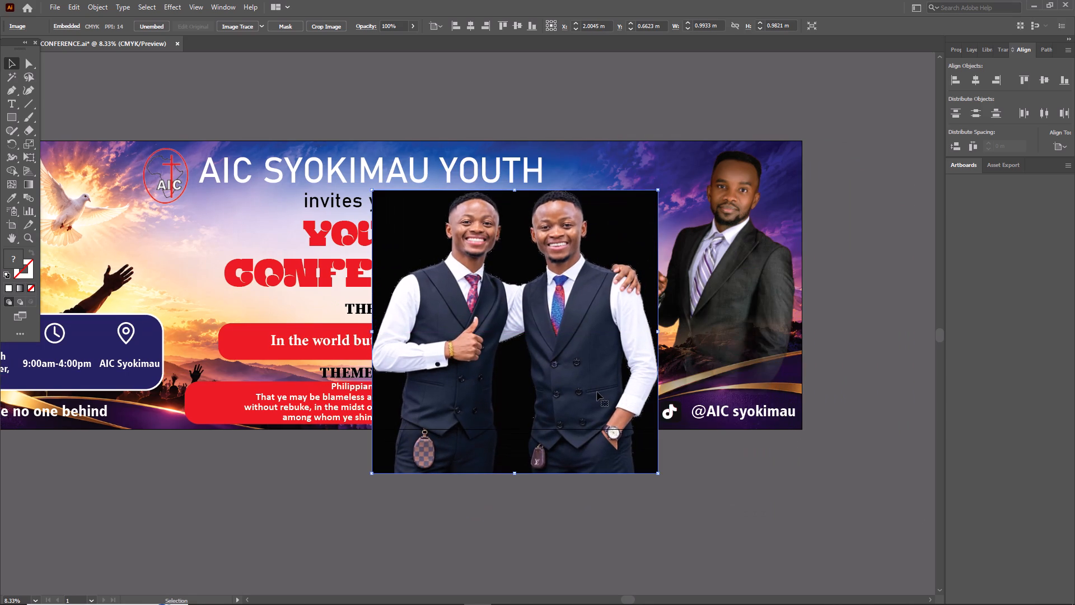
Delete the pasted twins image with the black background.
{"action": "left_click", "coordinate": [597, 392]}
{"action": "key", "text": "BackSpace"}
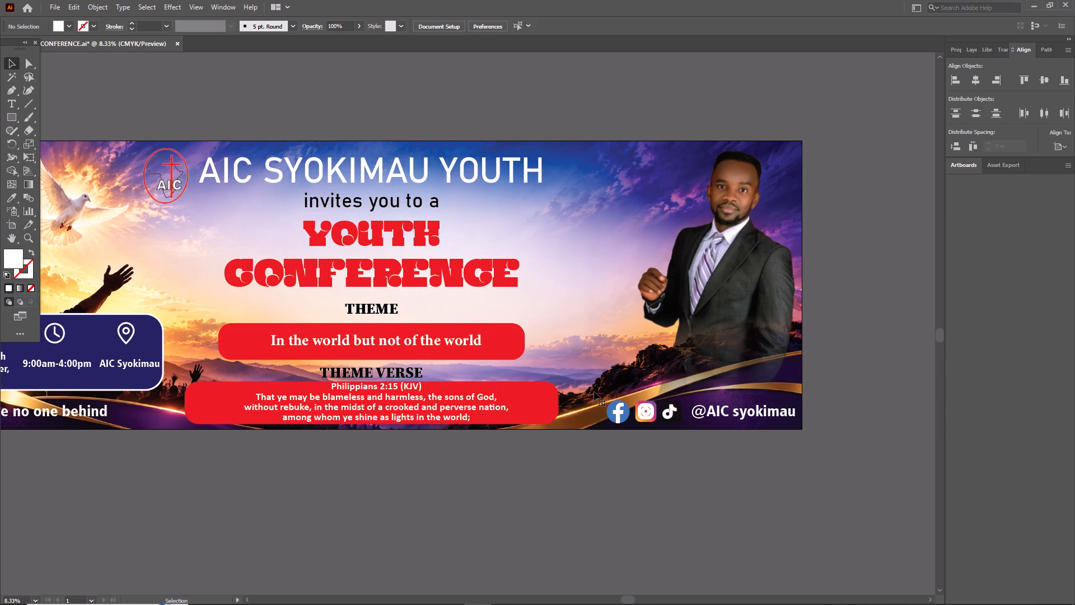
Place the grape twins file from Downloads between the title and the man's portrait, at about 0.72 × 0.67 m.
{"action": "left_click", "coordinate": [728, 306]}
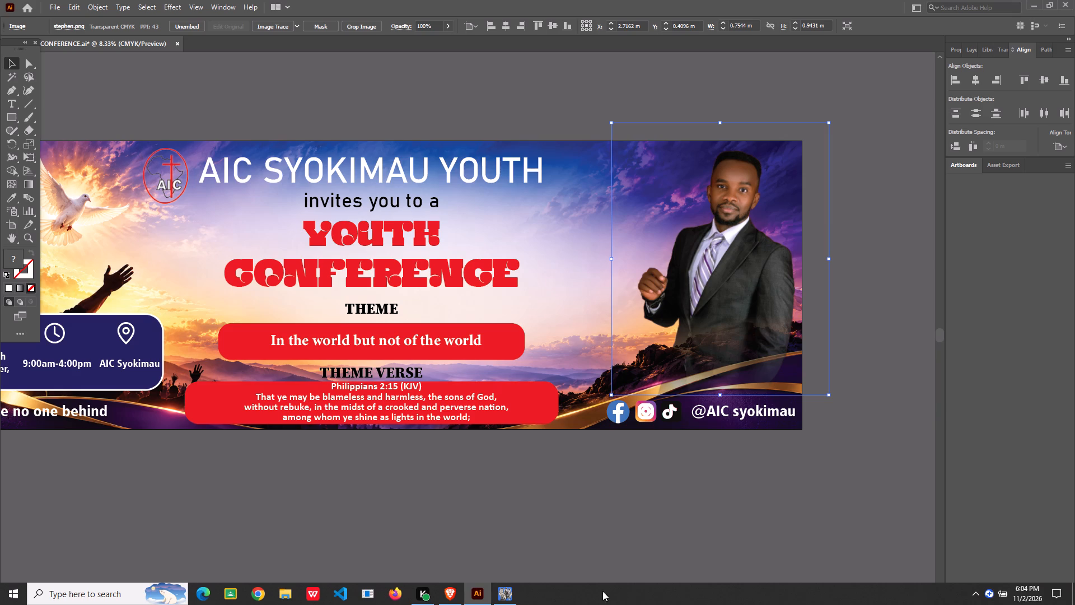
{"action": "left_click_drag", "start_coordinate": [633, 601], "coordinate": [615, 599]}
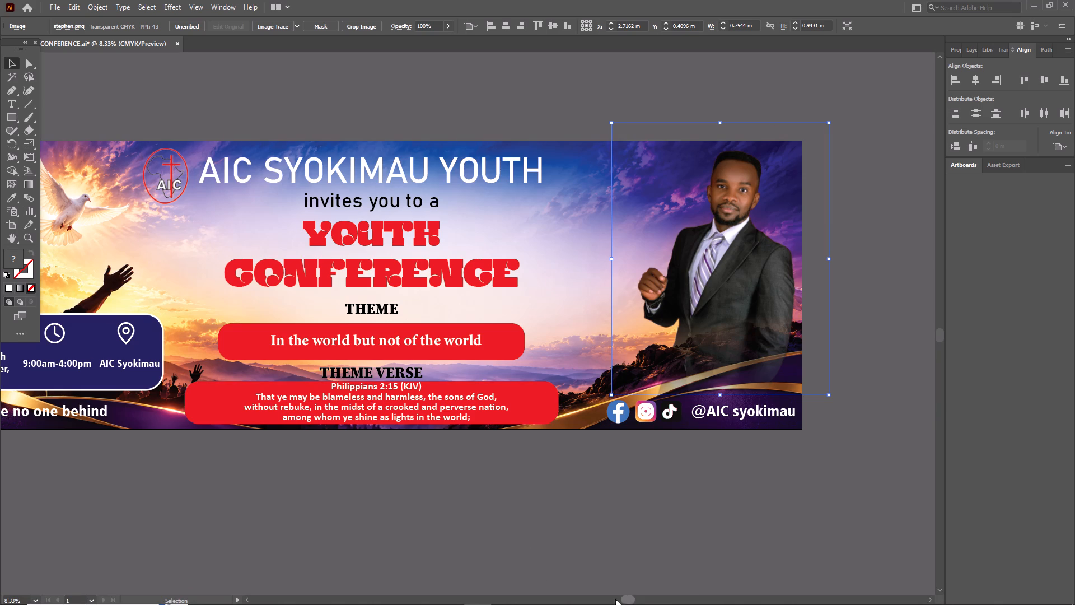
{"action": "left_click_drag", "start_coordinate": [615, 599], "coordinate": [585, 590]}
{"action": "left_click", "coordinate": [100, 8]}
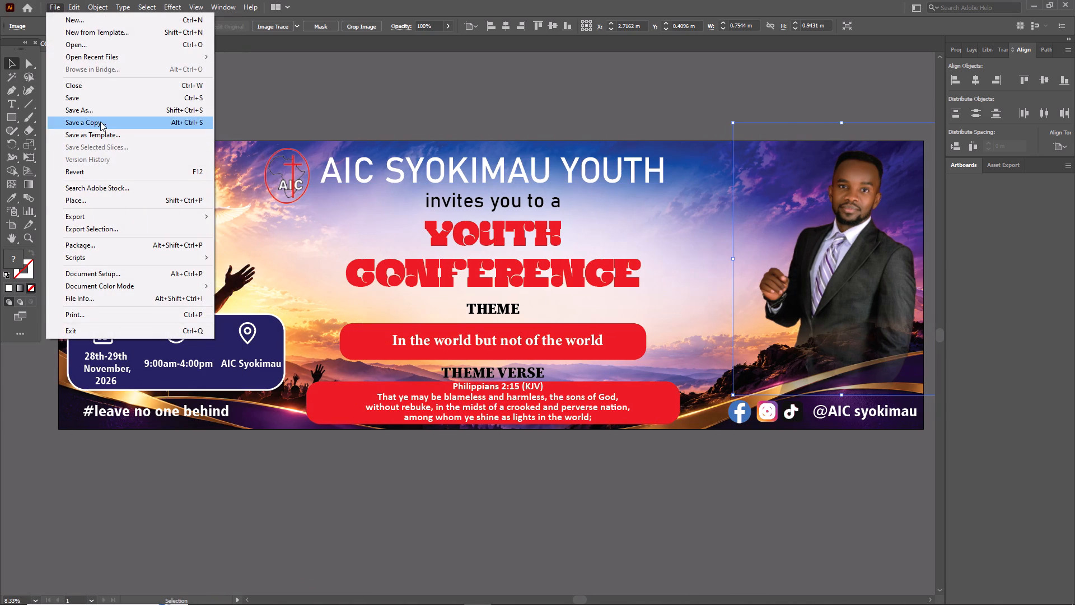
{"action": "left_click", "coordinate": [105, 204]}
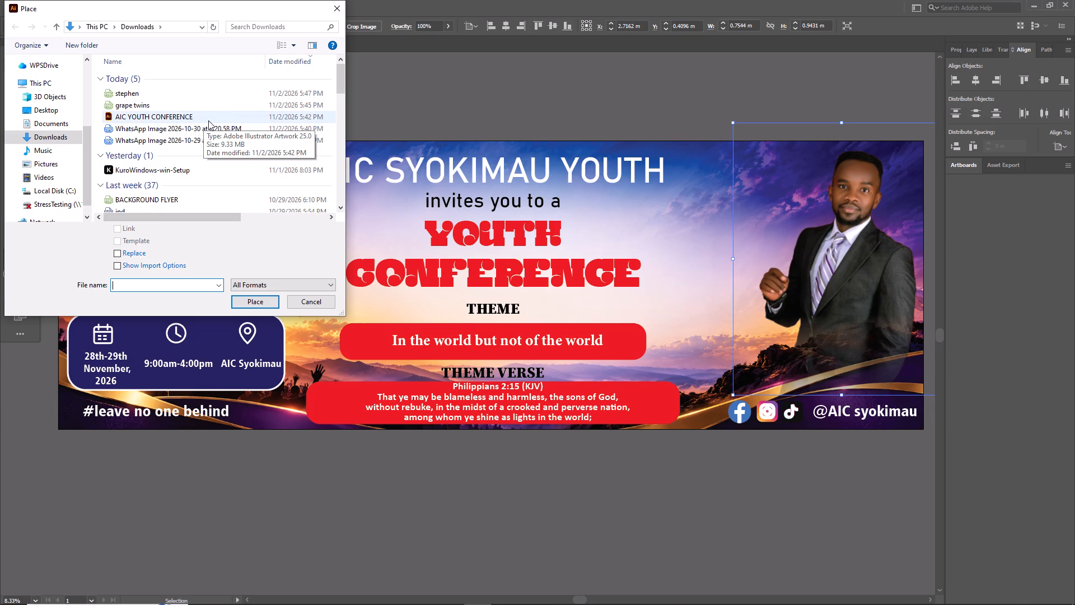
{"action": "left_click", "coordinate": [155, 106]}
{"action": "left_click", "coordinate": [254, 308]}
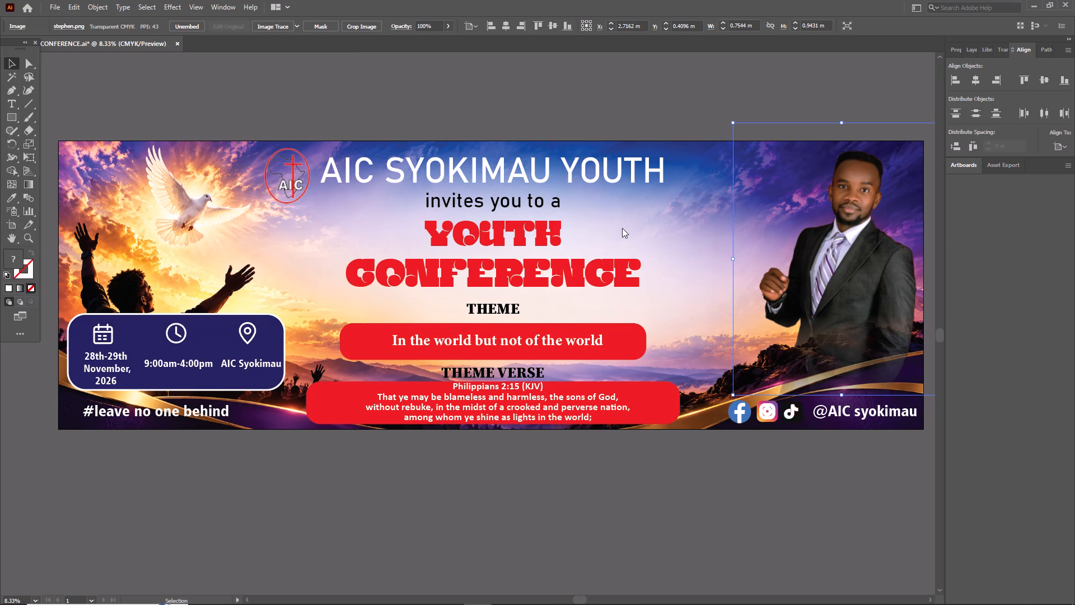
{"action": "left_click_drag", "start_coordinate": [586, 219], "coordinate": [876, 416]}
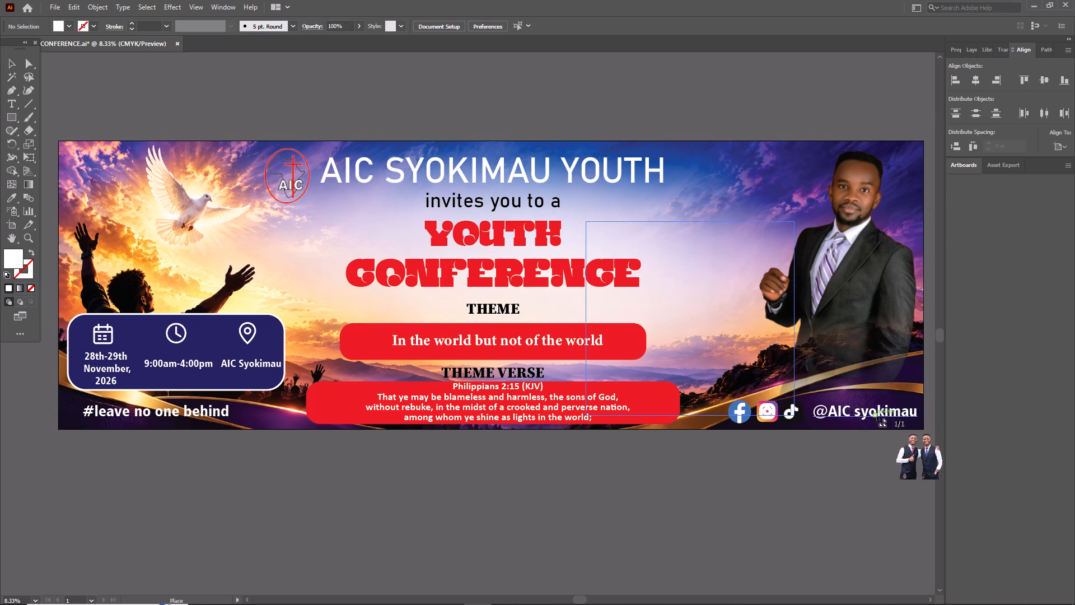
{"action": "left_click_drag", "start_coordinate": [876, 416], "coordinate": [876, 415]}
Enlarge the twins cutout proportionally to about 0.85 × 0.79 m and position it in front of the man at about X 2.34 m, Y 0.59 m.
{"action": "left_click_drag", "start_coordinate": [722, 350], "coordinate": [751, 314]}
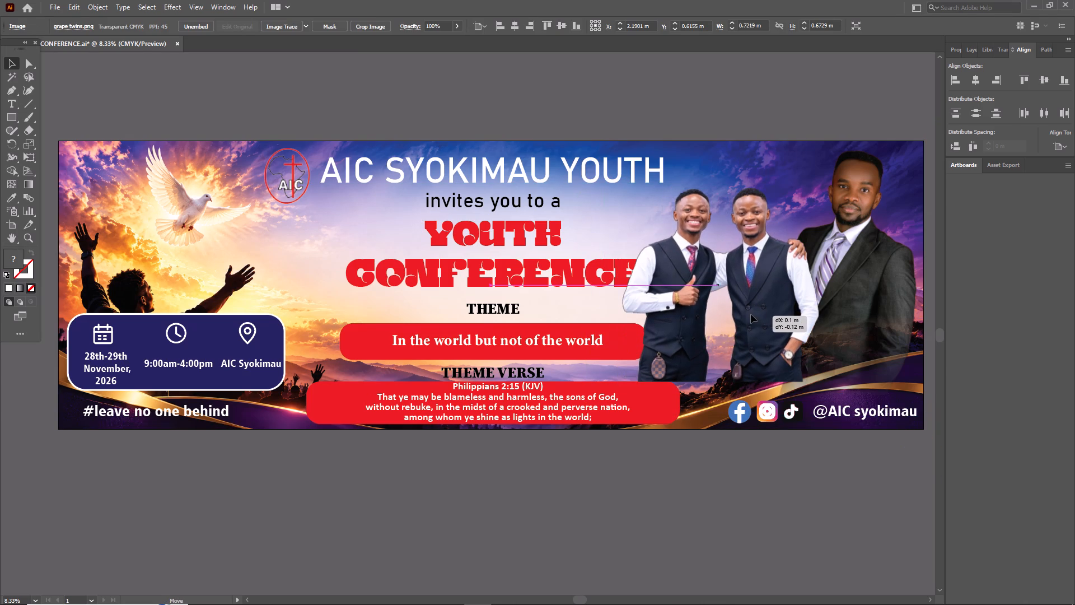
{"action": "left_click_drag", "start_coordinate": [751, 314], "coordinate": [748, 314]}
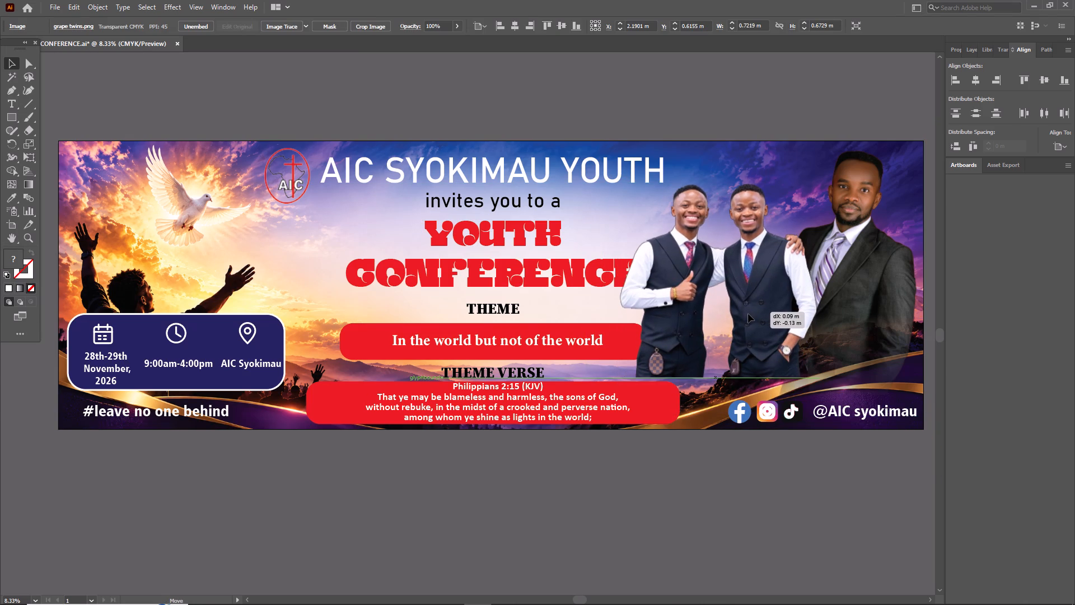
{"action": "left_click_drag", "start_coordinate": [748, 314], "coordinate": [747, 314]}
{"action": "left_click_drag", "start_coordinate": [817, 376], "coordinate": [817, 375]}
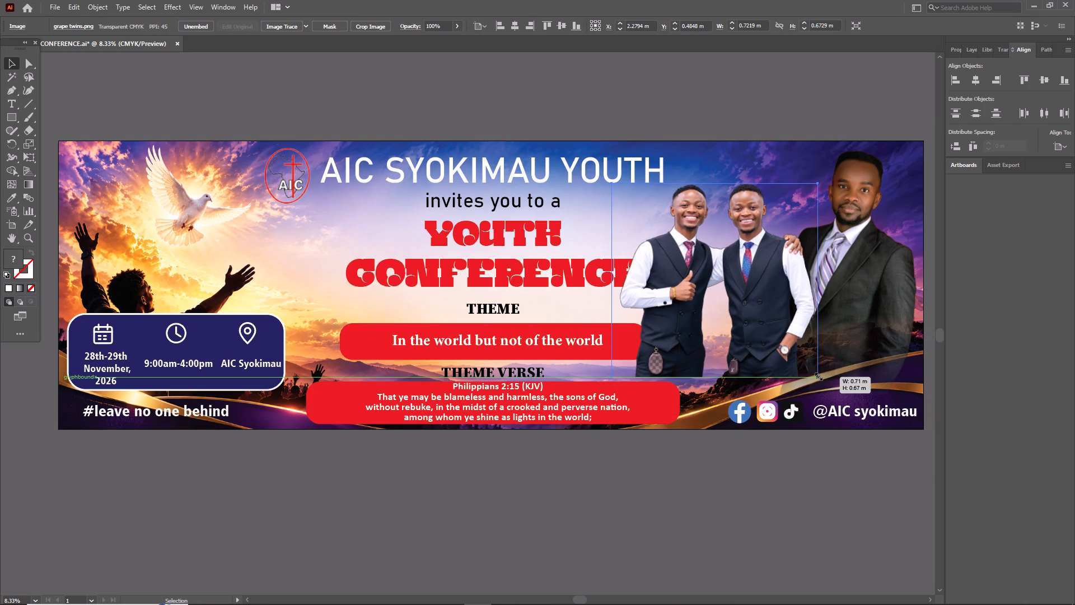
{"action": "left_click_drag", "start_coordinate": [817, 375], "coordinate": [886, 413]}
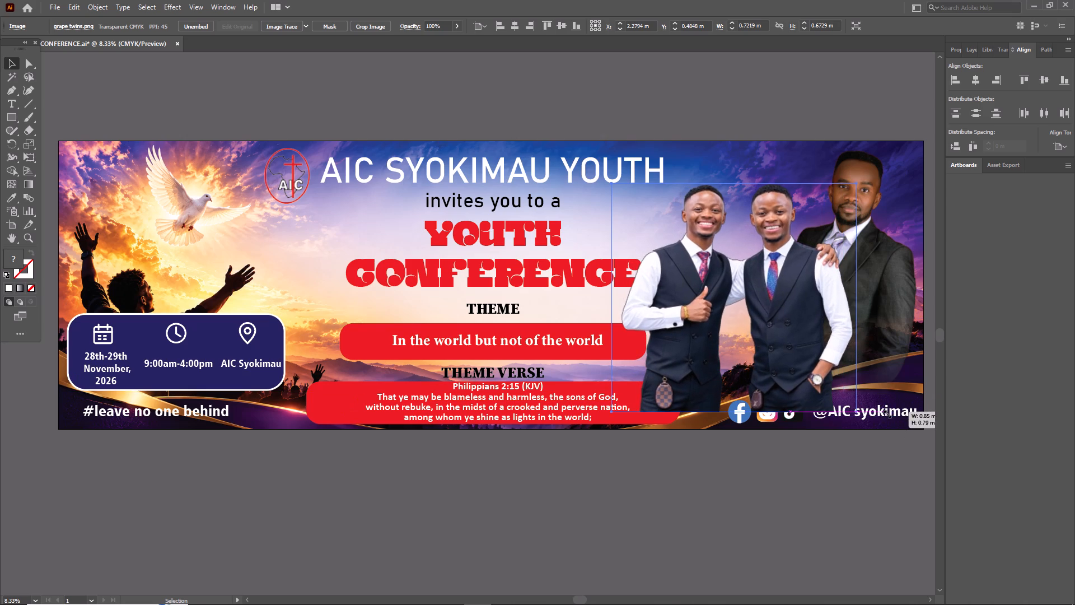
{"action": "left_click_drag", "start_coordinate": [886, 413], "coordinate": [886, 412]}
{"action": "left_click_drag", "start_coordinate": [796, 348], "coordinate": [793, 362]}
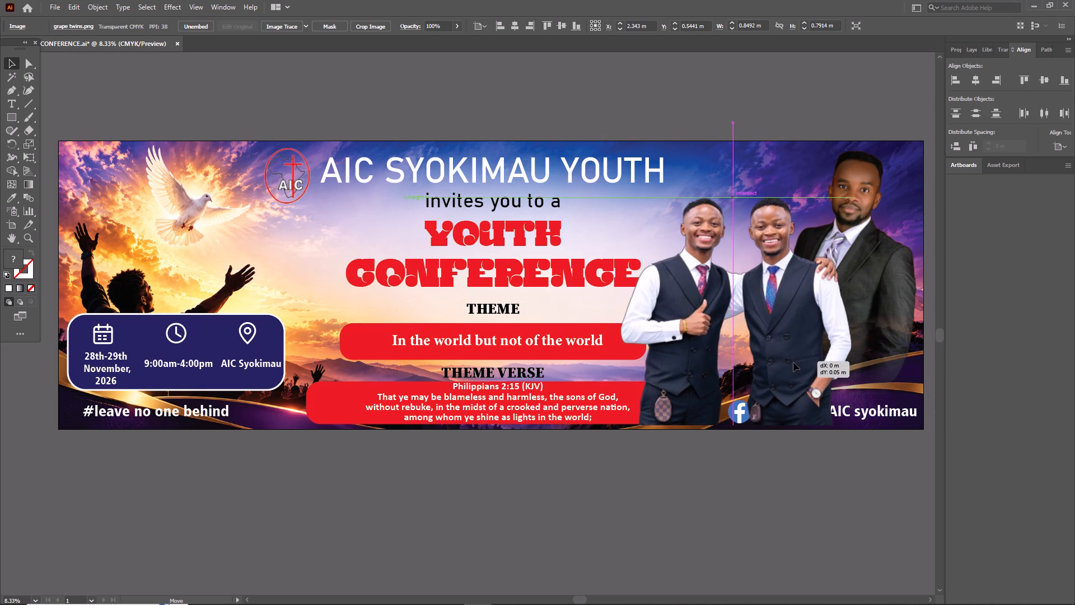
{"action": "left_click_drag", "start_coordinate": [793, 362], "coordinate": [796, 365]}
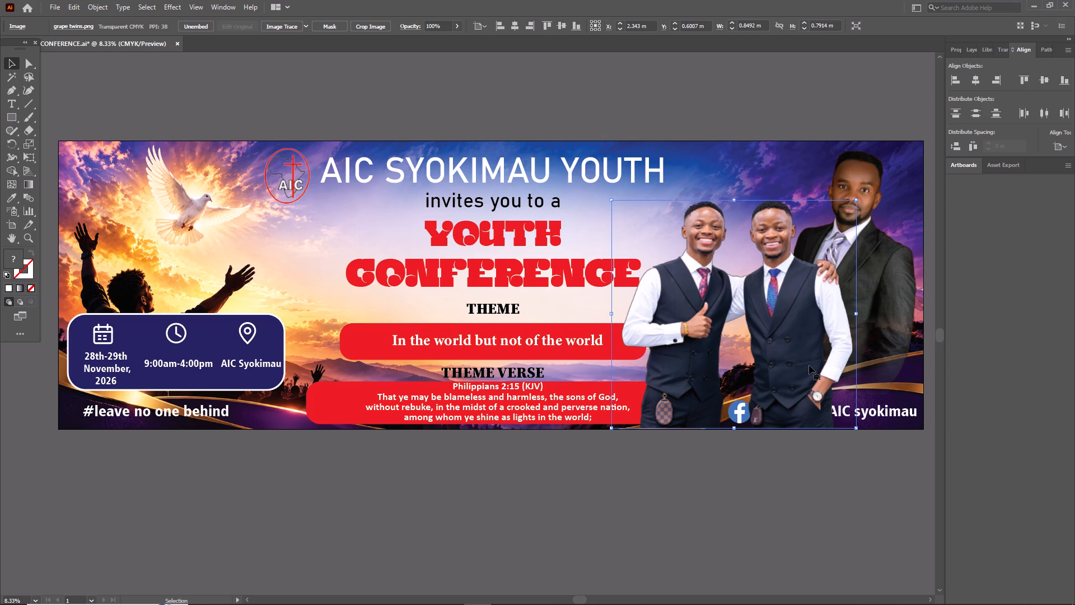
{"action": "left_click", "coordinate": [808, 365]}
Move the man's portrait up behind the twins to about X 2.73 m, Y 0.37 m.
{"action": "left_click_drag", "start_coordinate": [878, 294], "coordinate": [882, 282]}
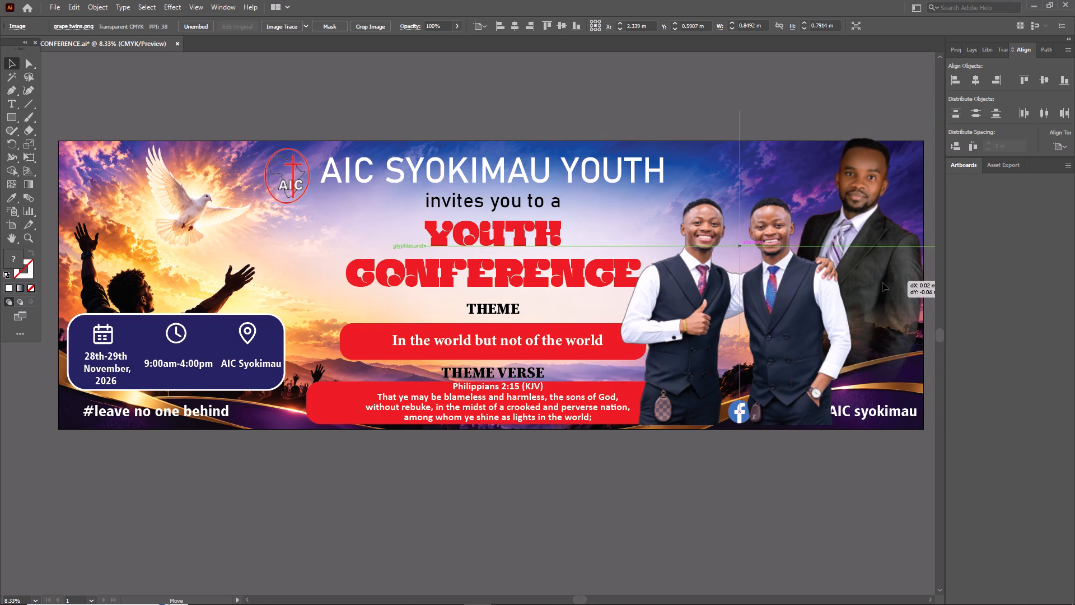
{"action": "left_click_drag", "start_coordinate": [882, 282], "coordinate": [881, 285]}
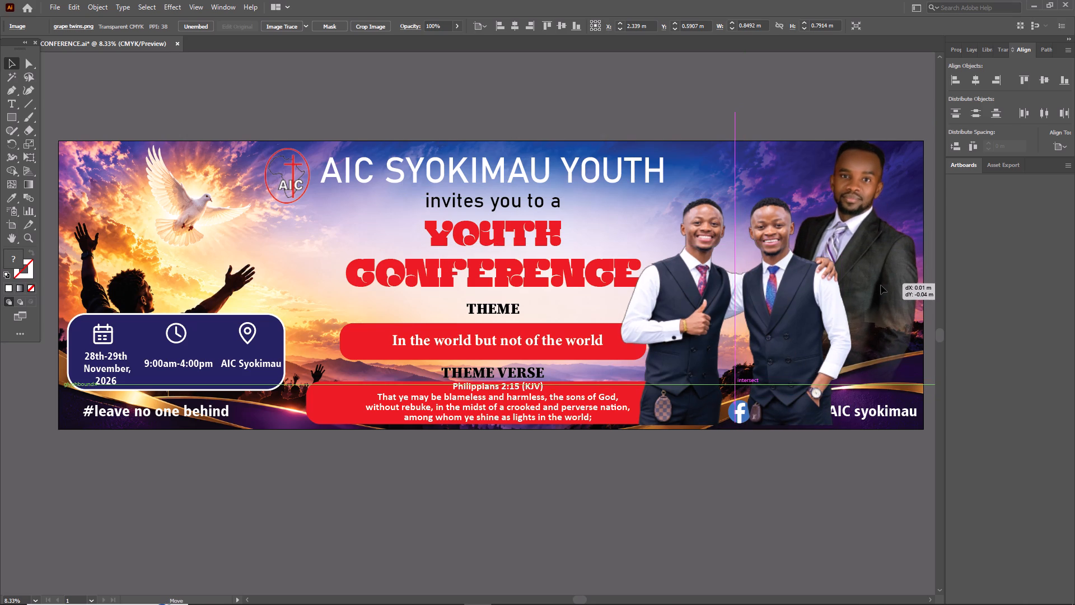
{"action": "left_click_drag", "start_coordinate": [881, 285], "coordinate": [883, 285]}
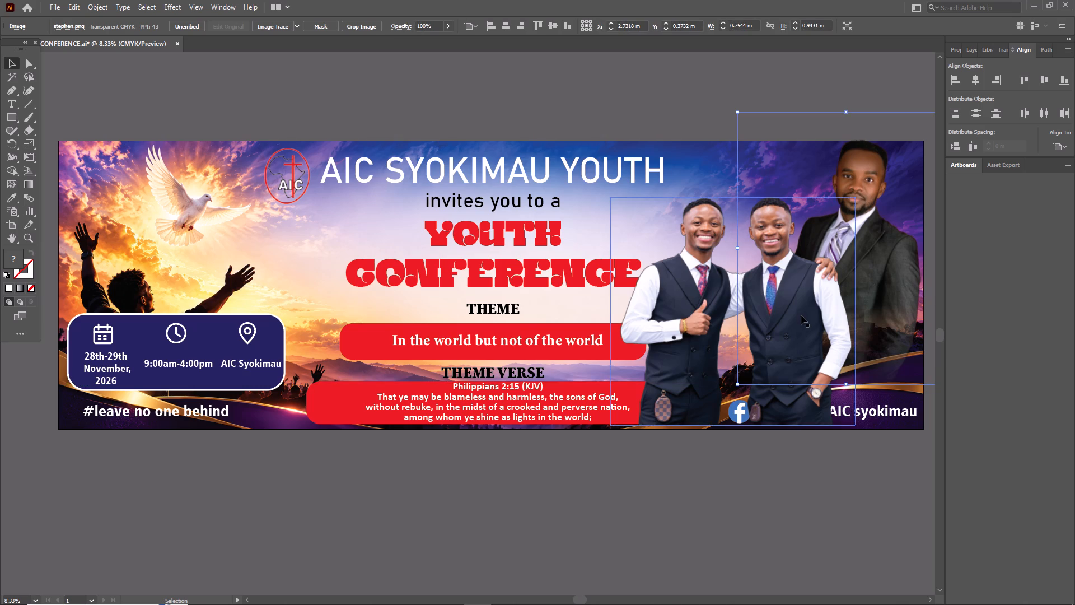
Reposition the twins cutout to about X 2.31 m, Y 0.60 m, with its lower edge at the banner's bottom.
{"action": "left_click_drag", "start_coordinate": [801, 315], "coordinate": [793, 314]}
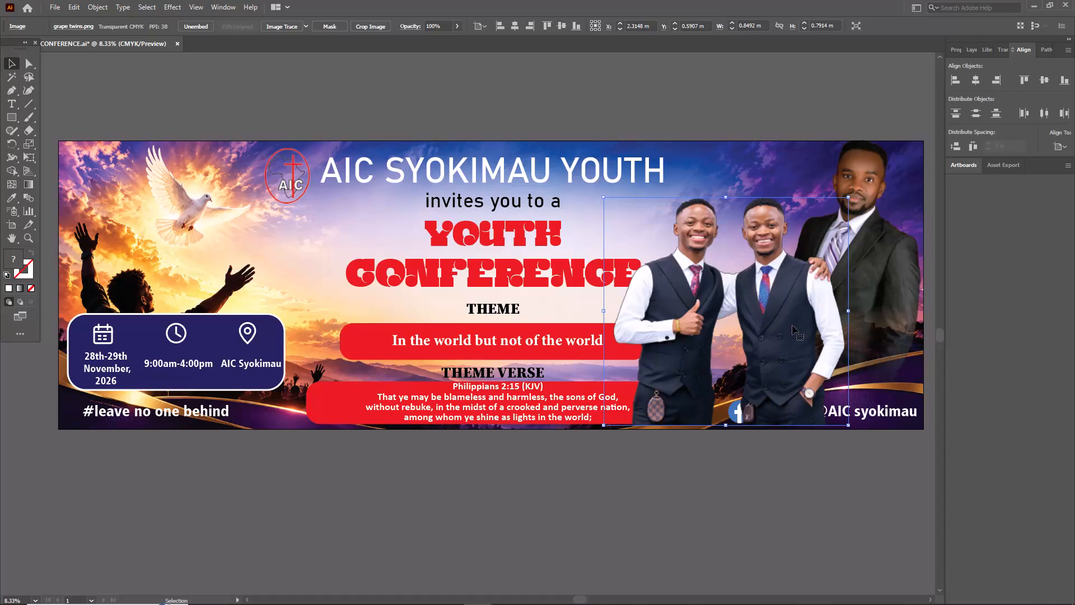
{"action": "left_click_drag", "start_coordinate": [792, 325], "coordinate": [792, 329]}
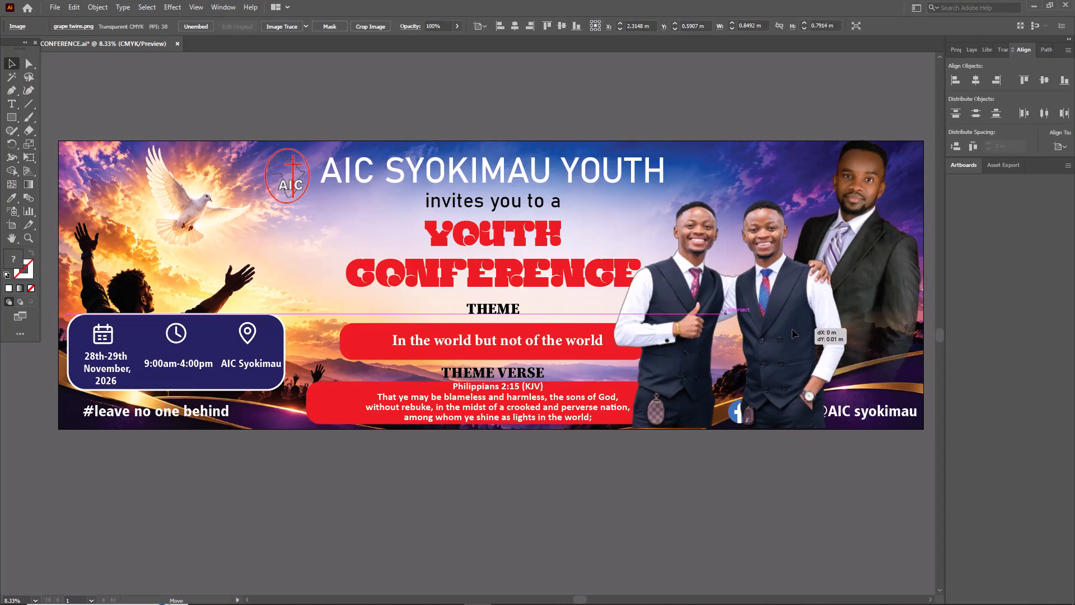
{"action": "left_click_drag", "start_coordinate": [792, 329], "coordinate": [793, 331]}
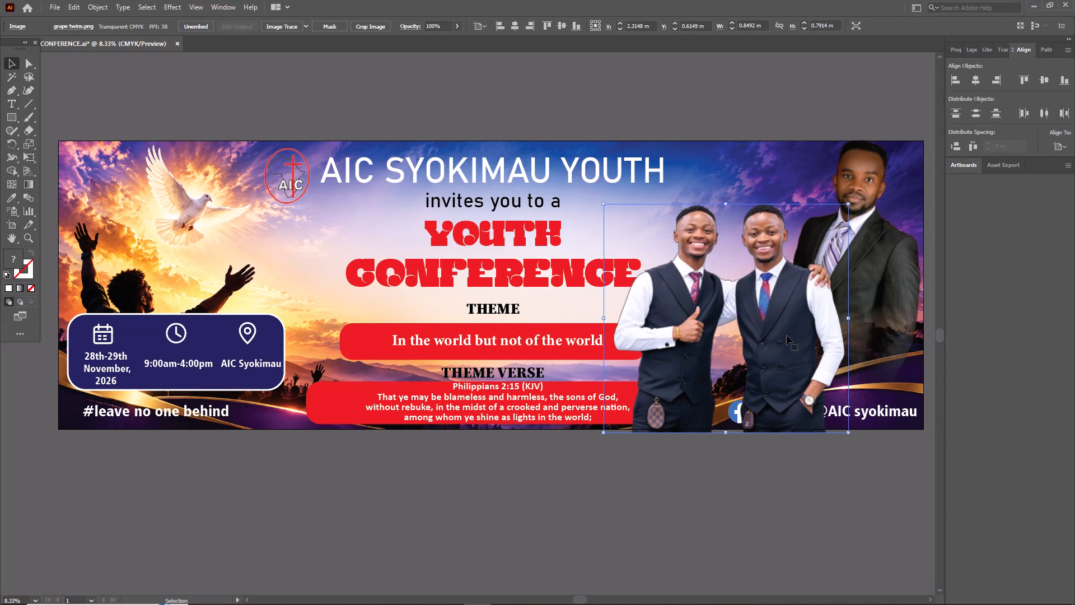
{"action": "left_click", "coordinate": [802, 471]}
{"action": "left_click", "coordinate": [798, 398]}
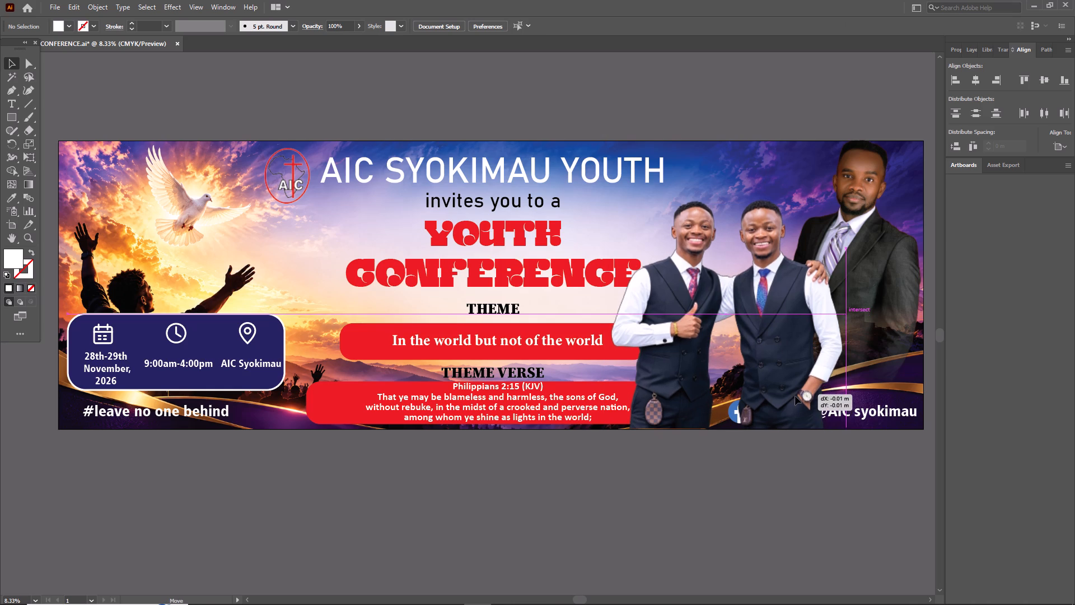
{"action": "left_click", "coordinate": [768, 481]}
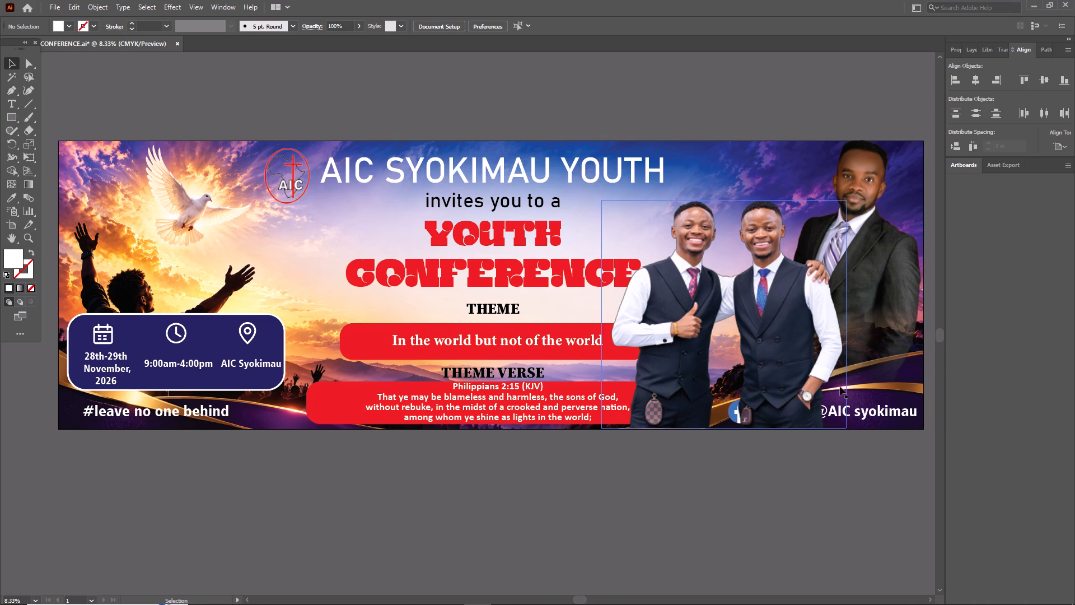
Enlarge the twins cutout proportionally to about 0.93 × 0.87 m and move it up to about X 2.35 m, Y 0.57 m.
{"action": "left_click", "coordinate": [794, 382]}
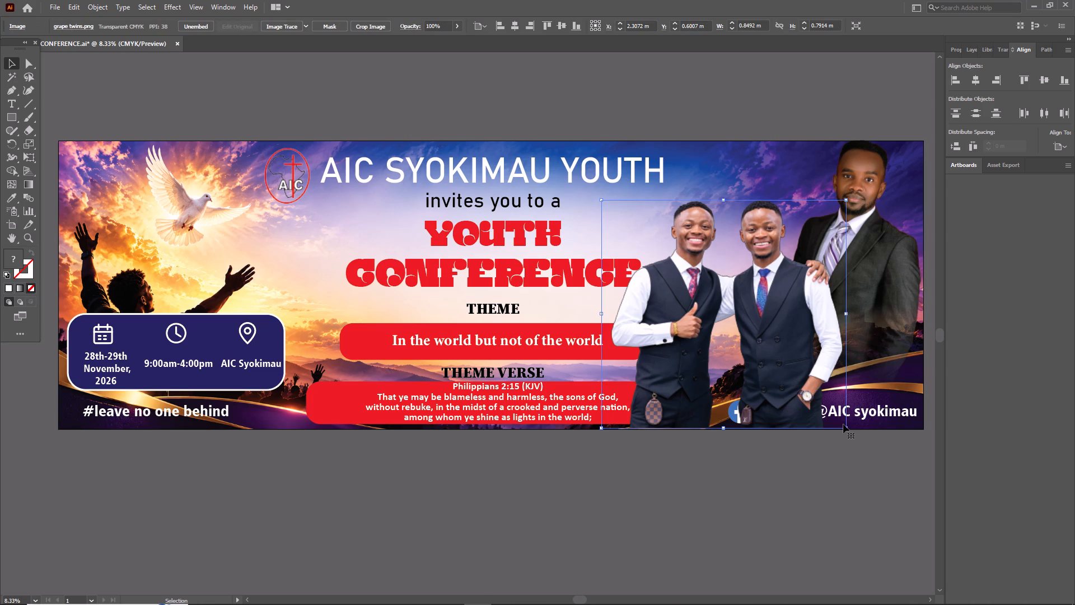
{"action": "left_click_drag", "start_coordinate": [845, 426], "coordinate": [849, 429]}
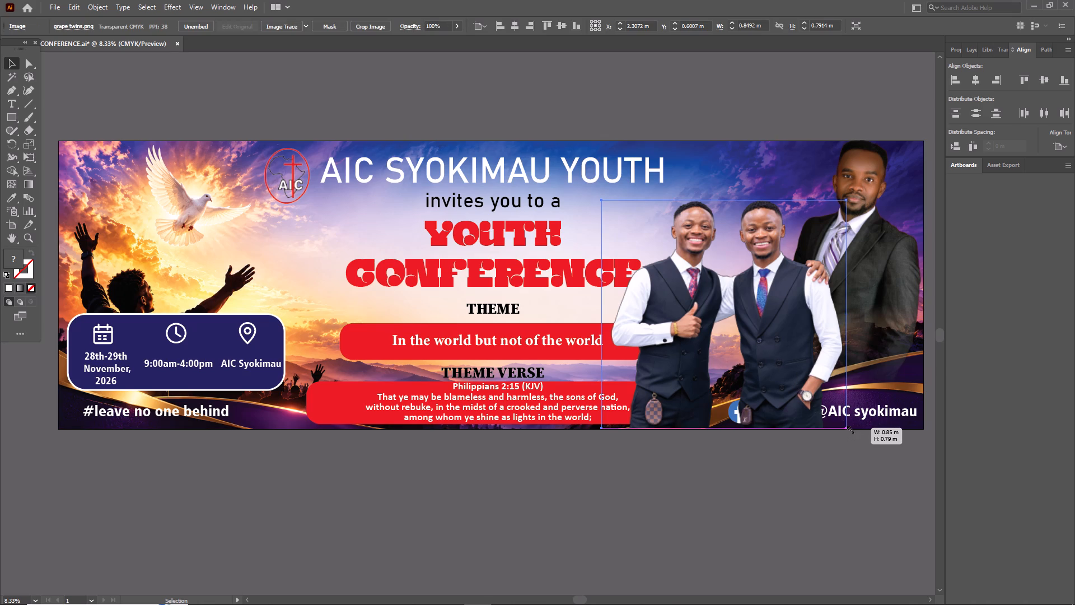
{"action": "left_click_drag", "start_coordinate": [849, 429], "coordinate": [876, 451]}
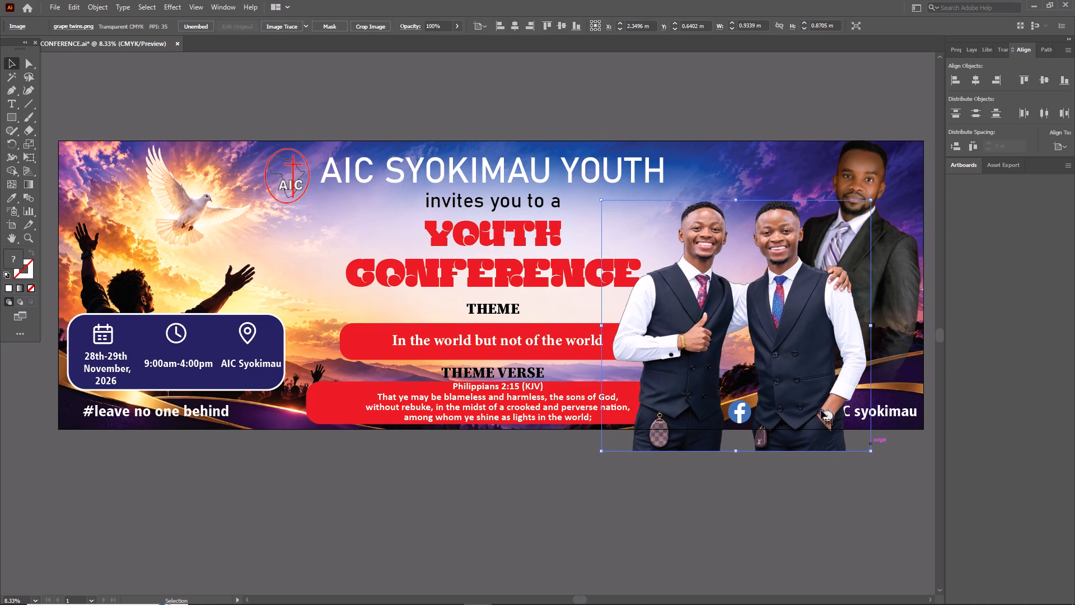
{"action": "left_click_drag", "start_coordinate": [799, 403], "coordinate": [794, 389]}
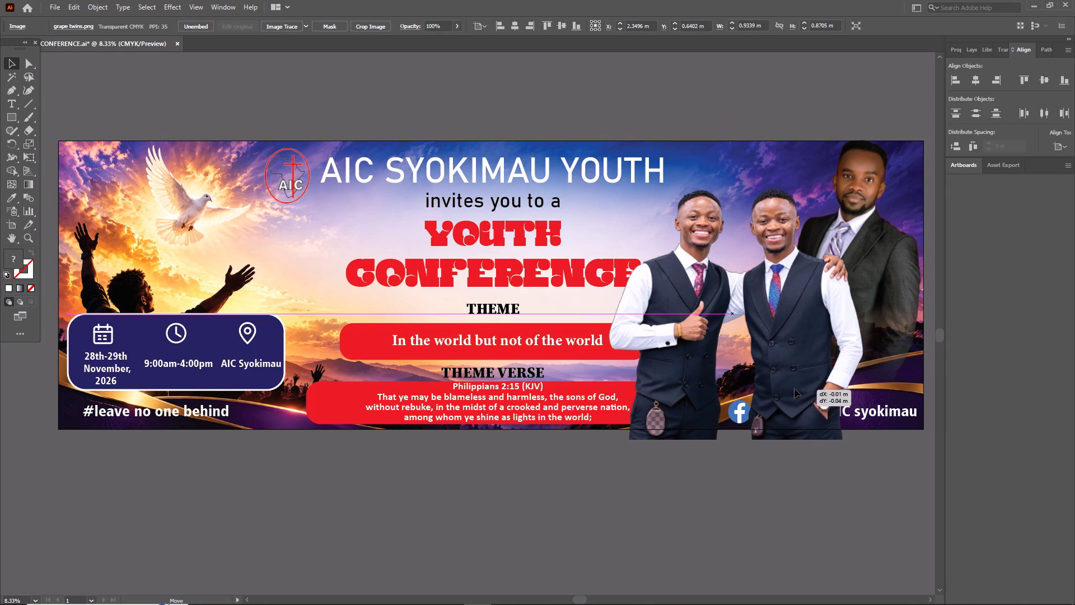
{"action": "left_click_drag", "start_coordinate": [794, 389], "coordinate": [794, 380]}
{"action": "left_click_drag", "start_coordinate": [781, 485], "coordinate": [781, 480]}
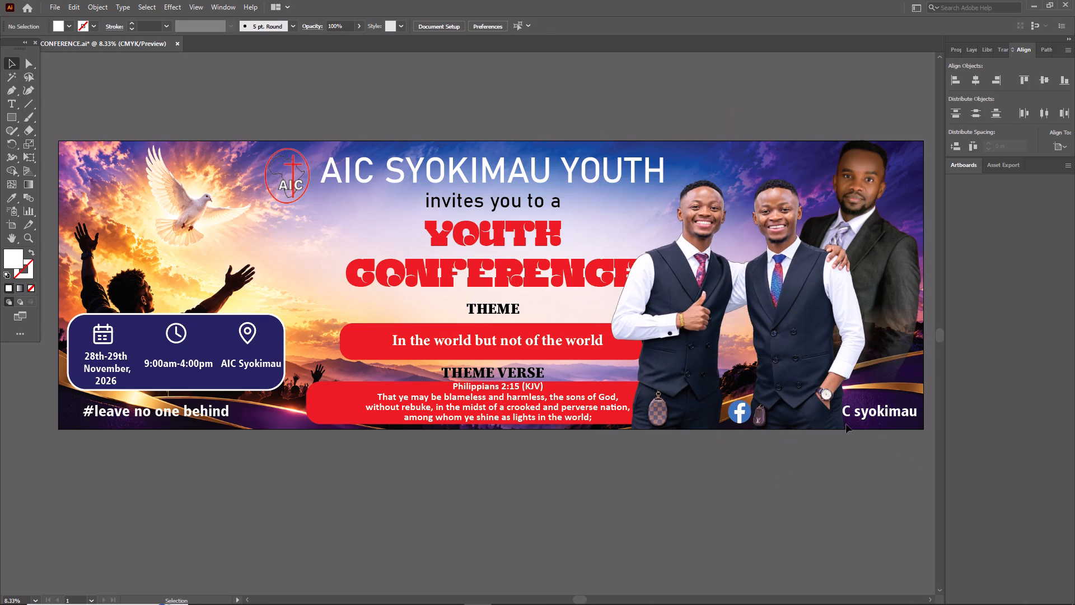
Shift the man's portrait horizontally to about X 2.74 m and the twins cutout to about X 2.33 m.
{"action": "left_click", "coordinate": [888, 299]}
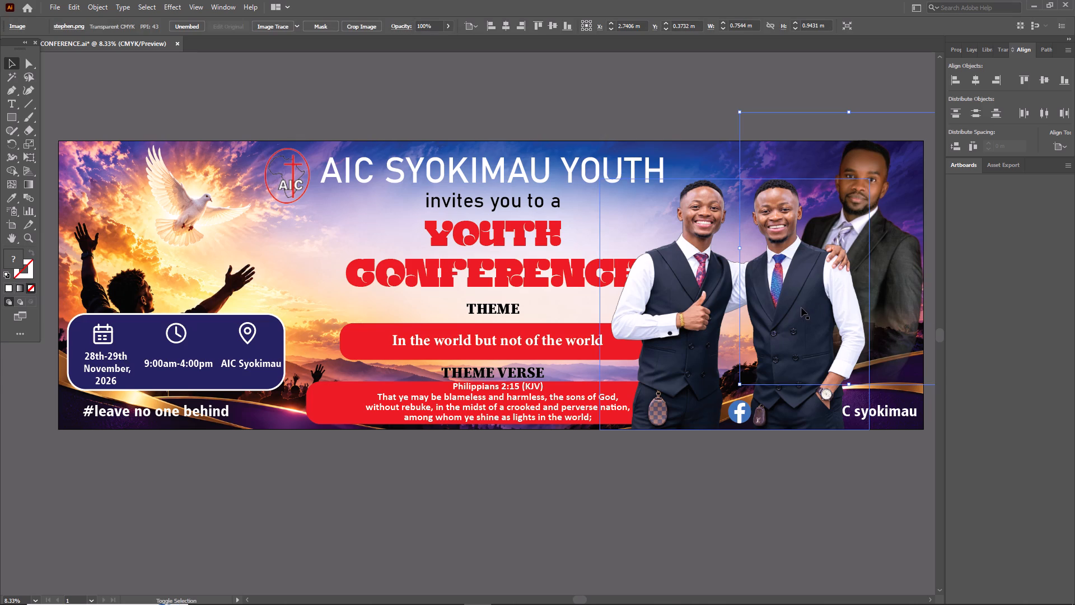
{"action": "left_click", "coordinate": [714, 355]}
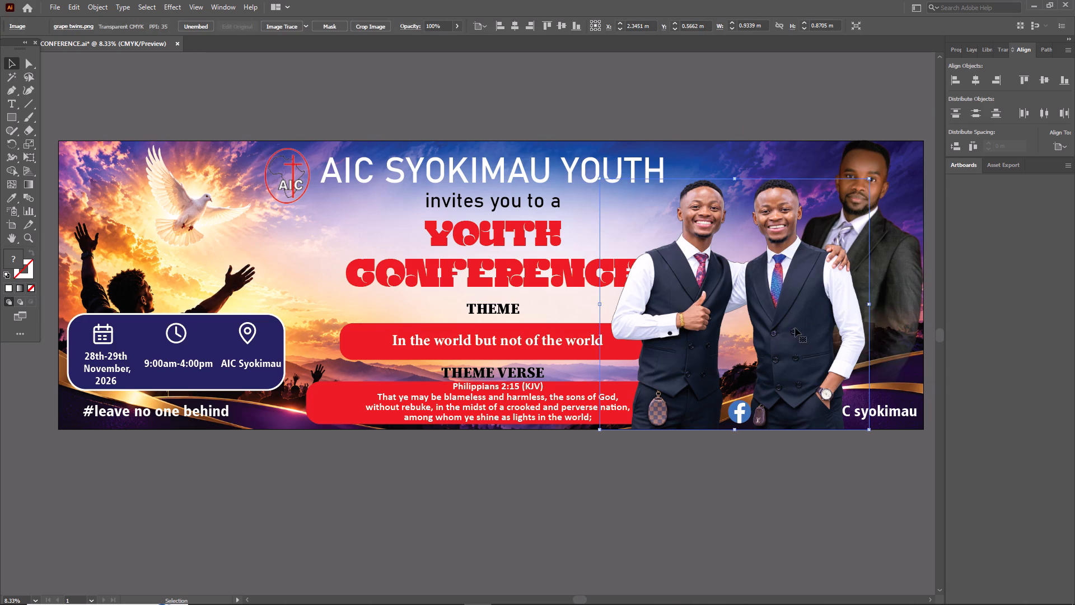
{"action": "left_click_drag", "start_coordinate": [795, 328], "coordinate": [768, 326], "text": "shift"}
{"action": "left_click_drag", "start_coordinate": [774, 324], "coordinate": [761, 324], "text": "shift"}
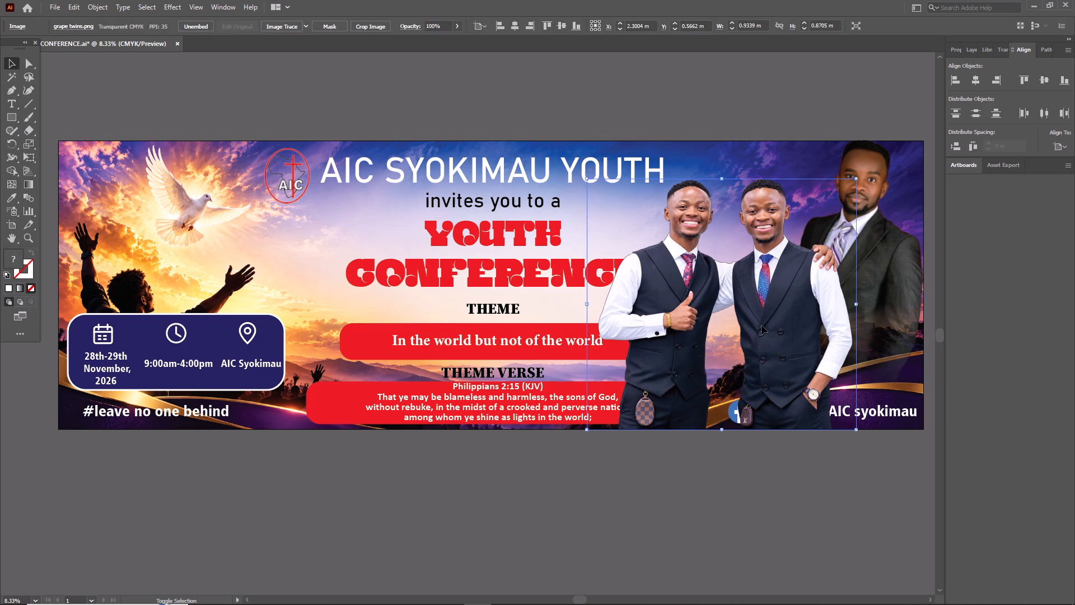
{"action": "left_click_drag", "start_coordinate": [763, 326], "coordinate": [776, 327], "text": "shift"}
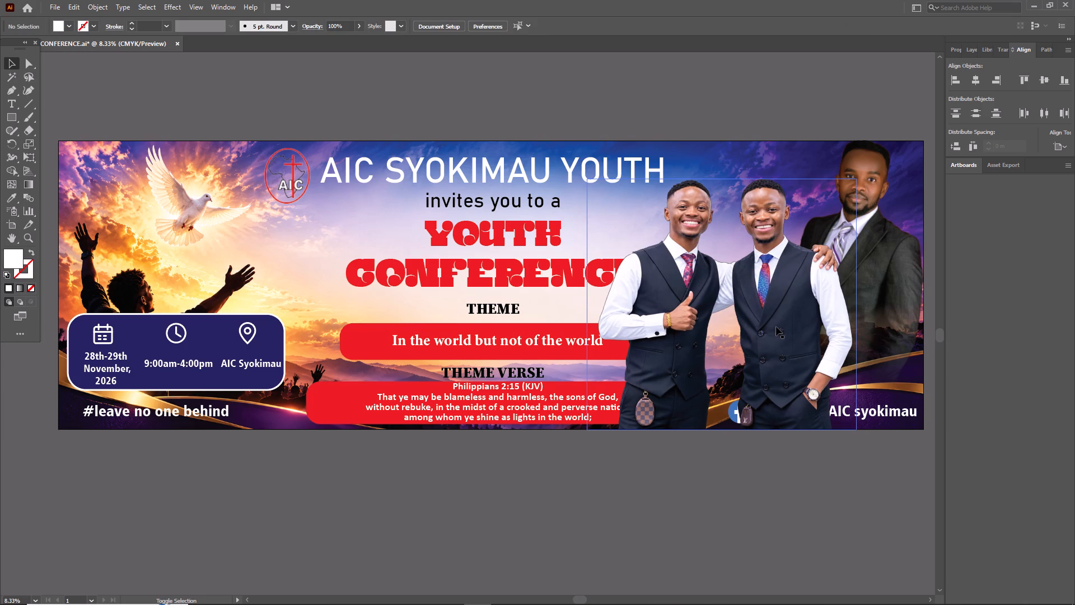
{"action": "left_click_drag", "start_coordinate": [776, 327], "coordinate": [777, 327], "text": "shift"}
{"action": "left_click_drag", "start_coordinate": [774, 327], "coordinate": [785, 327], "text": "shift"}
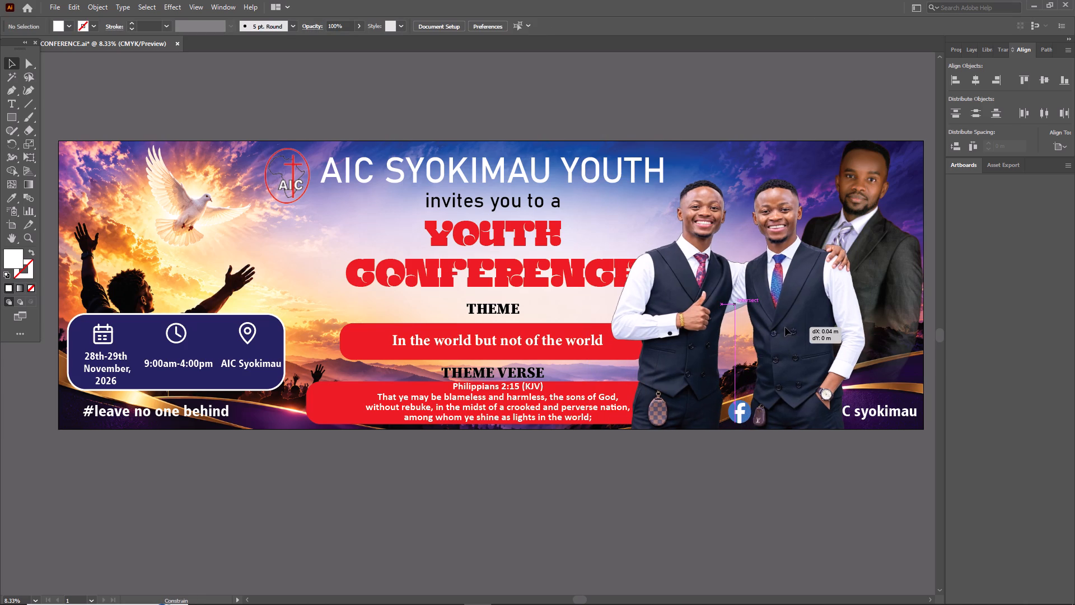
{"action": "left_click_drag", "start_coordinate": [785, 327], "coordinate": [783, 327], "text": "shift"}
Enlarge the man's portrait proportionally to about 0.79 × 0.99 m and position it at about X 2.73 m, Y 0.40 m.
{"action": "left_click", "coordinate": [895, 297]}
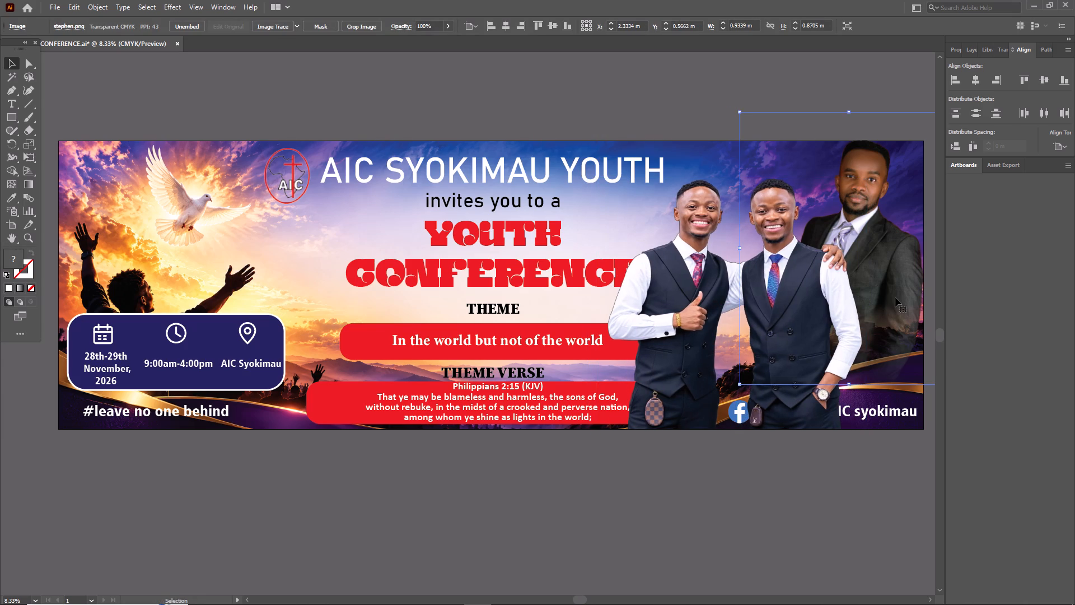
{"action": "left_click", "coordinate": [884, 302]}
{"action": "left_click_drag", "start_coordinate": [739, 110], "coordinate": [733, 106]}
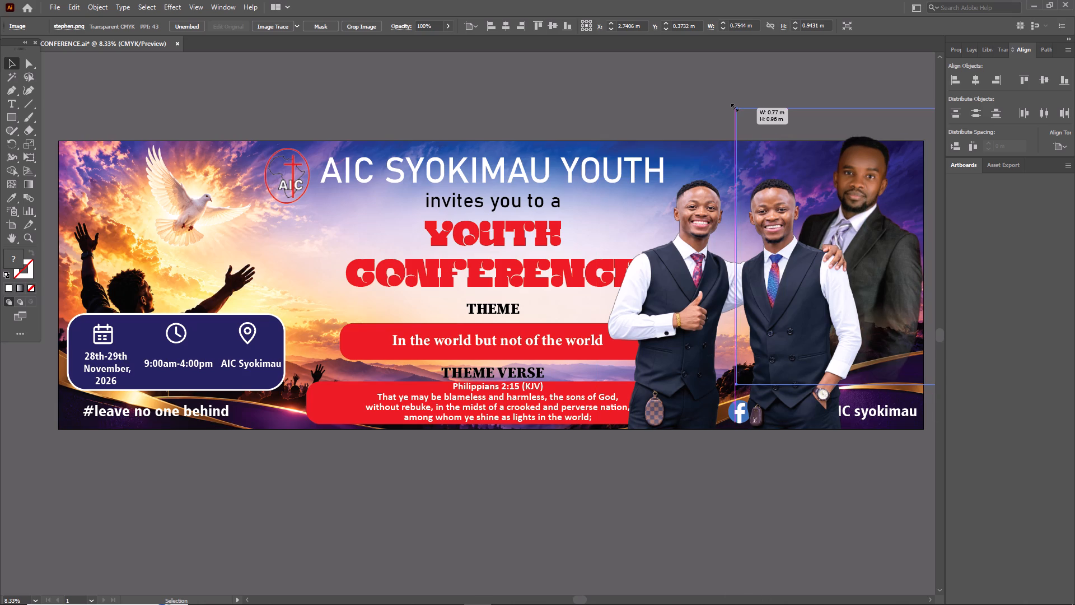
{"action": "left_click_drag", "start_coordinate": [733, 106], "coordinate": [725, 99]}
{"action": "left_click_drag", "start_coordinate": [882, 266], "coordinate": [882, 272]}
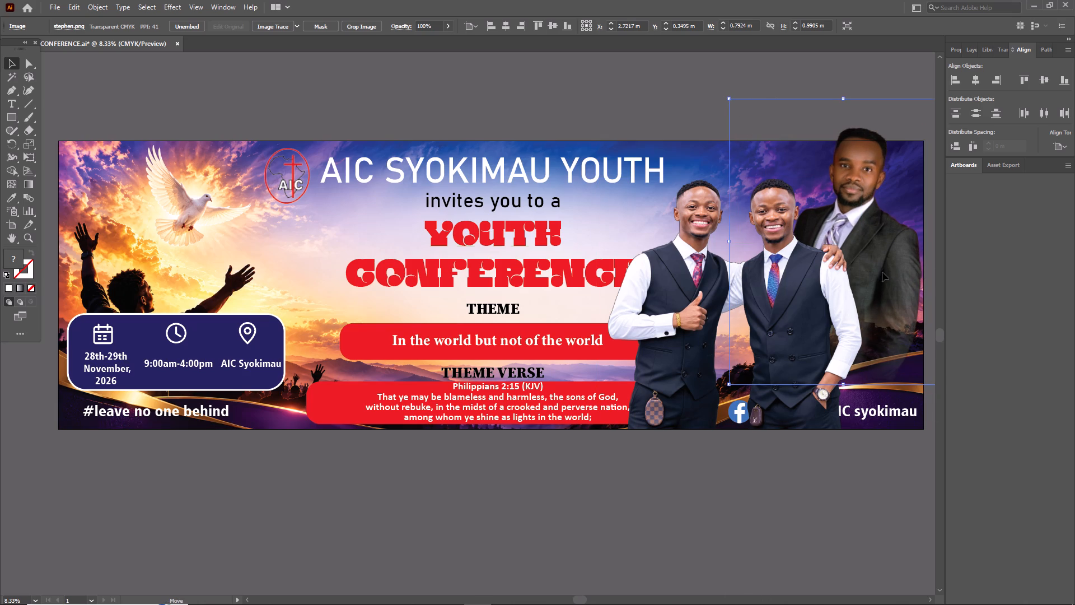
{"action": "left_click_drag", "start_coordinate": [882, 272], "coordinate": [887, 283]}
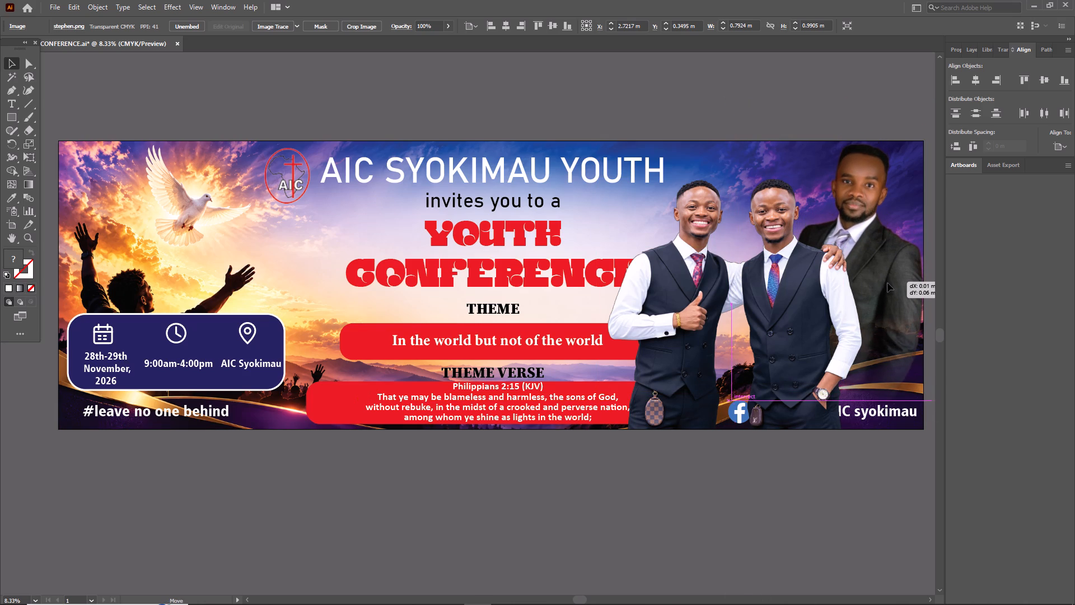
{"action": "left_click_drag", "start_coordinate": [887, 283], "coordinate": [886, 282]}
{"action": "left_click", "coordinate": [886, 282]}
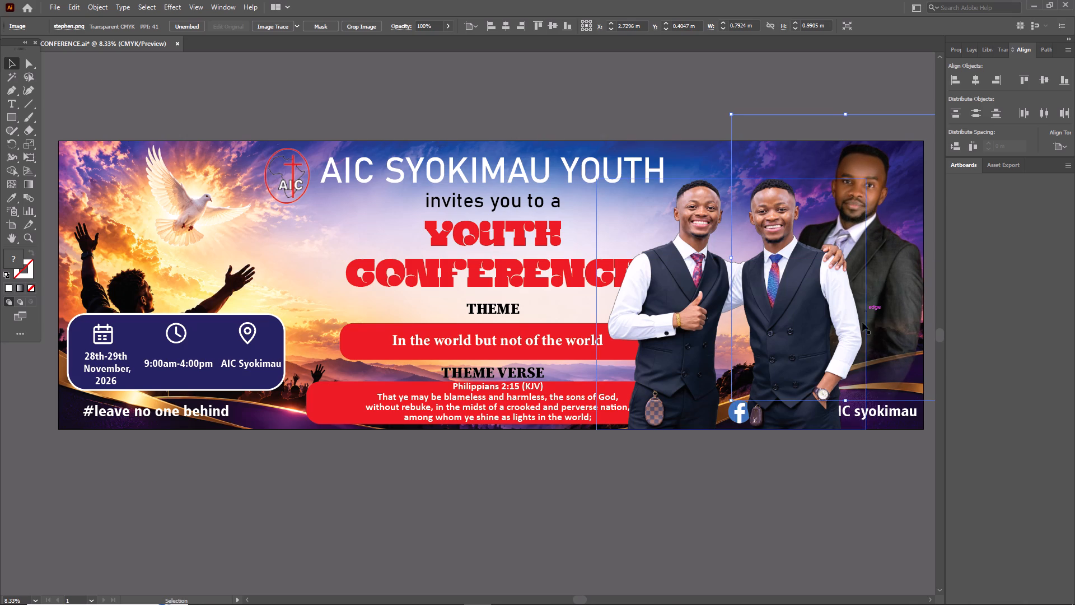
{"action": "left_click", "coordinate": [679, 78]}
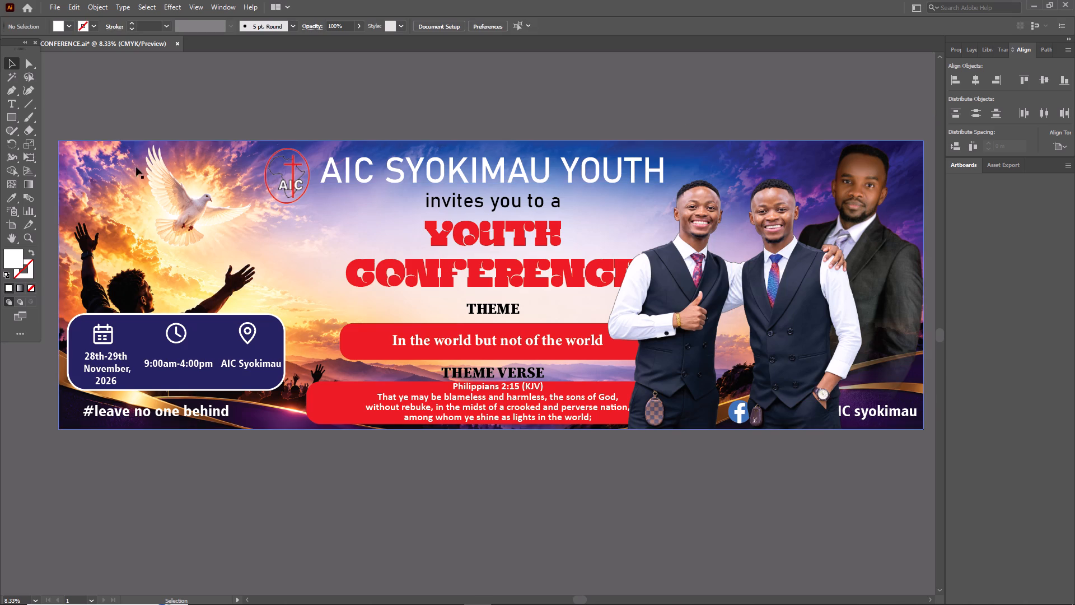
Draw a white rectangle about 0.34 × 0.08 m over the twins' waists and fully round its corners to about 0.041 m.
{"action": "left_click", "coordinate": [10, 117]}
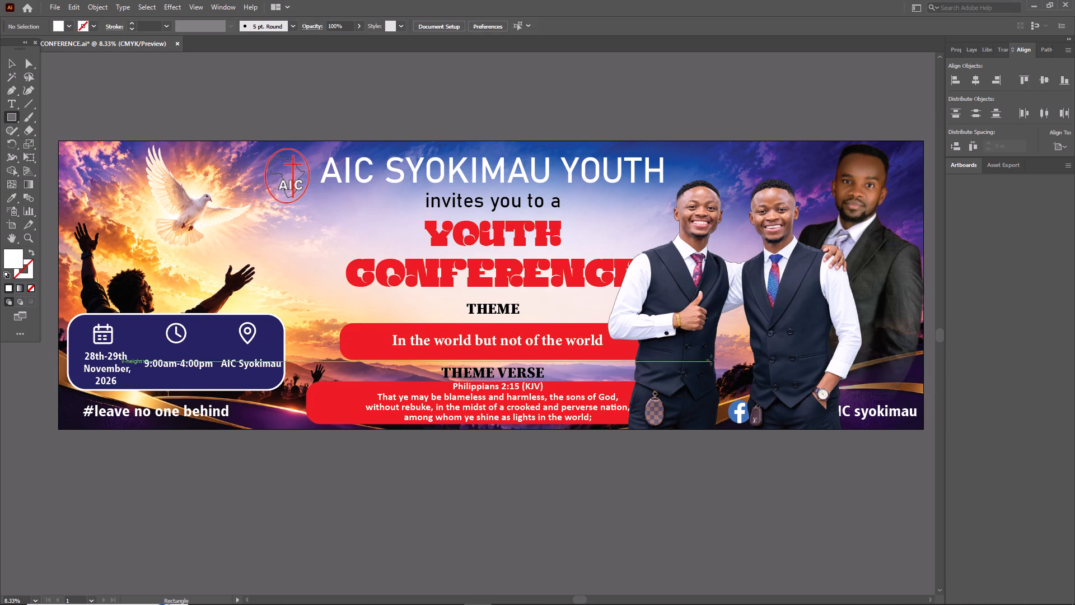
{"action": "left_click_drag", "start_coordinate": [704, 350], "coordinate": [775, 371]}
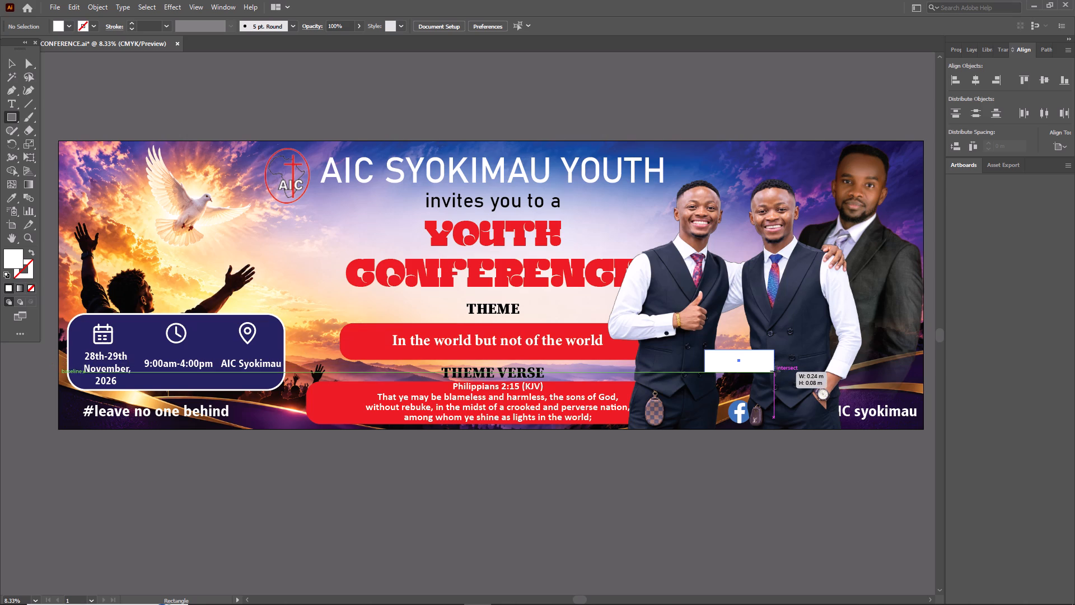
{"action": "left_click_drag", "start_coordinate": [775, 371], "coordinate": [795, 371]}
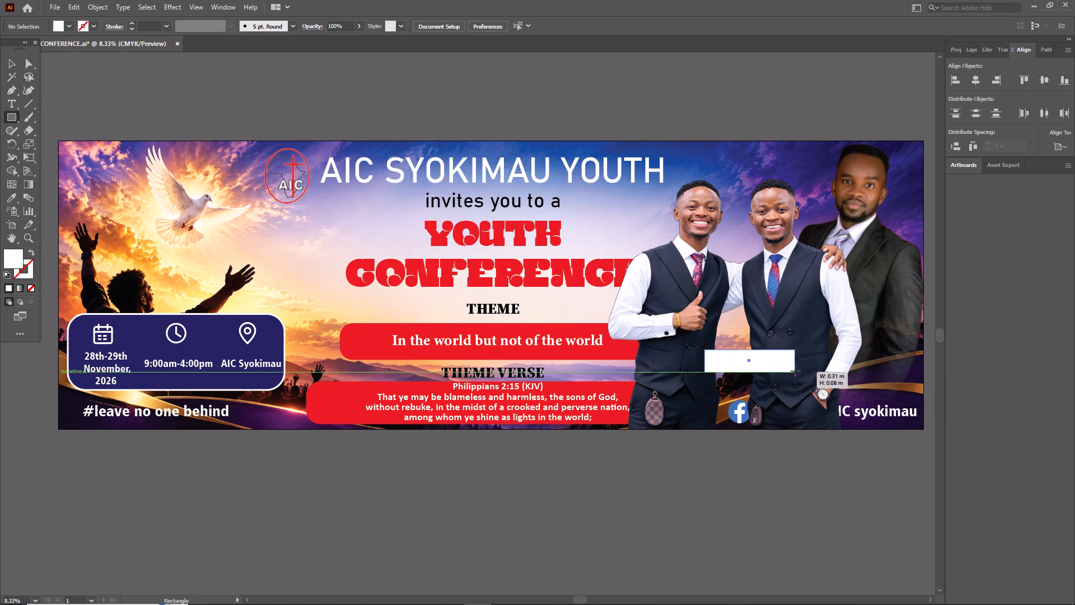
{"action": "left_click_drag", "start_coordinate": [795, 371], "coordinate": [802, 374]}
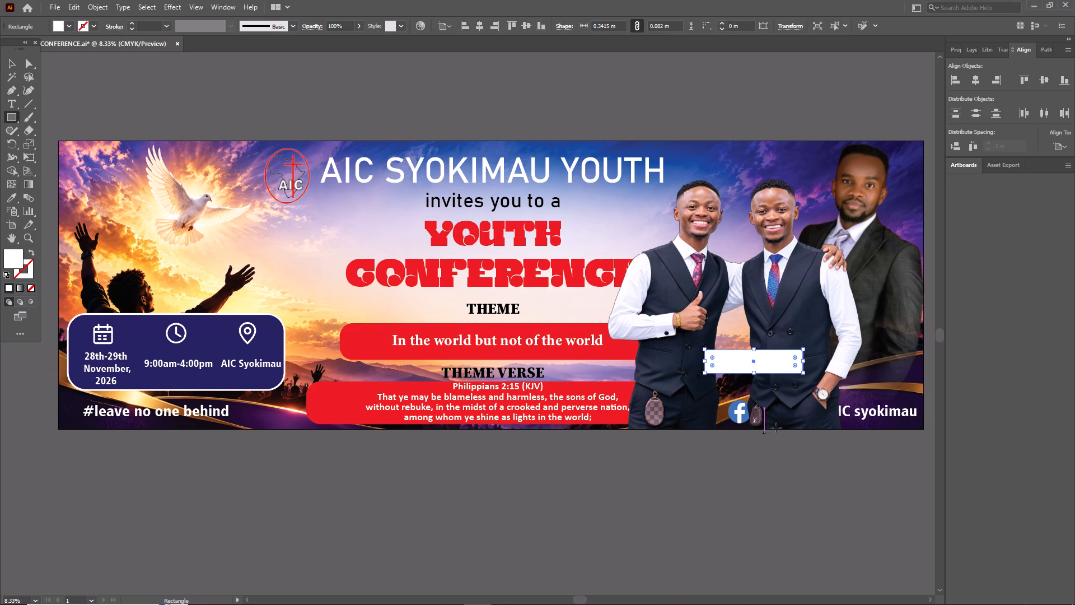
{"action": "left_click", "coordinate": [713, 358]}
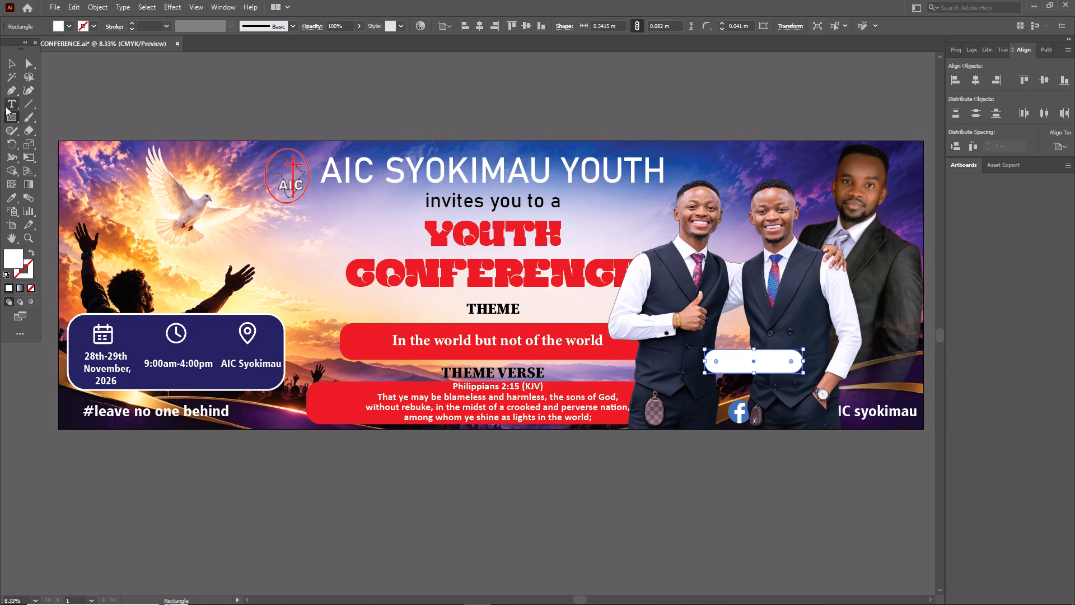
{"action": "left_click", "coordinate": [12, 68]}
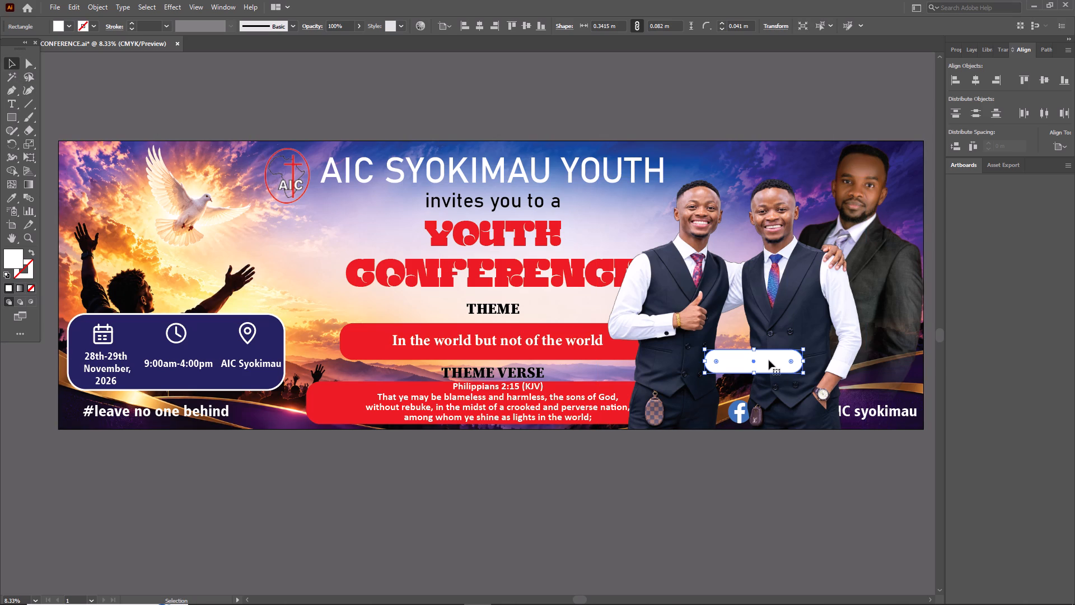
Move the white rounded rectangle between the twins' waists, just above the Facebook icon.
{"action": "left_click_drag", "start_coordinate": [772, 362], "coordinate": [756, 374]}
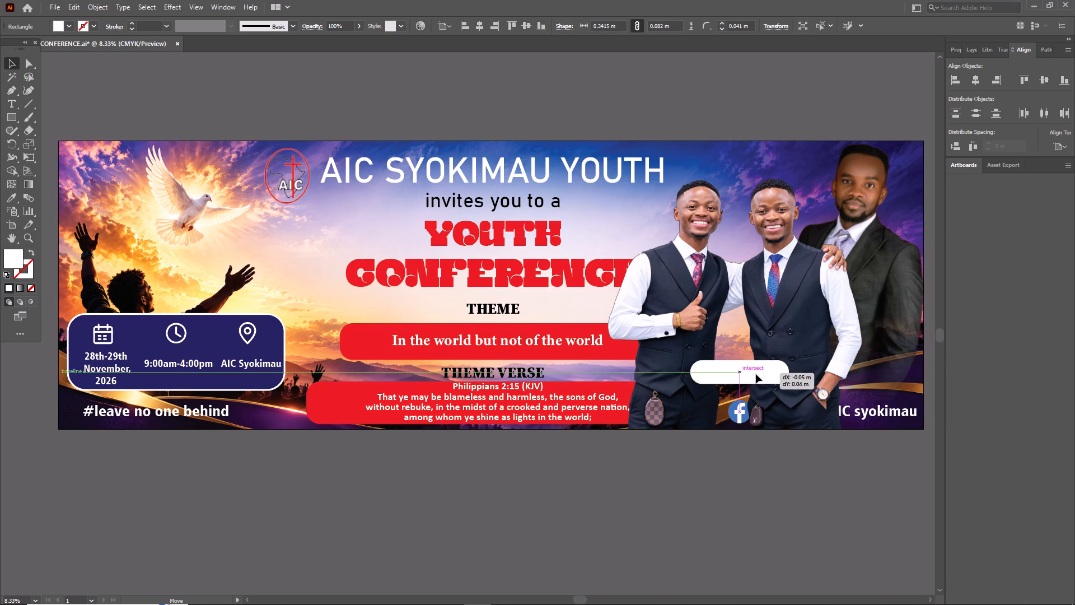
{"action": "left_click_drag", "start_coordinate": [756, 374], "coordinate": [756, 375]}
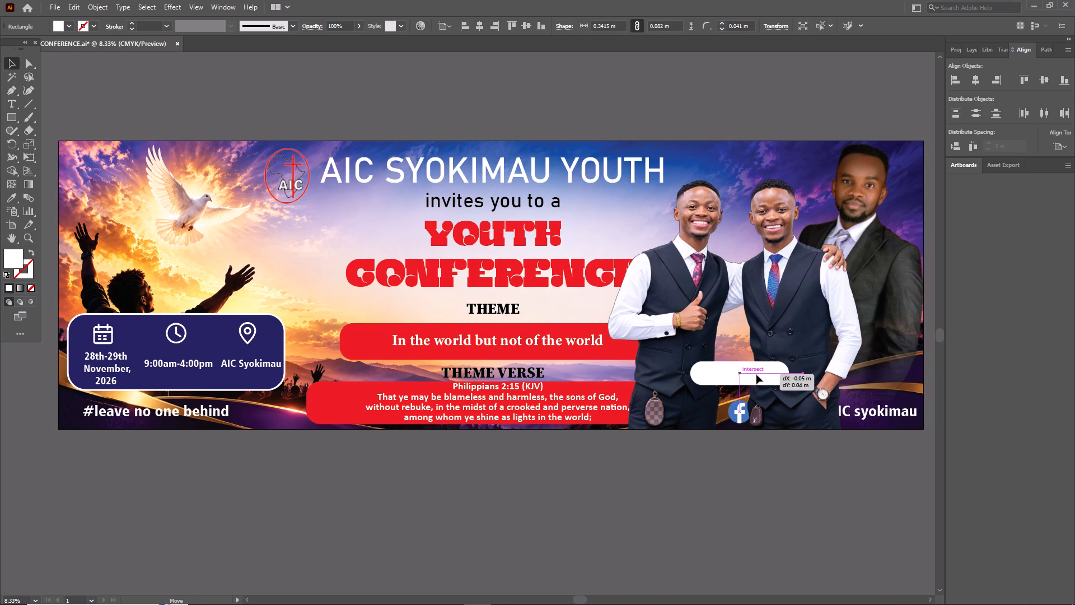
{"action": "left_click_drag", "start_coordinate": [756, 375], "coordinate": [756, 375]}
{"action": "left_click", "coordinate": [895, 300]}
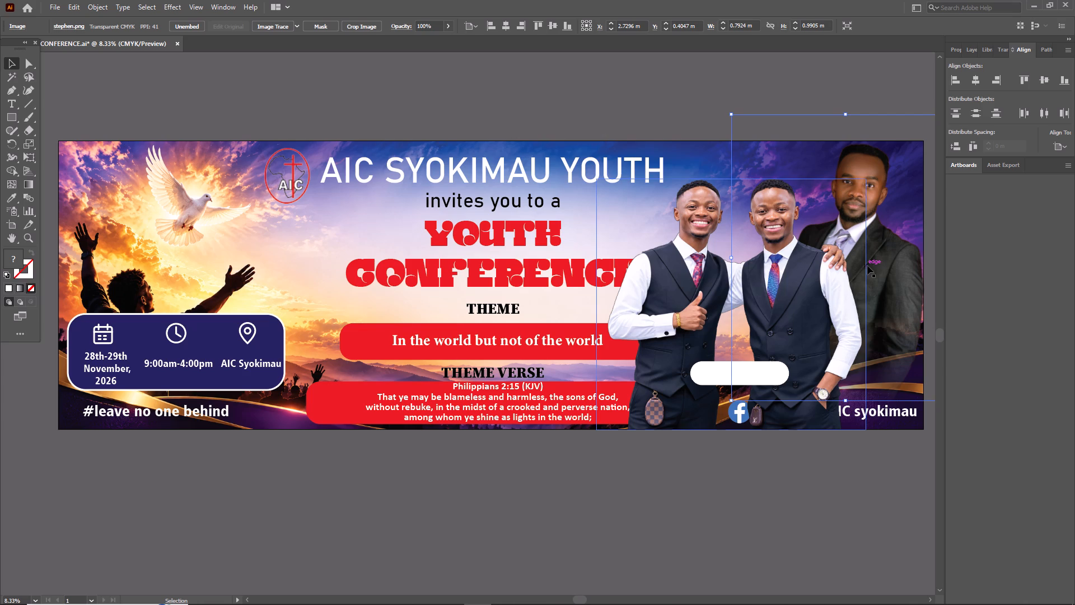
{"action": "left_click", "coordinate": [745, 501]}
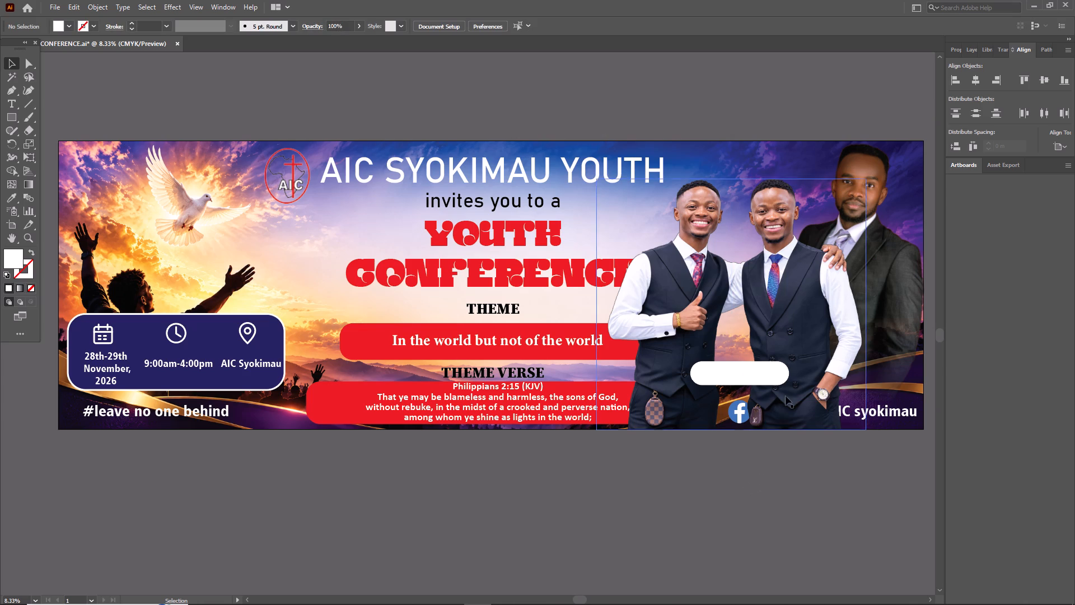
Raise the white rounded label slightly between the twins' waists, centred at about X 2.35 m.
{"action": "left_click_drag", "start_coordinate": [757, 377], "coordinate": [753, 362]}
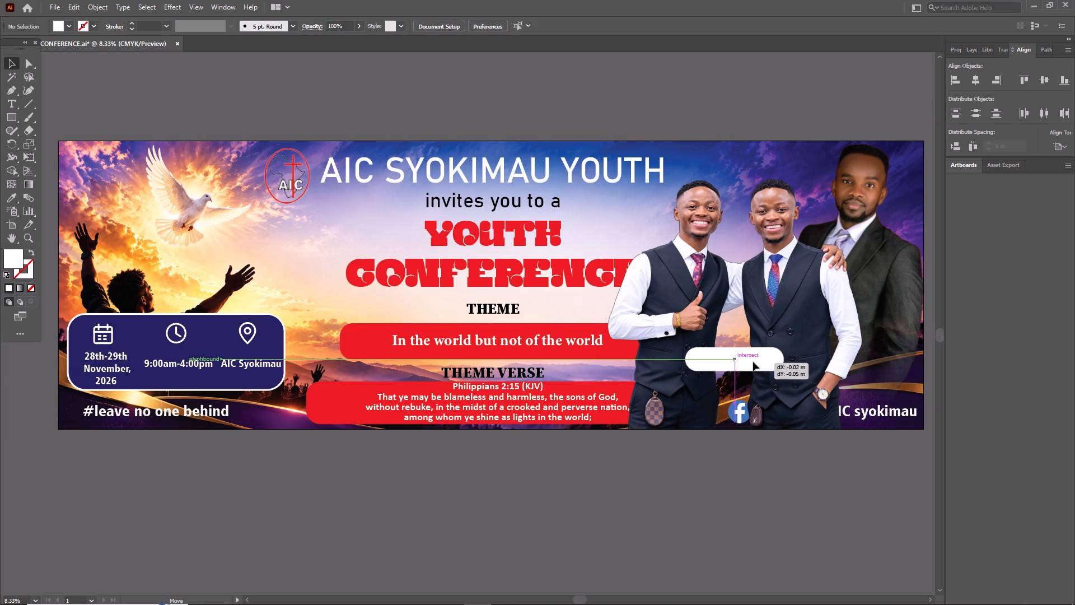
{"action": "left_click_drag", "start_coordinate": [753, 362], "coordinate": [755, 361]}
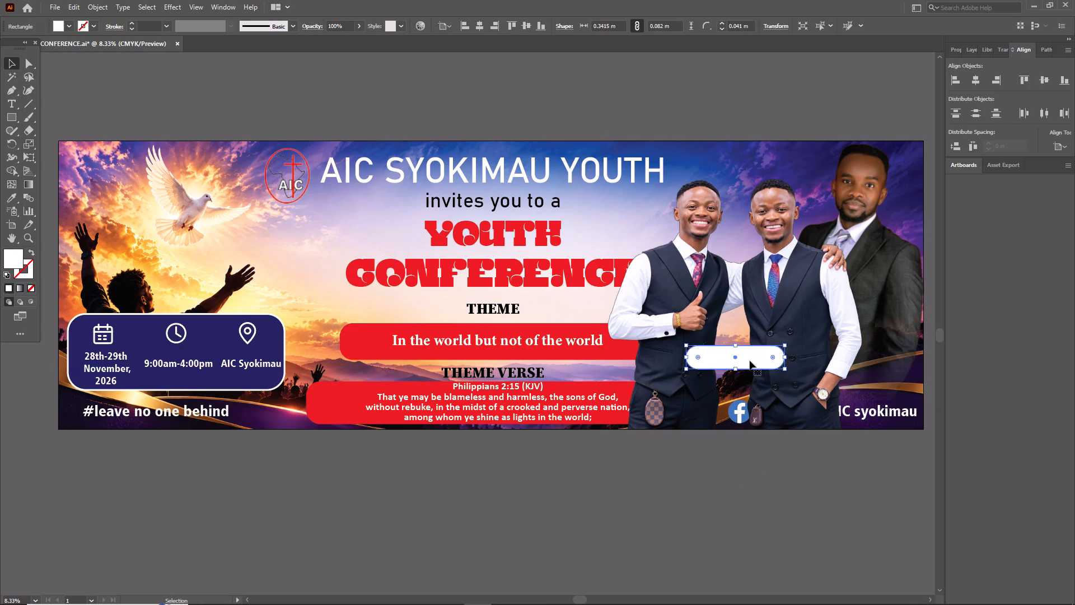
{"action": "left_click", "coordinate": [747, 359]}
Duplicate the white rounded label over the man's lower torso and resize the copy to about 0.25 × 0.10 m.
{"action": "left_click_drag", "start_coordinate": [749, 357], "coordinate": [856, 357], "text": "alt"}
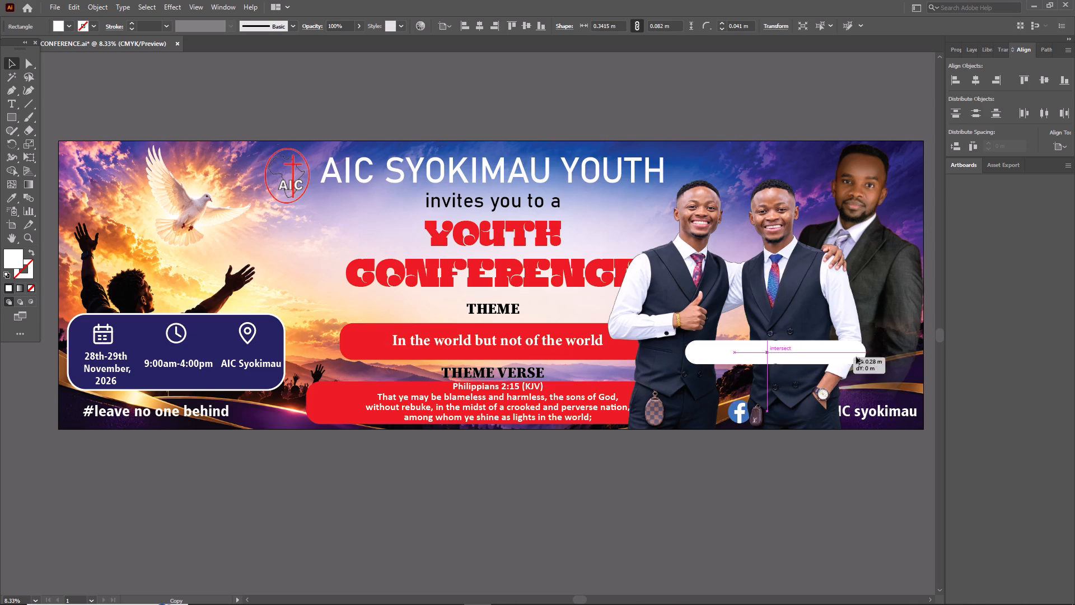
{"action": "left_click_drag", "start_coordinate": [856, 357], "coordinate": [882, 355], "text": "alt"}
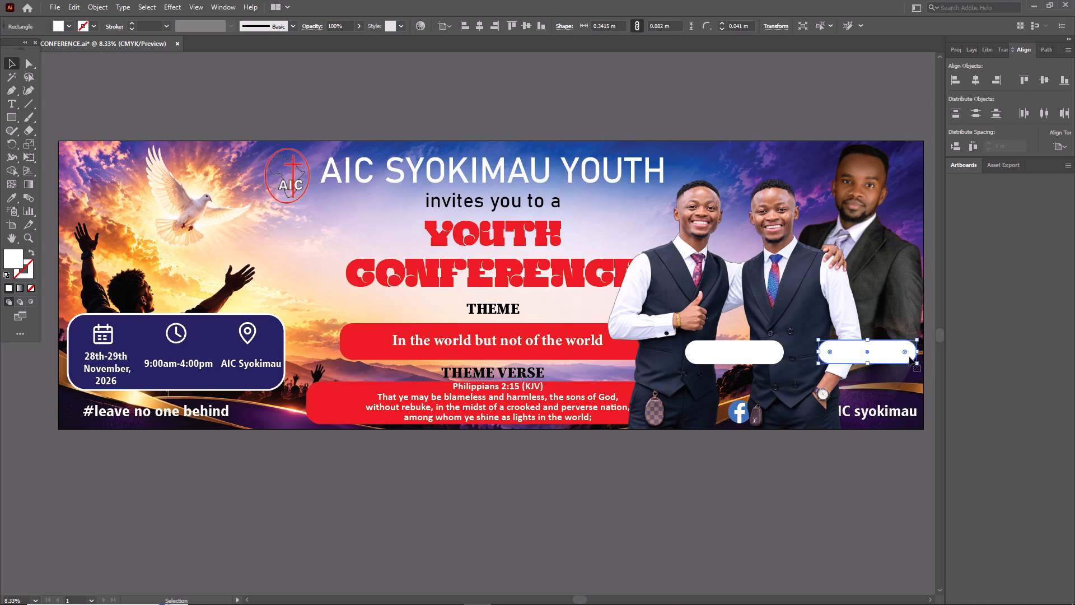
{"action": "left_click_drag", "start_coordinate": [918, 363], "coordinate": [904, 353]}
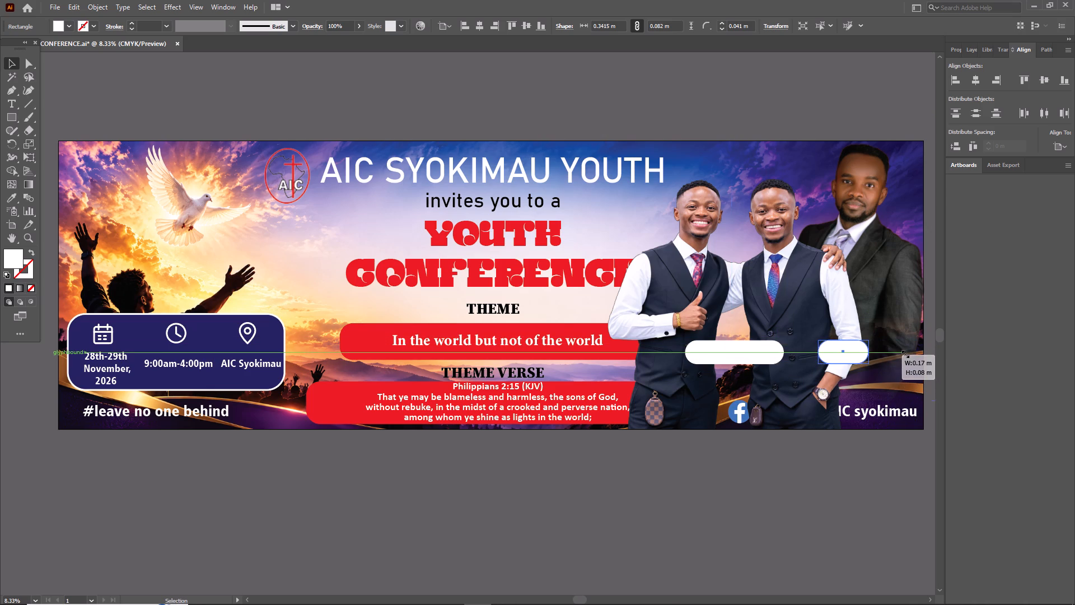
{"action": "left_click_drag", "start_coordinate": [848, 359], "coordinate": [893, 330]}
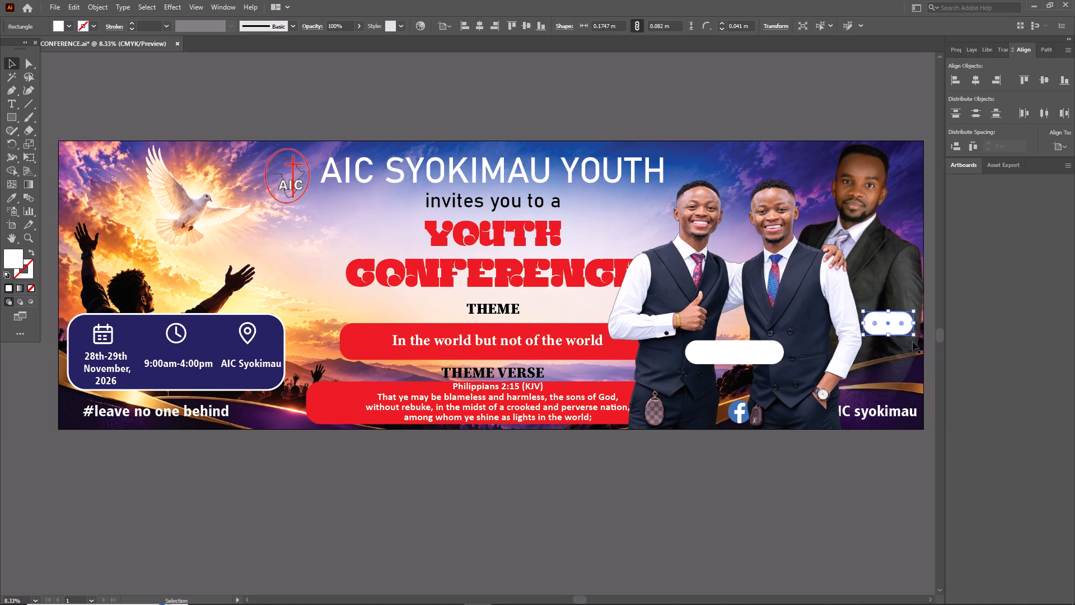
{"action": "left_click_drag", "start_coordinate": [914, 333], "coordinate": [924, 338]}
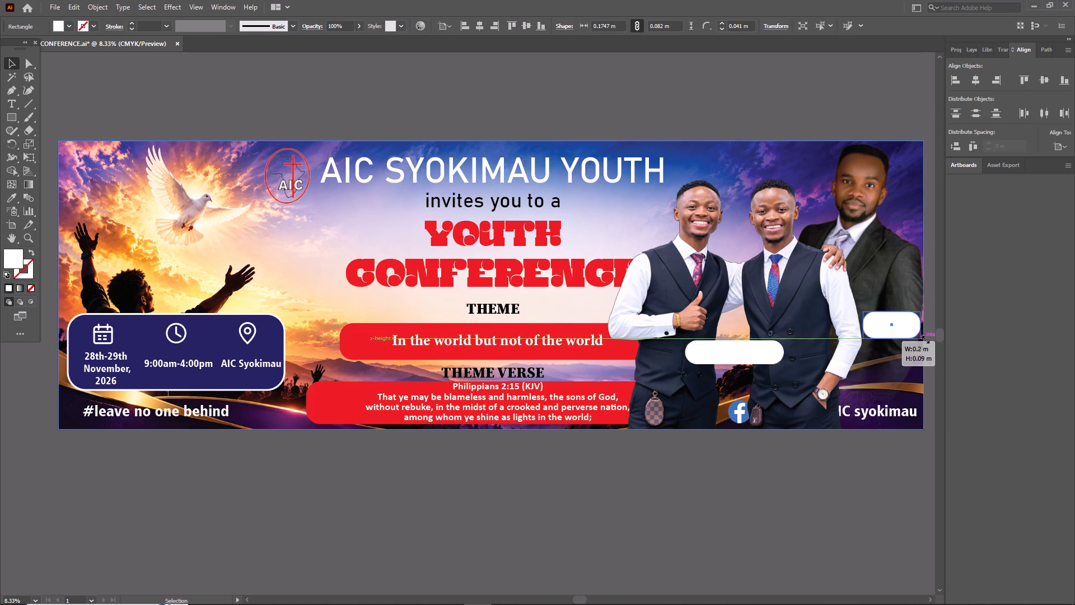
{"action": "left_click_drag", "start_coordinate": [924, 338], "coordinate": [933, 341]}
{"action": "left_click_drag", "start_coordinate": [904, 336], "coordinate": [902, 336]}
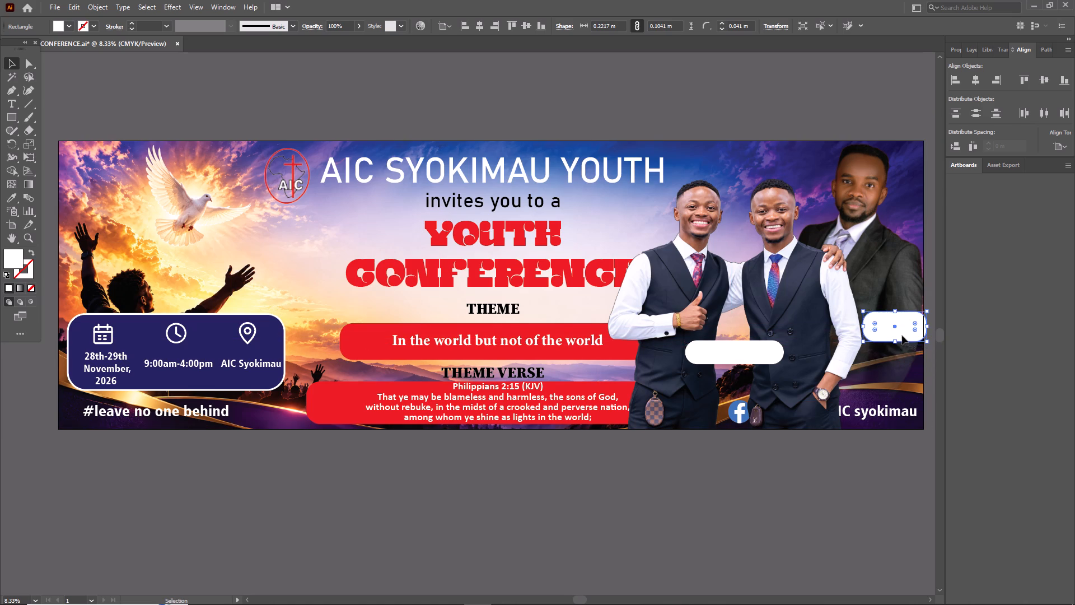
{"action": "left_click_drag", "start_coordinate": [902, 336], "coordinate": [890, 335]}
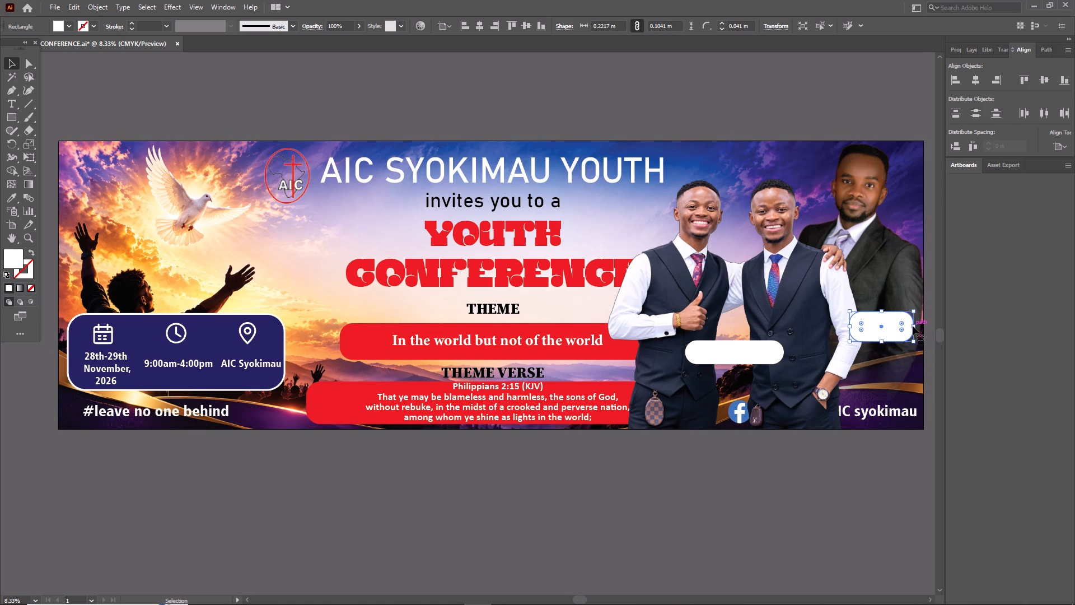
{"action": "left_click_drag", "start_coordinate": [914, 325], "coordinate": [921, 325]}
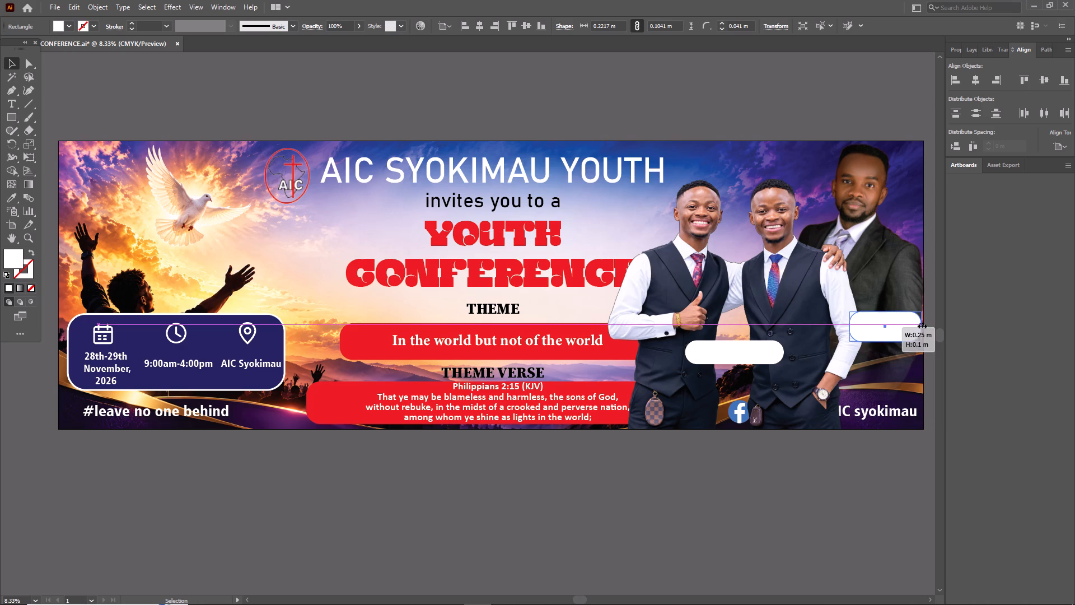
Move the duplicated white label up onto the man's chest, just inside the banner's edge.
{"action": "left_click_drag", "start_coordinate": [898, 334], "coordinate": [903, 351]}
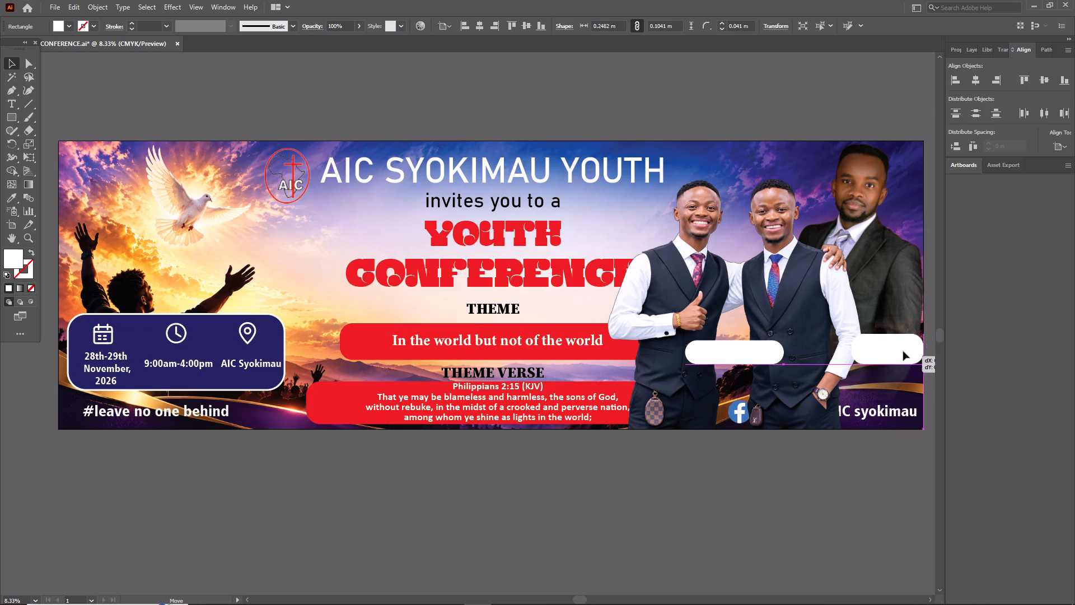
{"action": "left_click_drag", "start_coordinate": [903, 351], "coordinate": [901, 272]}
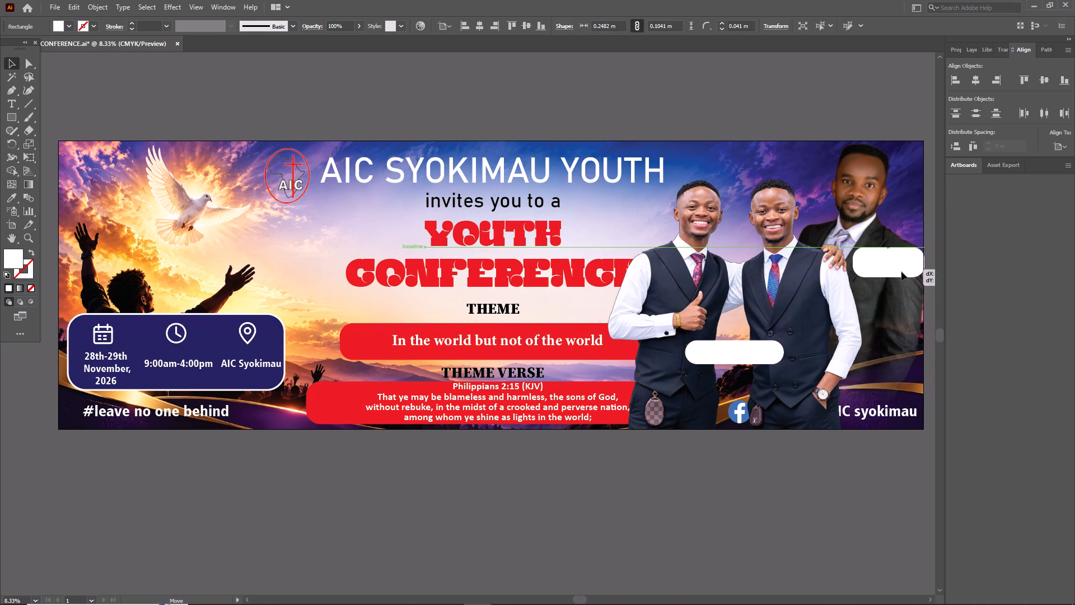
{"action": "left_click_drag", "start_coordinate": [901, 272], "coordinate": [902, 272]}
{"action": "left_click_drag", "start_coordinate": [901, 272], "coordinate": [896, 271]}
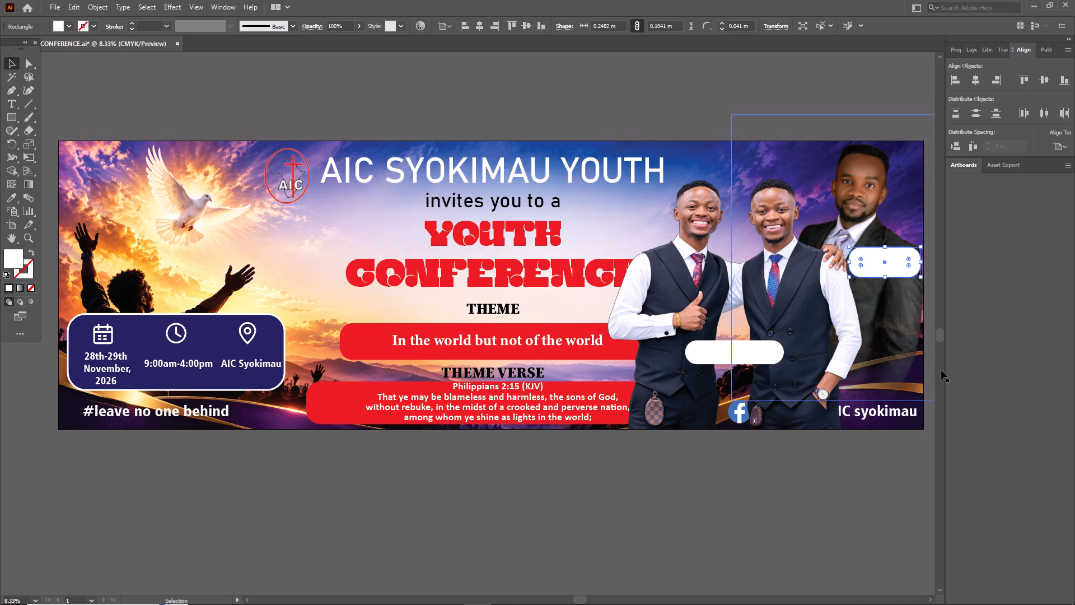
{"action": "left_click", "coordinate": [970, 342]}
{"action": "left_click", "coordinate": [810, 502]}
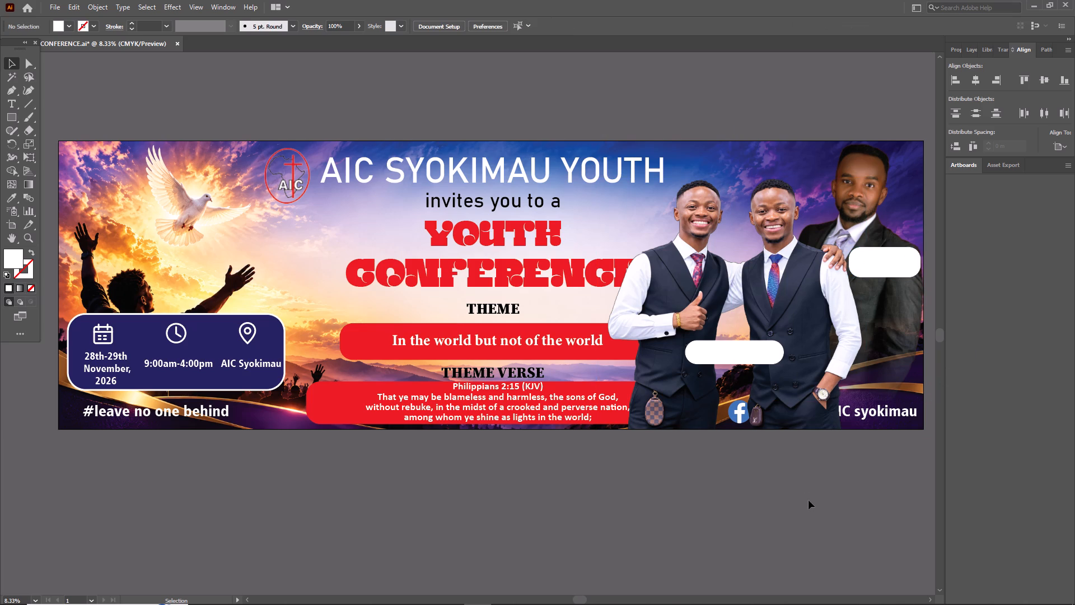
Increase the height of the white label over the twins' waists to about 0.099 m, keeping its width.
{"action": "left_click", "coordinate": [736, 358]}
{"action": "left_click", "coordinate": [734, 364]}
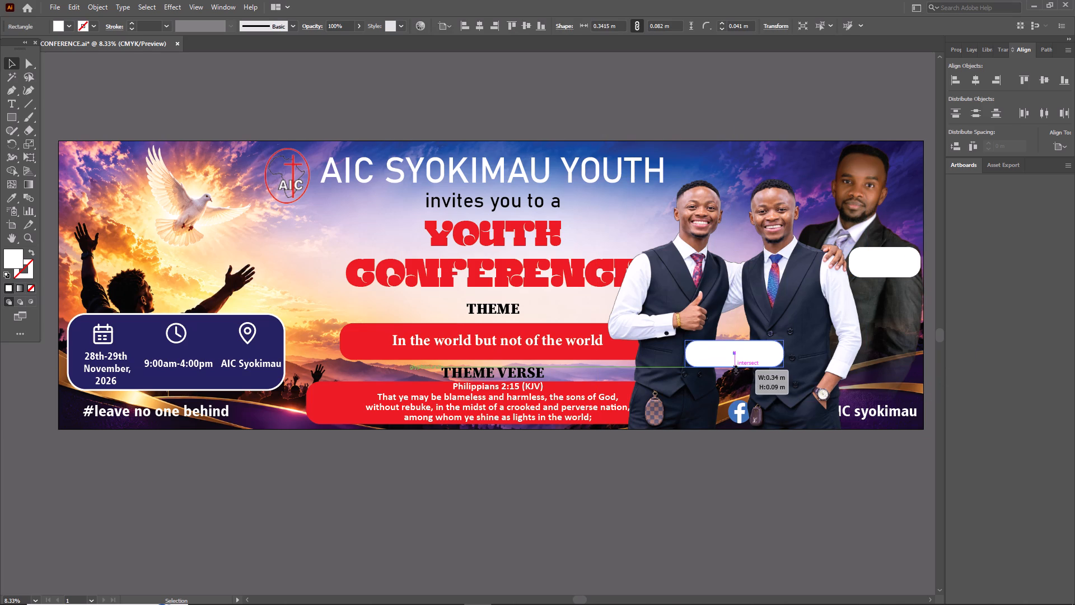
{"action": "left_click", "coordinate": [974, 345]}
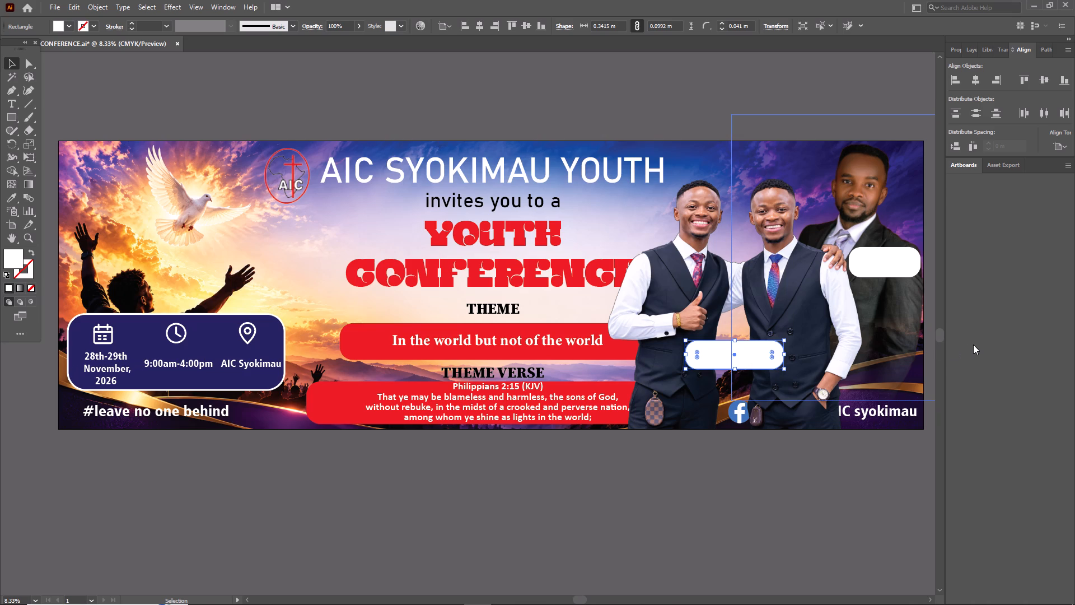
{"action": "left_click", "coordinate": [968, 347]}
{"action": "left_click", "coordinate": [793, 493]}
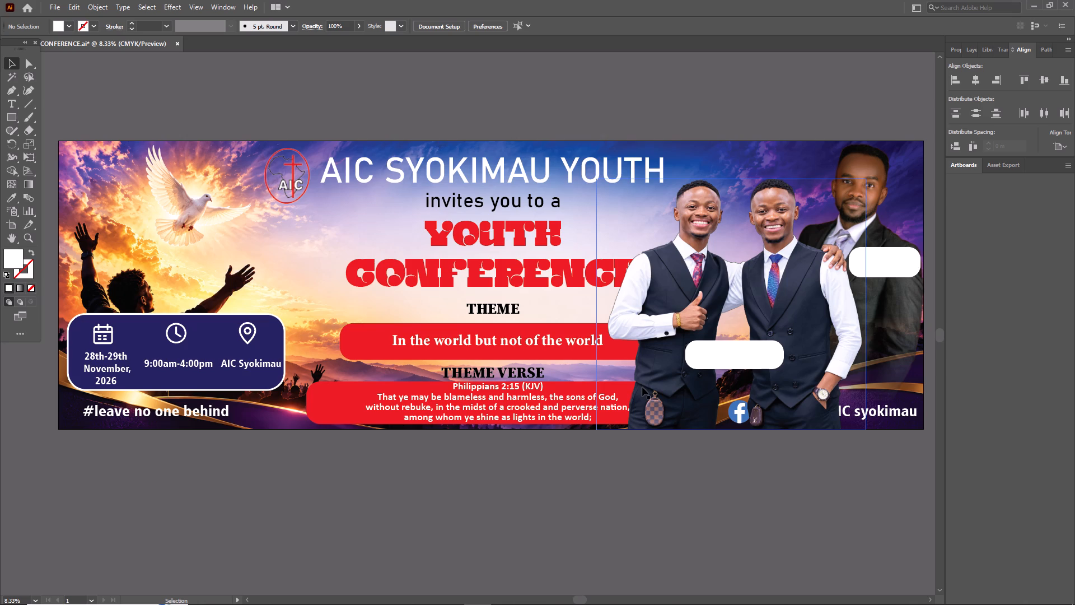
{"action": "left_click", "coordinate": [1013, 360]}
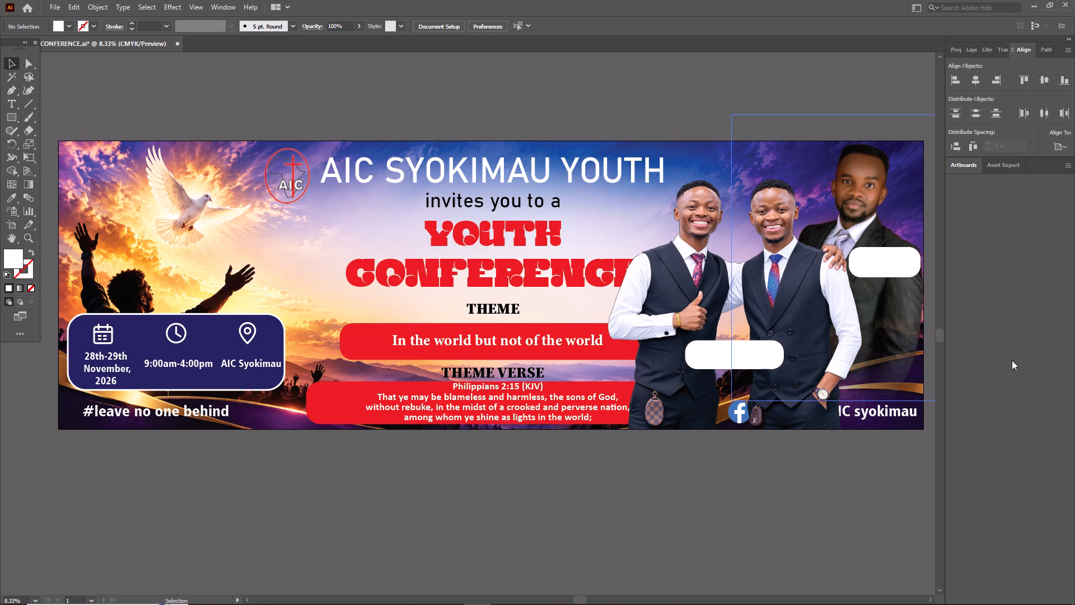
{"action": "left_click", "coordinate": [806, 544]}
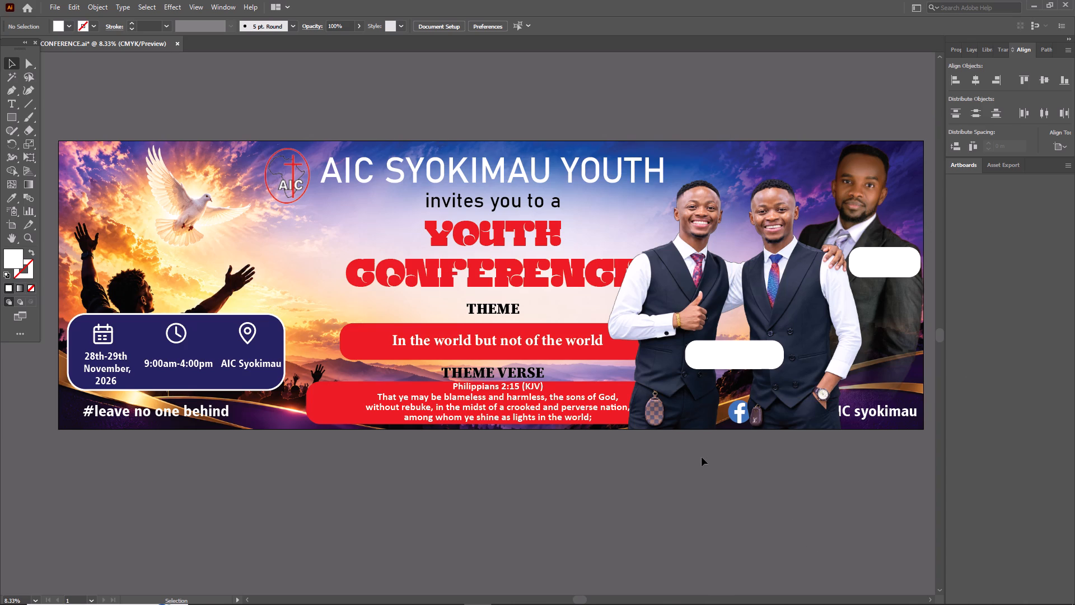
Send the man's portrait to the back and bring it forward one level, just above the background image.
{"action": "left_click", "coordinate": [880, 325]}
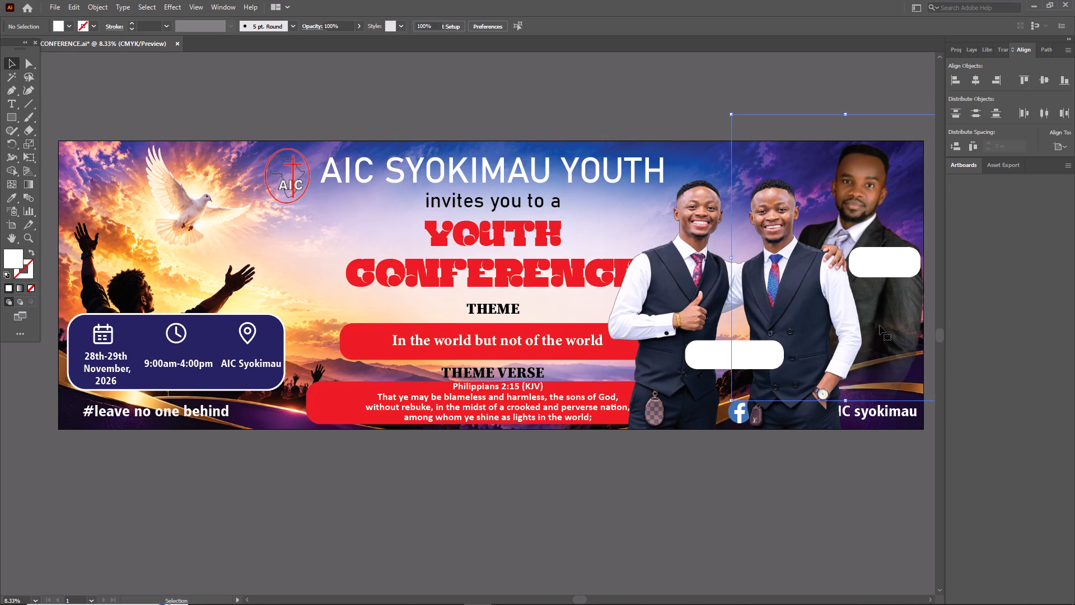
{"action": "left_click", "coordinate": [99, 0]}
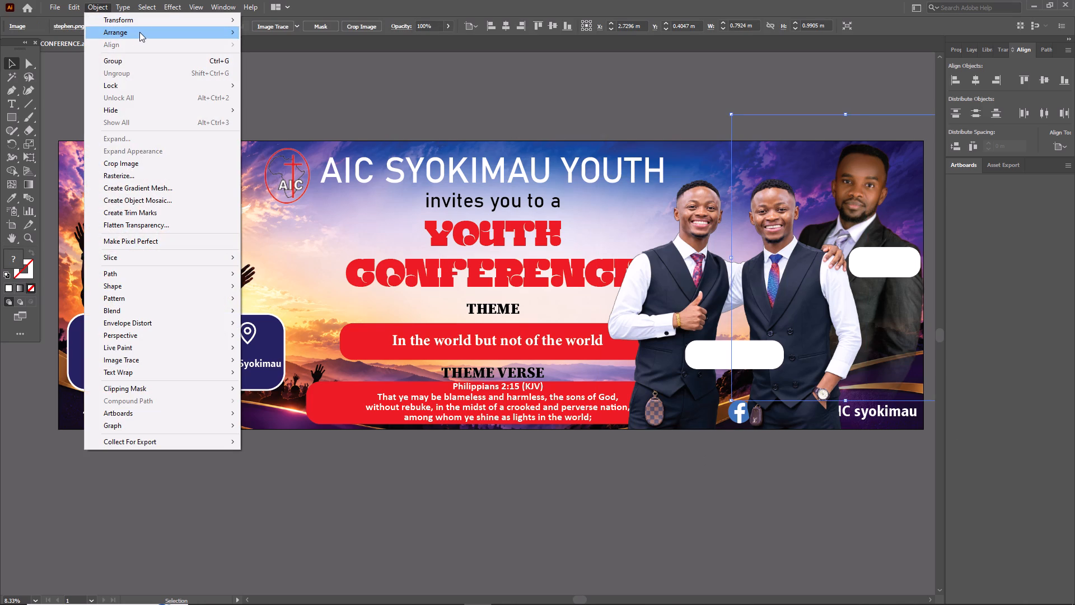
{"action": "left_click", "coordinate": [141, 32]}
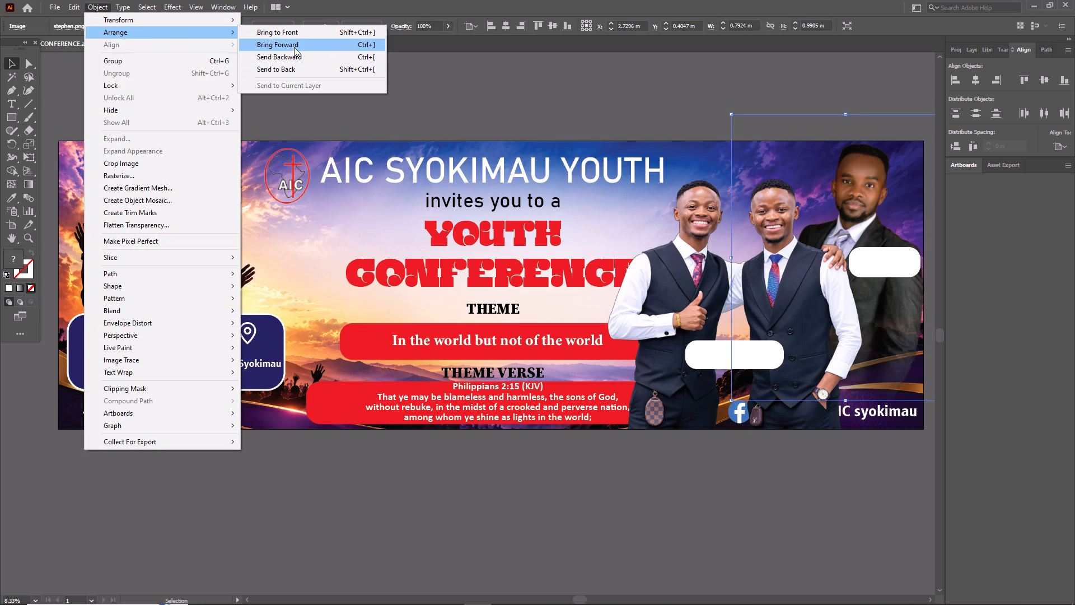
{"action": "left_click", "coordinate": [297, 68]}
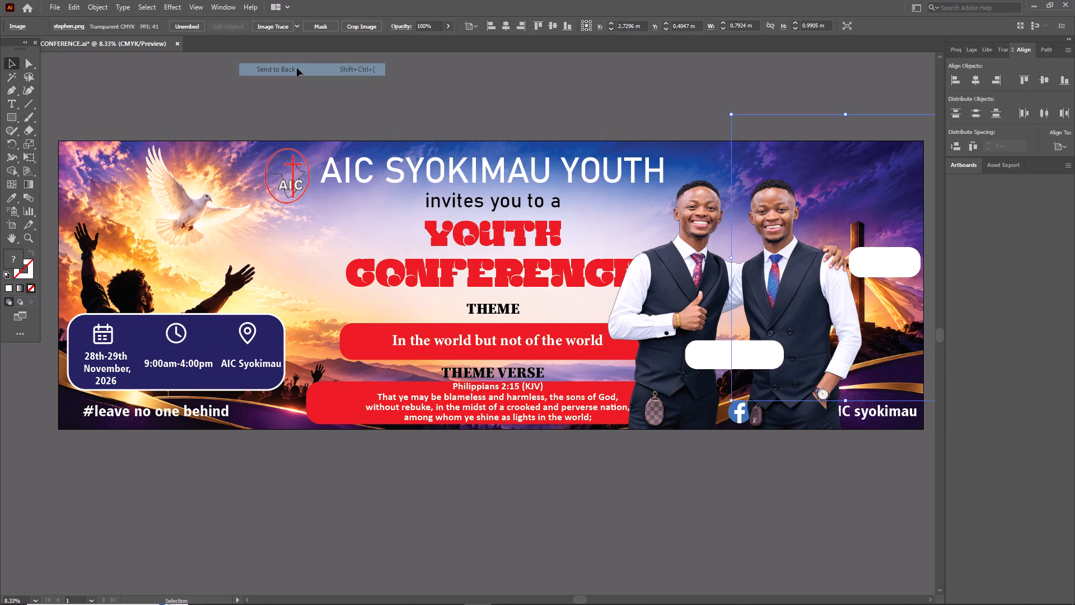
{"action": "left_click", "coordinate": [101, 7]}
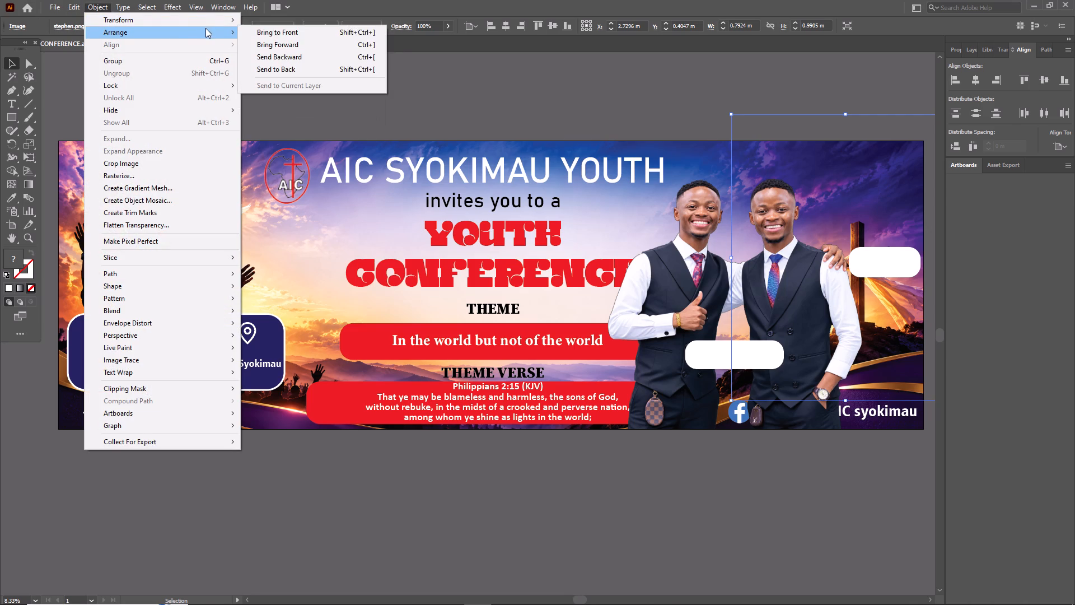
{"action": "left_click", "coordinate": [279, 44]}
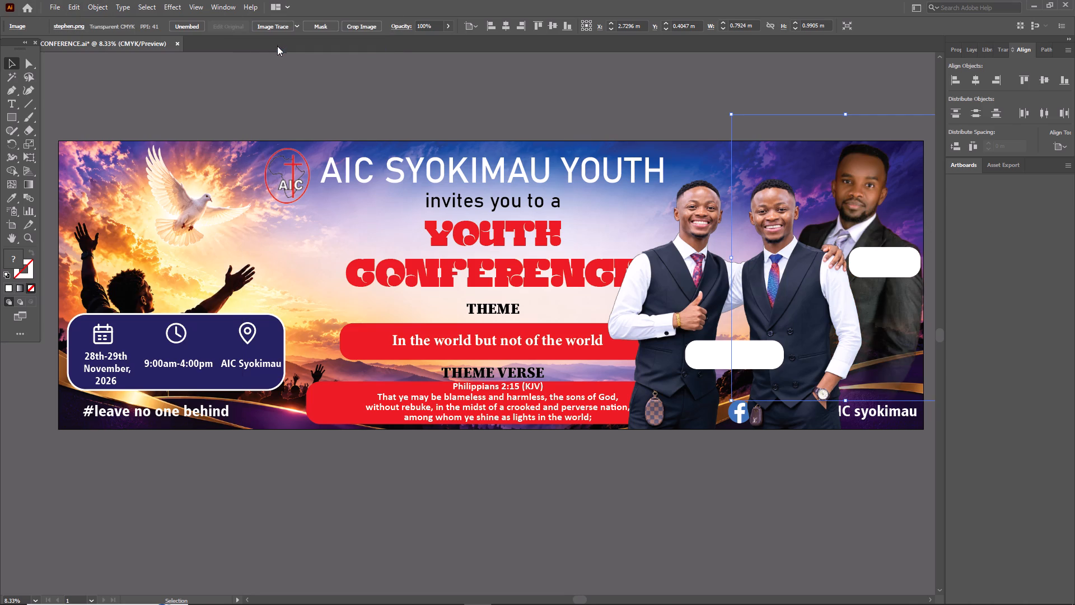
Send the twins cutout to the back and bring it forward two levels, placing it just above the man's portrait.
{"action": "left_click", "coordinate": [688, 292]}
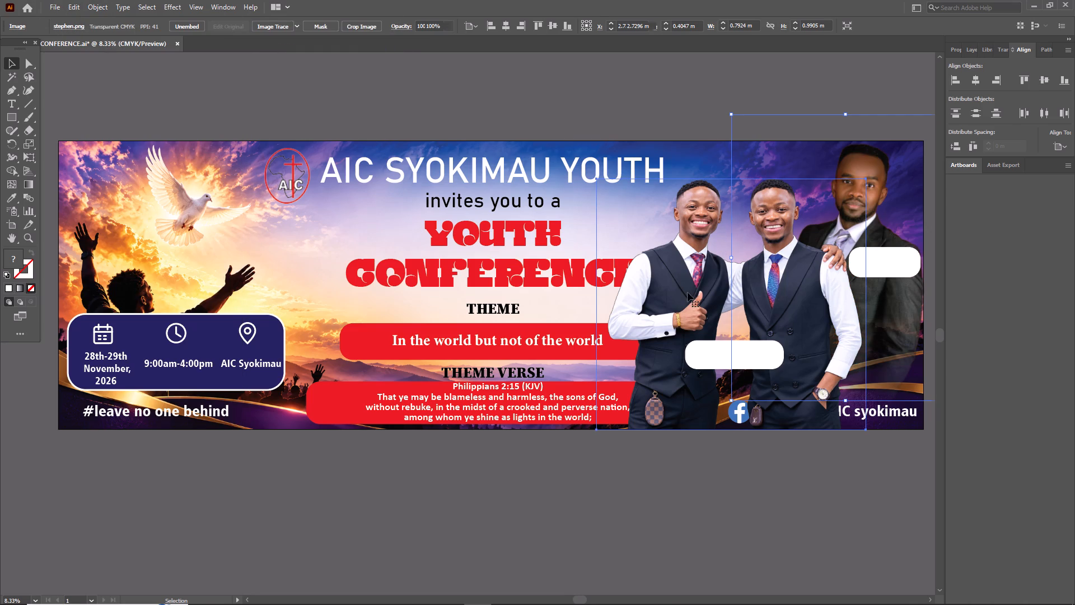
{"action": "left_click", "coordinate": [104, 8]}
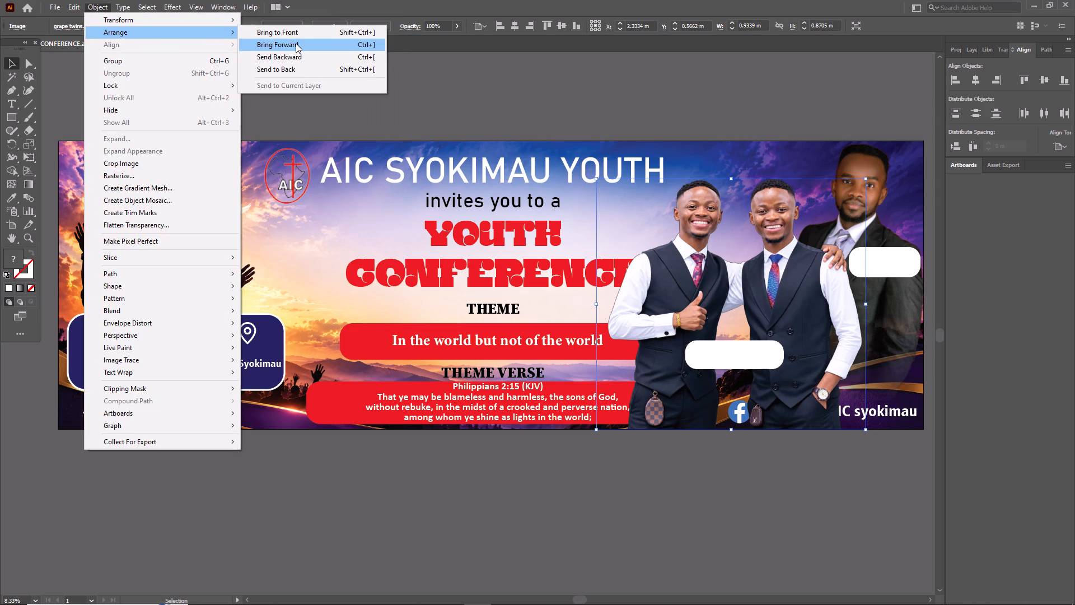
{"action": "left_click", "coordinate": [306, 66]}
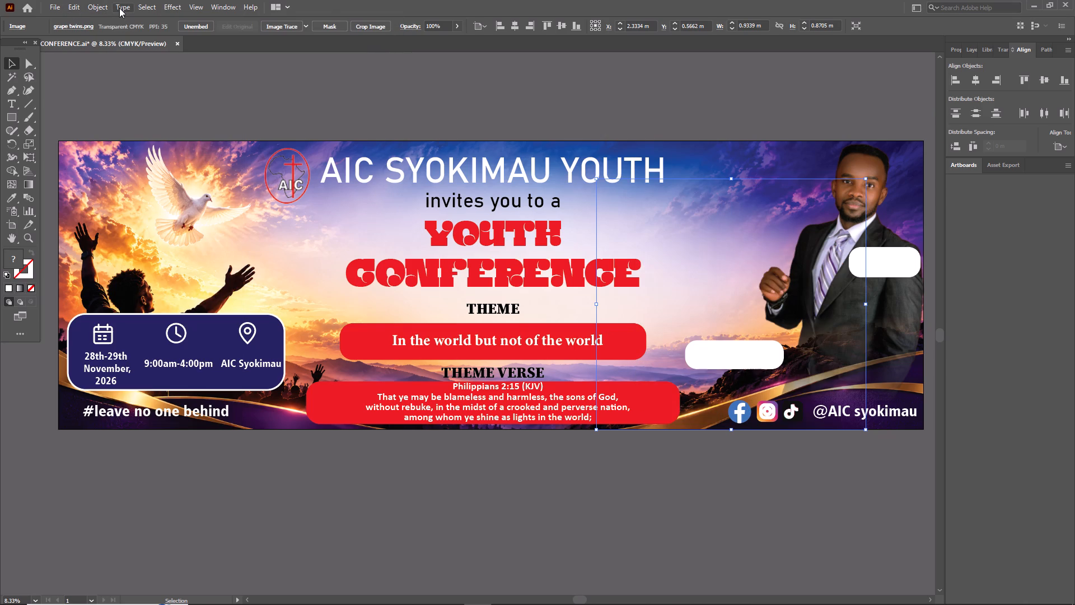
{"action": "left_click", "coordinate": [102, 7]}
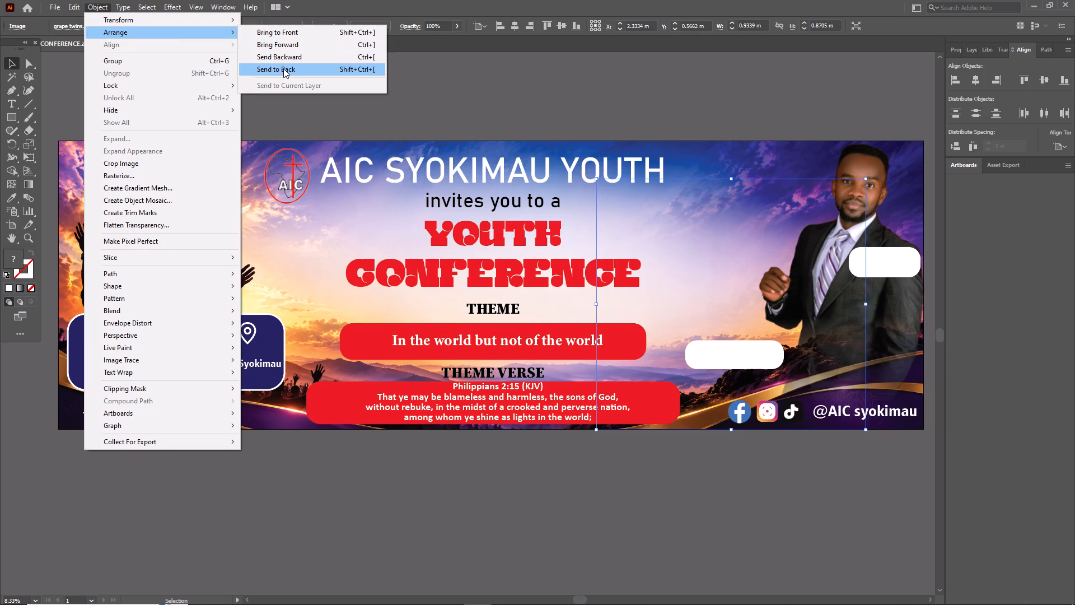
{"action": "left_click", "coordinate": [287, 48]}
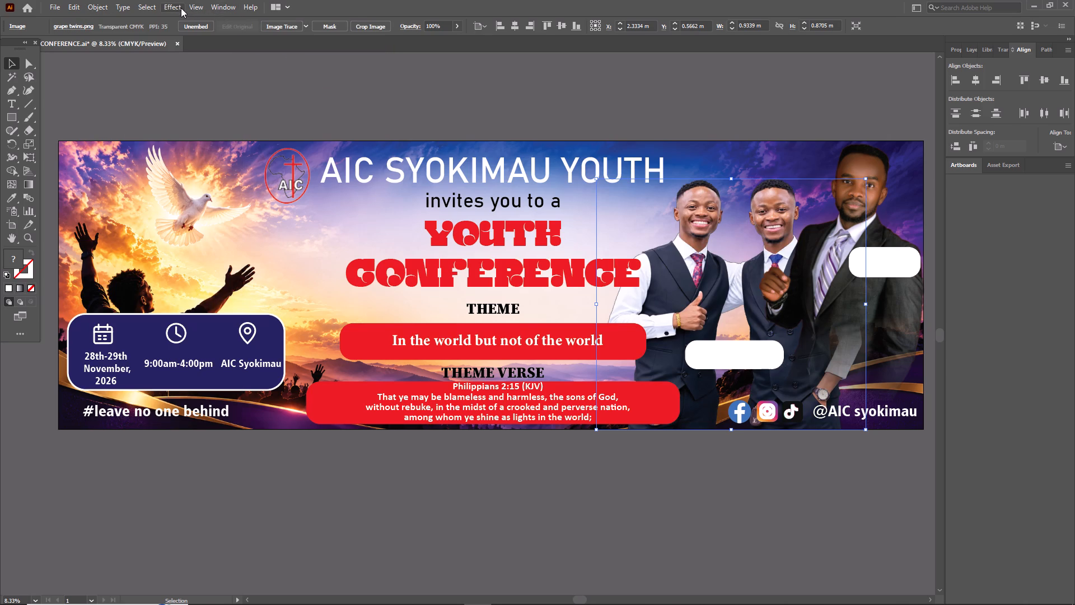
{"action": "left_click", "coordinate": [91, 9]}
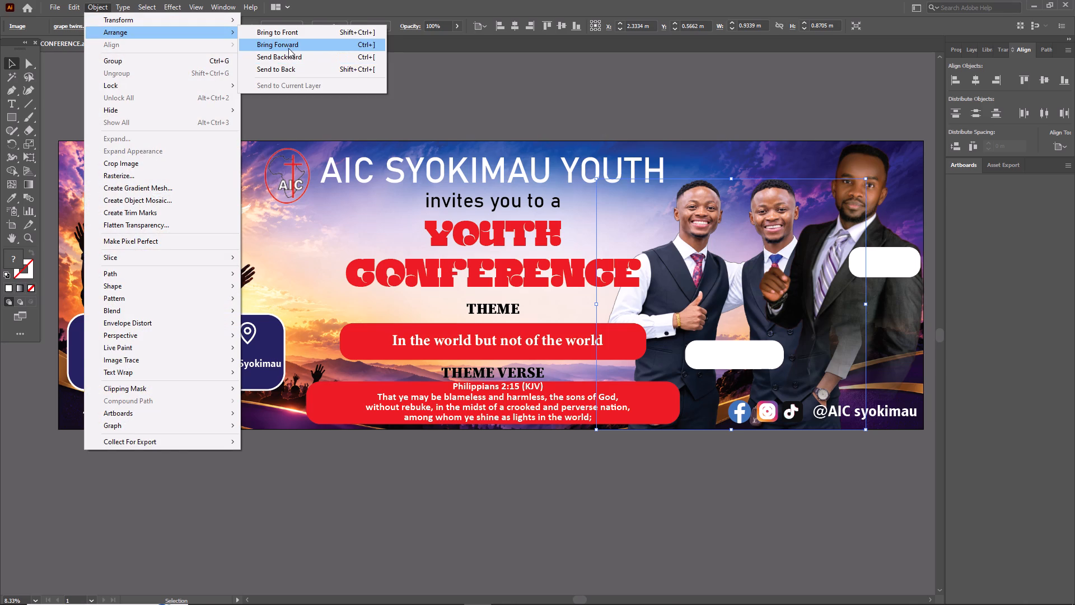
{"action": "left_click", "coordinate": [288, 48]}
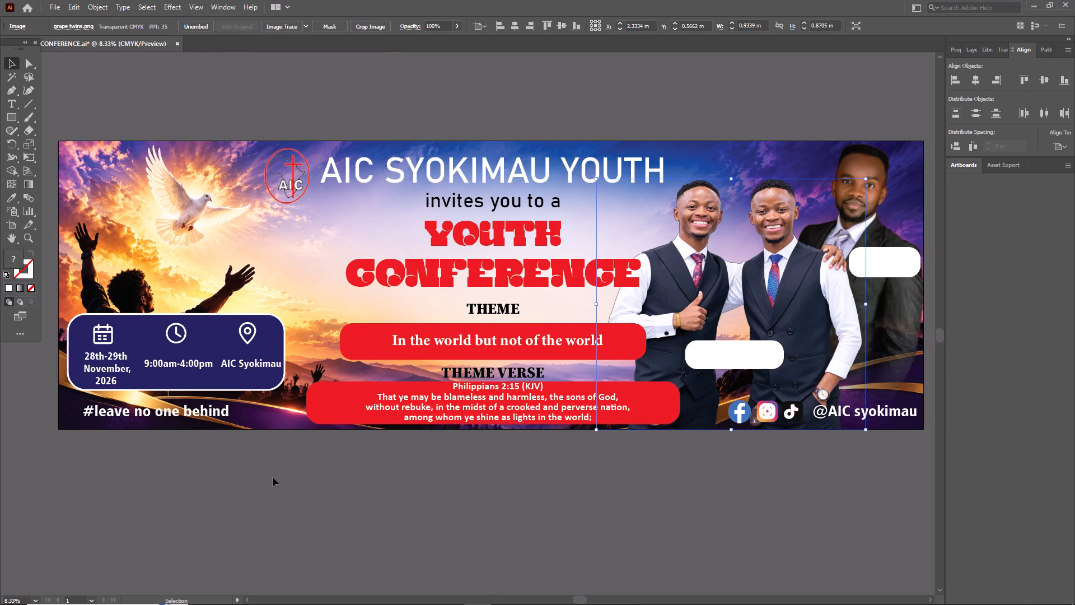
{"action": "left_click", "coordinate": [273, 478]}
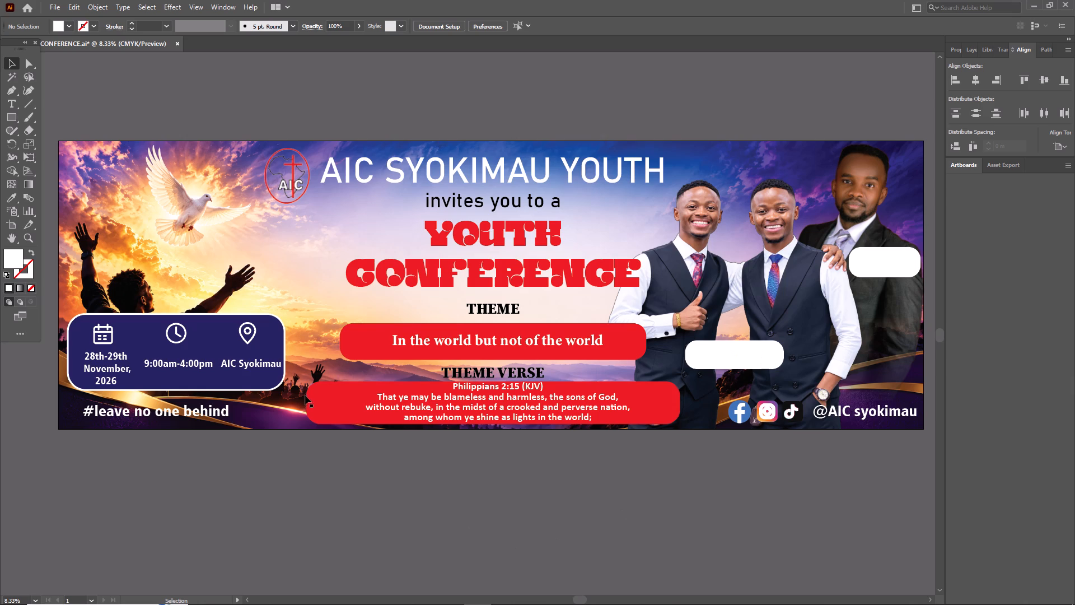
Fill the white label over the twins' waists with the orange swatch C=0 M=50 Y=100 K=0.
{"action": "left_click", "coordinate": [704, 366]}
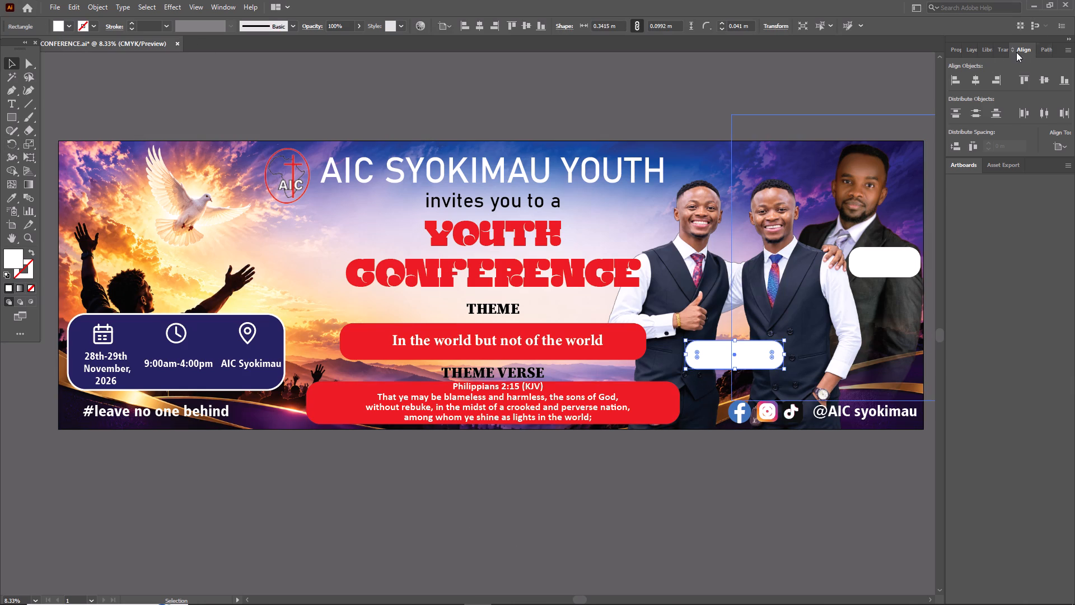
{"action": "left_click", "coordinate": [954, 54]}
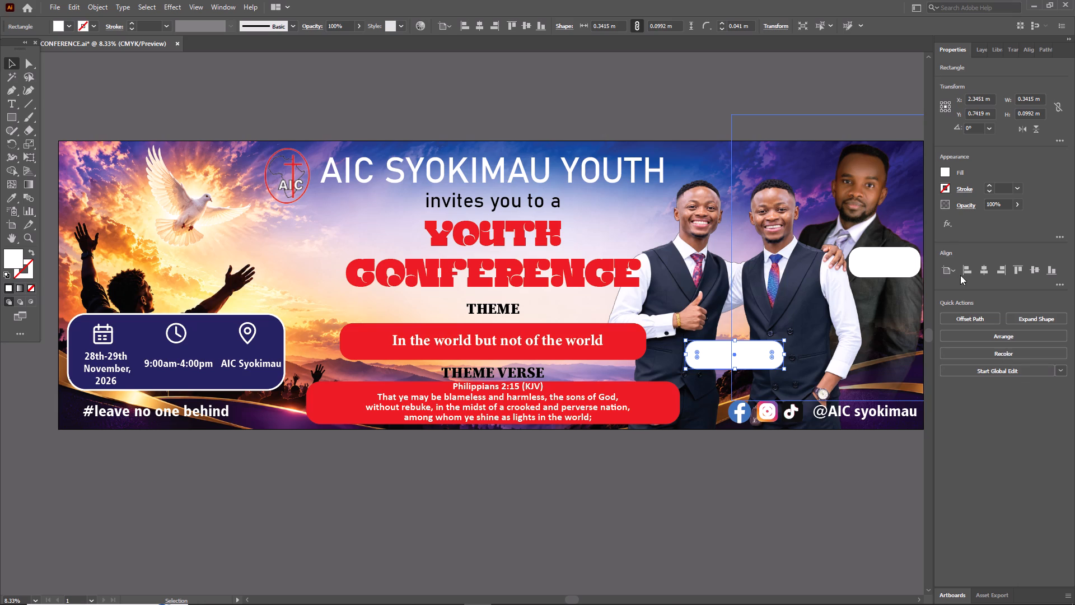
{"action": "left_click", "coordinate": [944, 172]}
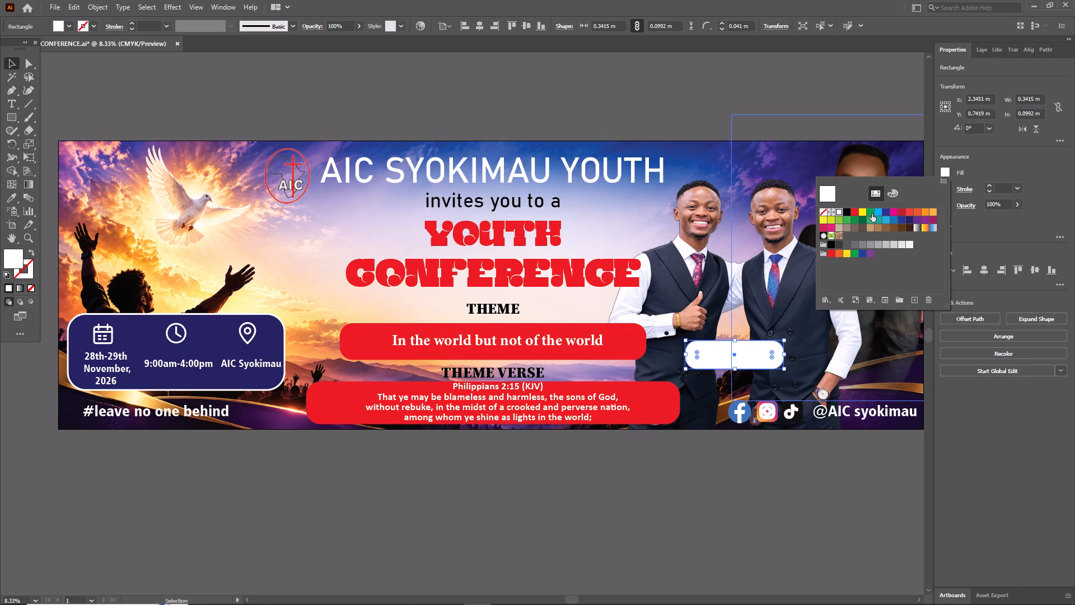
{"action": "left_click", "coordinate": [861, 214]}
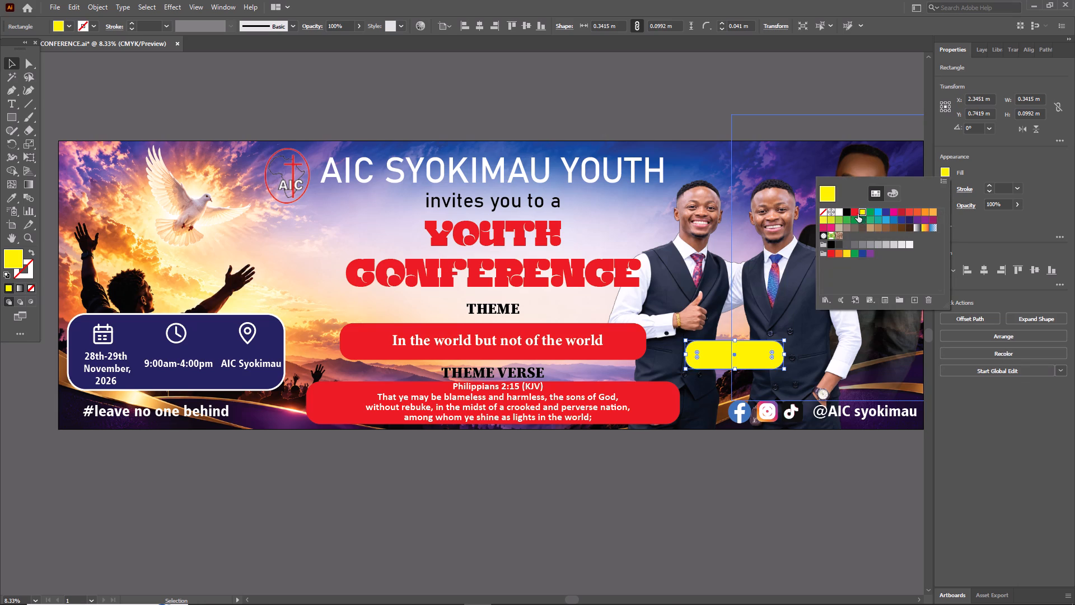
{"action": "left_click", "coordinate": [855, 213]}
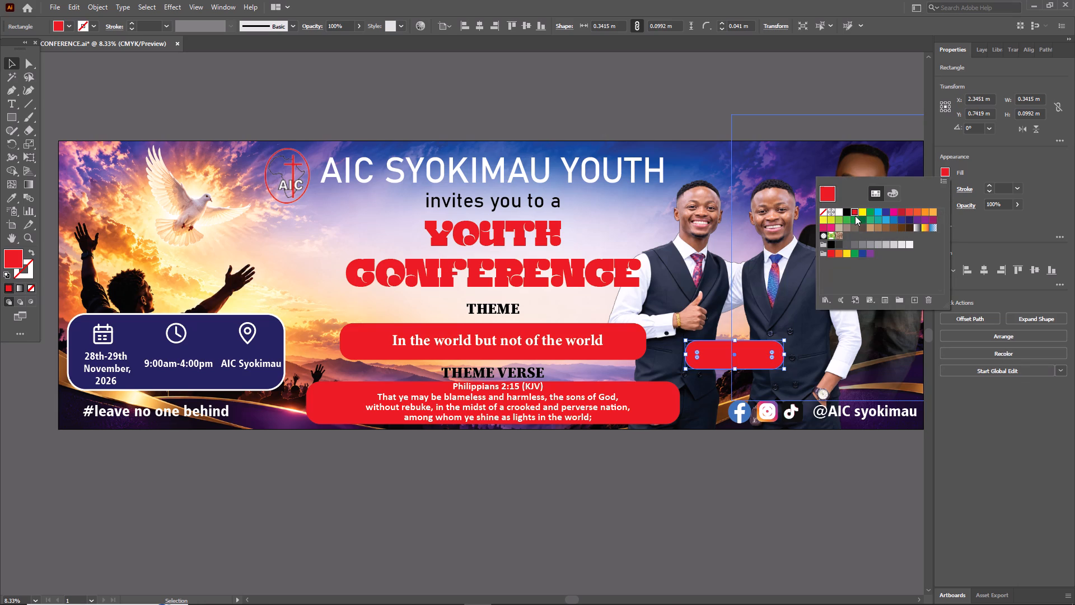
{"action": "left_click", "coordinate": [901, 211]}
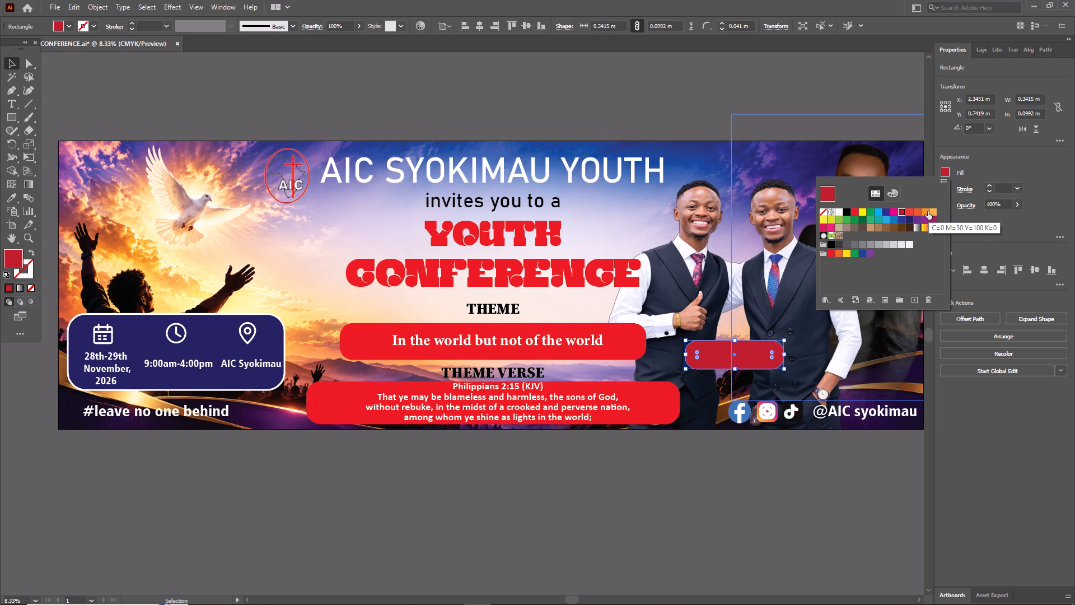
{"action": "left_click", "coordinate": [928, 211]}
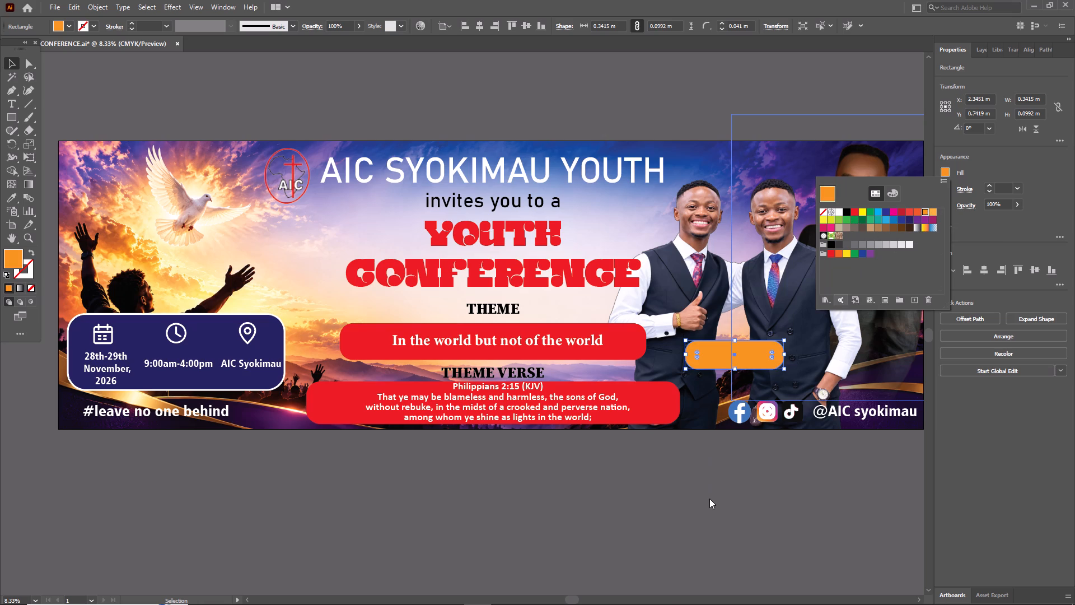
{"action": "double_click", "coordinate": [711, 499]}
Fill the white label on the man's chest with the same orange swatch as the twins' label.
{"action": "left_click", "coordinate": [879, 262]}
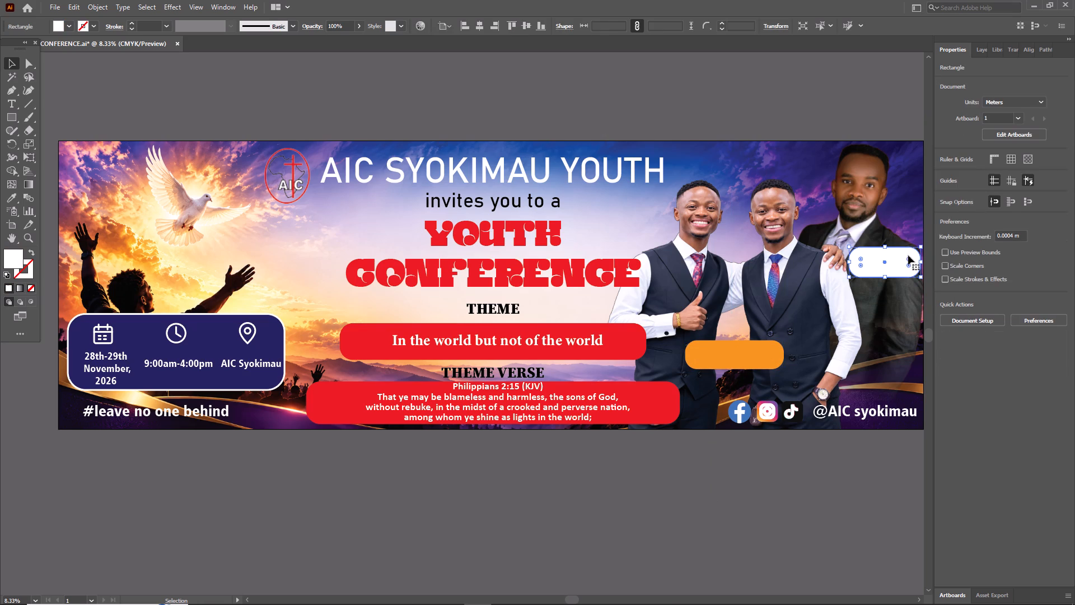
{"action": "left_click", "coordinate": [945, 170]}
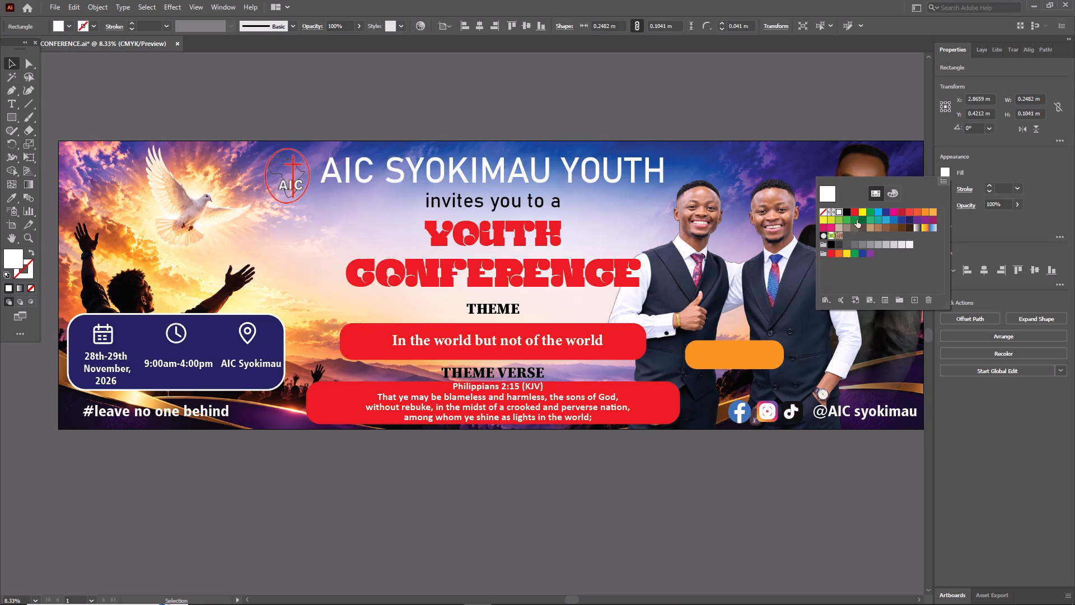
{"action": "left_click", "coordinate": [933, 214]}
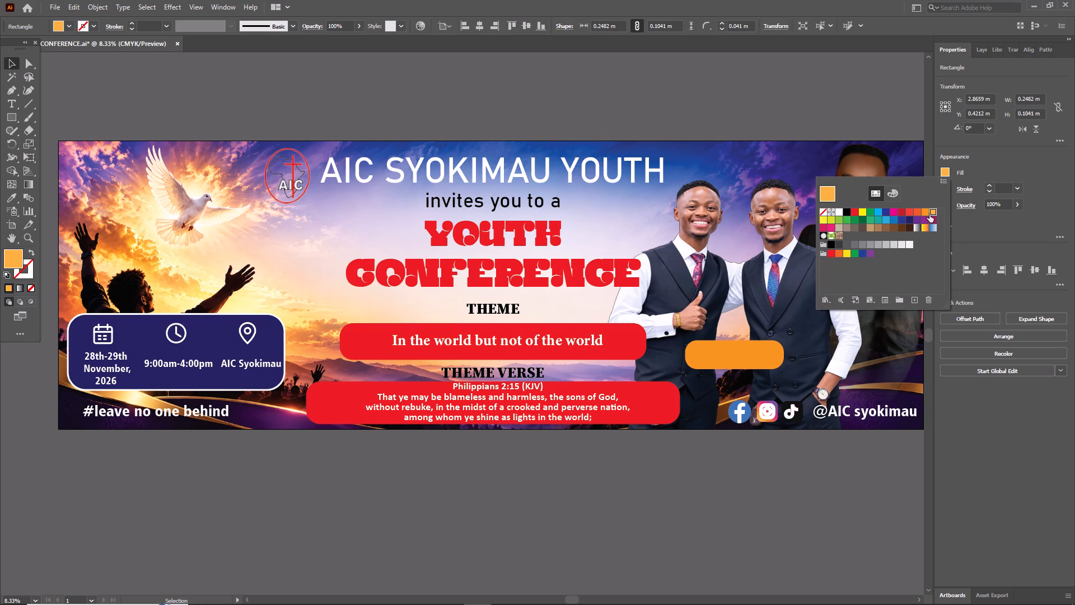
{"action": "left_click", "coordinate": [925, 214]}
{"action": "left_click", "coordinate": [903, 122]}
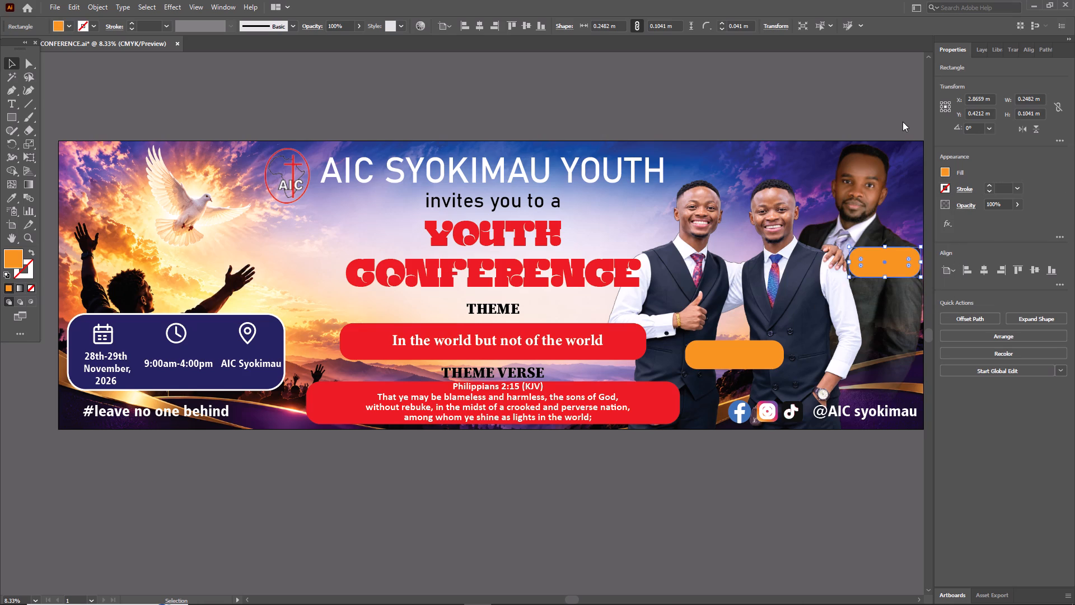
{"action": "left_click", "coordinate": [903, 121]}
{"action": "left_click", "coordinate": [781, 520]}
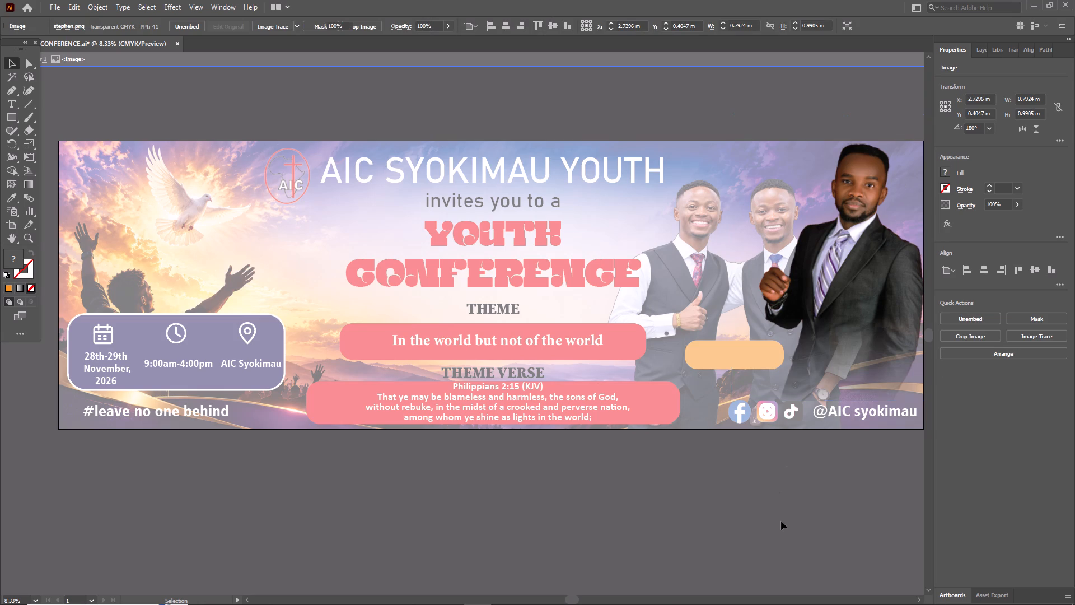
{"action": "double_click", "coordinate": [782, 521]}
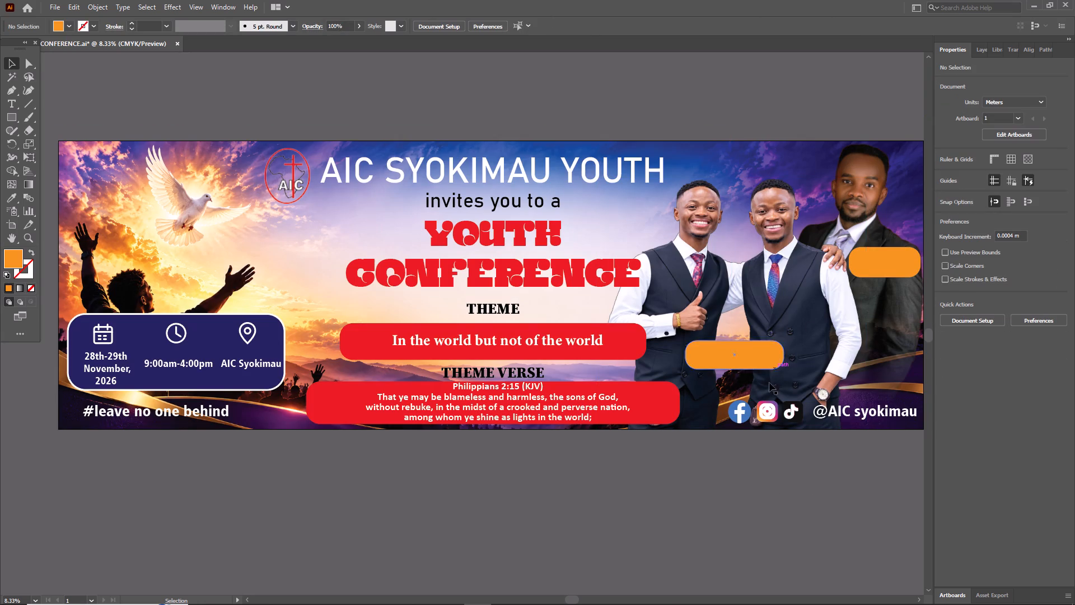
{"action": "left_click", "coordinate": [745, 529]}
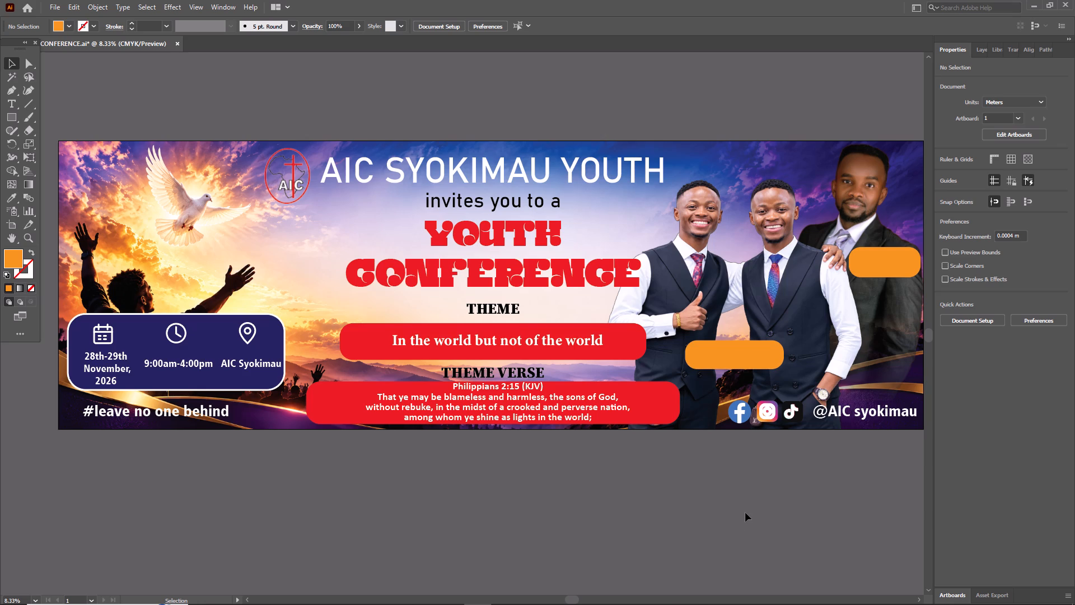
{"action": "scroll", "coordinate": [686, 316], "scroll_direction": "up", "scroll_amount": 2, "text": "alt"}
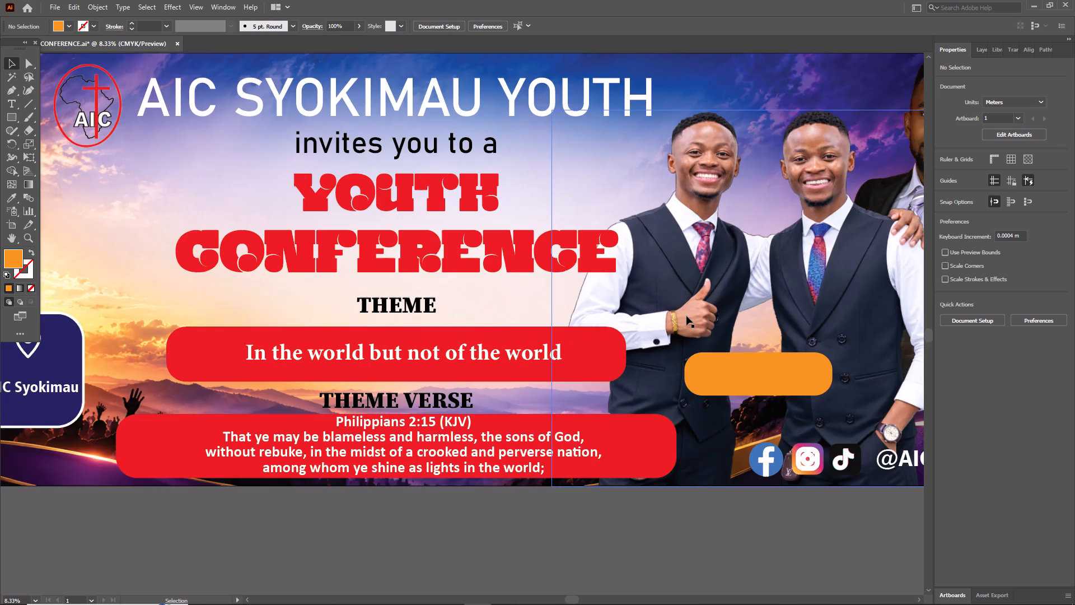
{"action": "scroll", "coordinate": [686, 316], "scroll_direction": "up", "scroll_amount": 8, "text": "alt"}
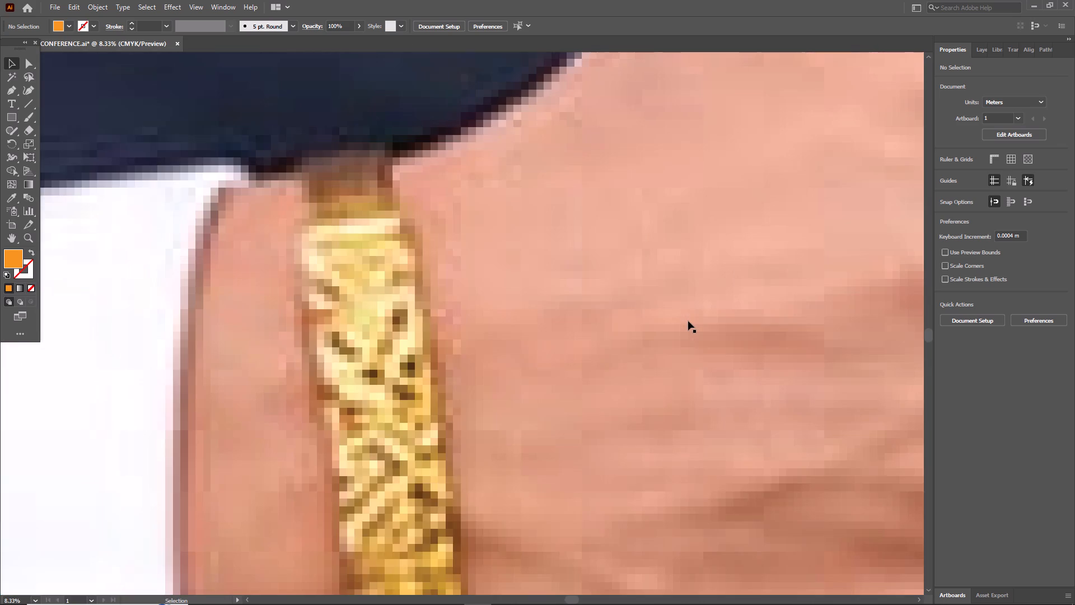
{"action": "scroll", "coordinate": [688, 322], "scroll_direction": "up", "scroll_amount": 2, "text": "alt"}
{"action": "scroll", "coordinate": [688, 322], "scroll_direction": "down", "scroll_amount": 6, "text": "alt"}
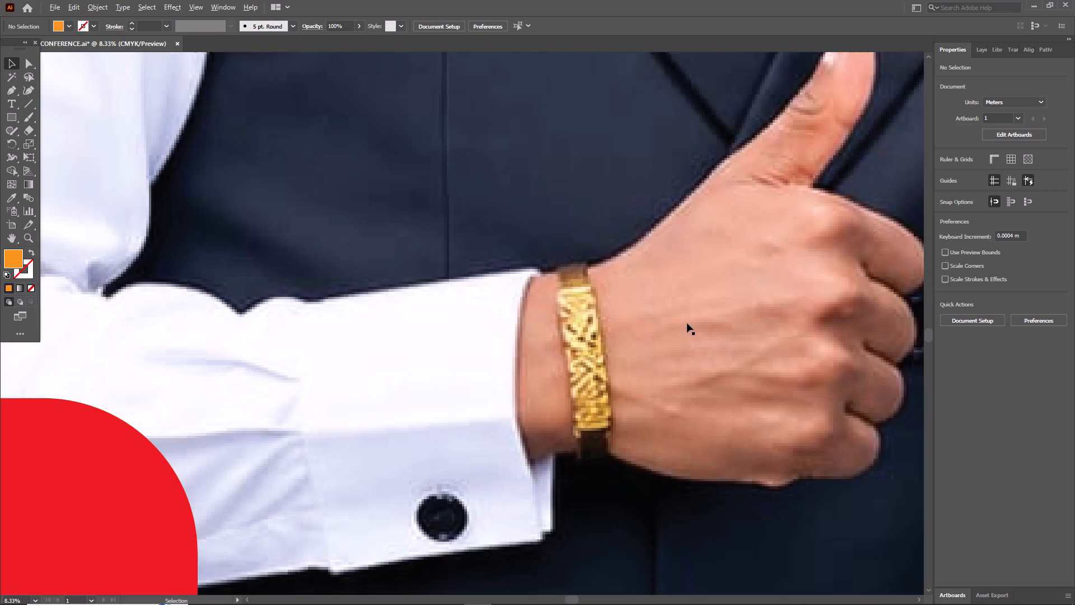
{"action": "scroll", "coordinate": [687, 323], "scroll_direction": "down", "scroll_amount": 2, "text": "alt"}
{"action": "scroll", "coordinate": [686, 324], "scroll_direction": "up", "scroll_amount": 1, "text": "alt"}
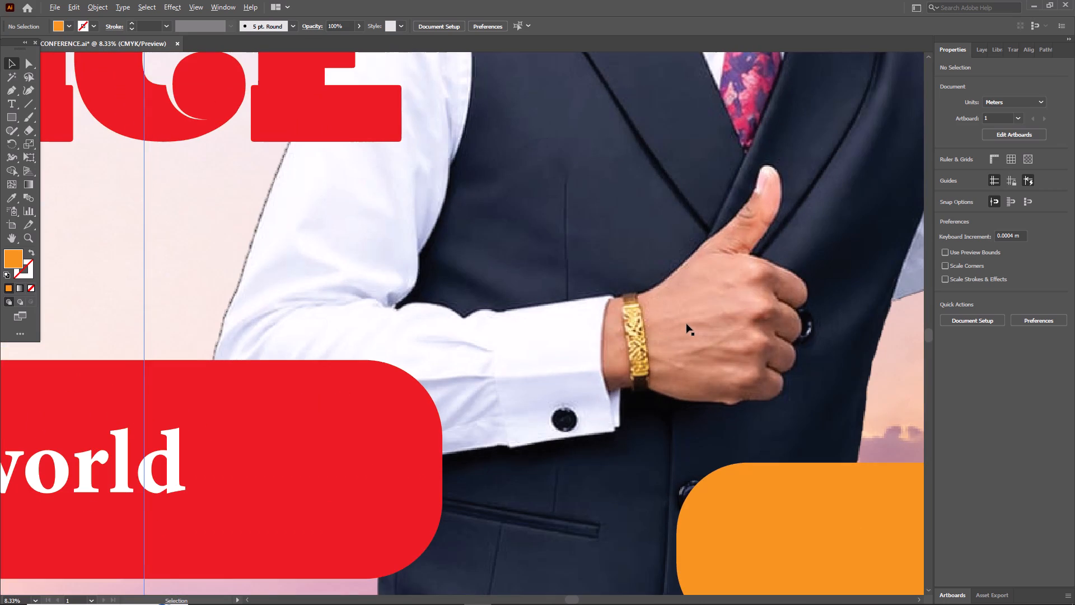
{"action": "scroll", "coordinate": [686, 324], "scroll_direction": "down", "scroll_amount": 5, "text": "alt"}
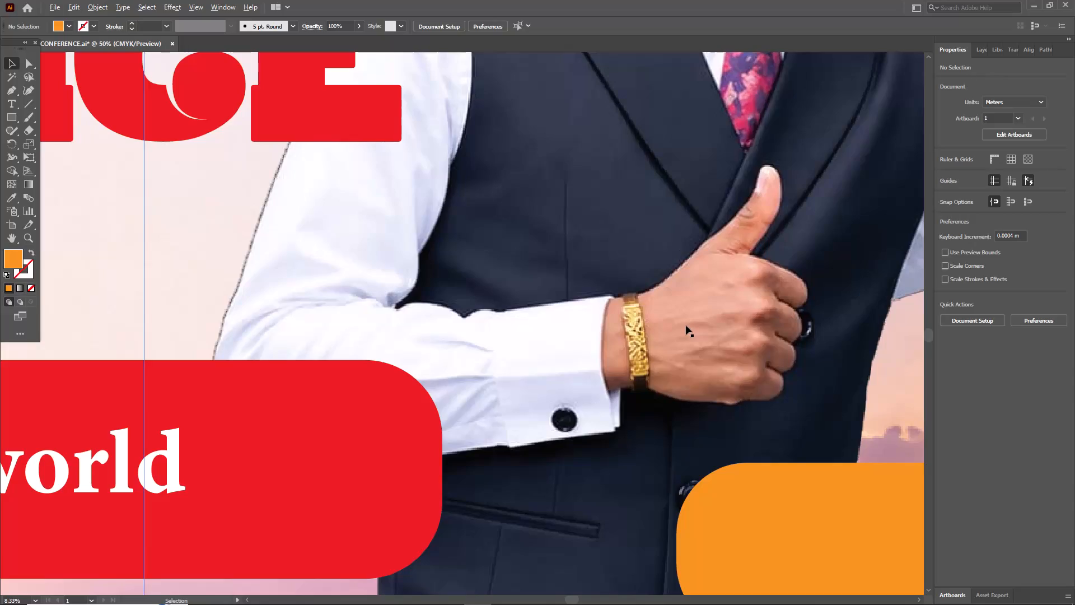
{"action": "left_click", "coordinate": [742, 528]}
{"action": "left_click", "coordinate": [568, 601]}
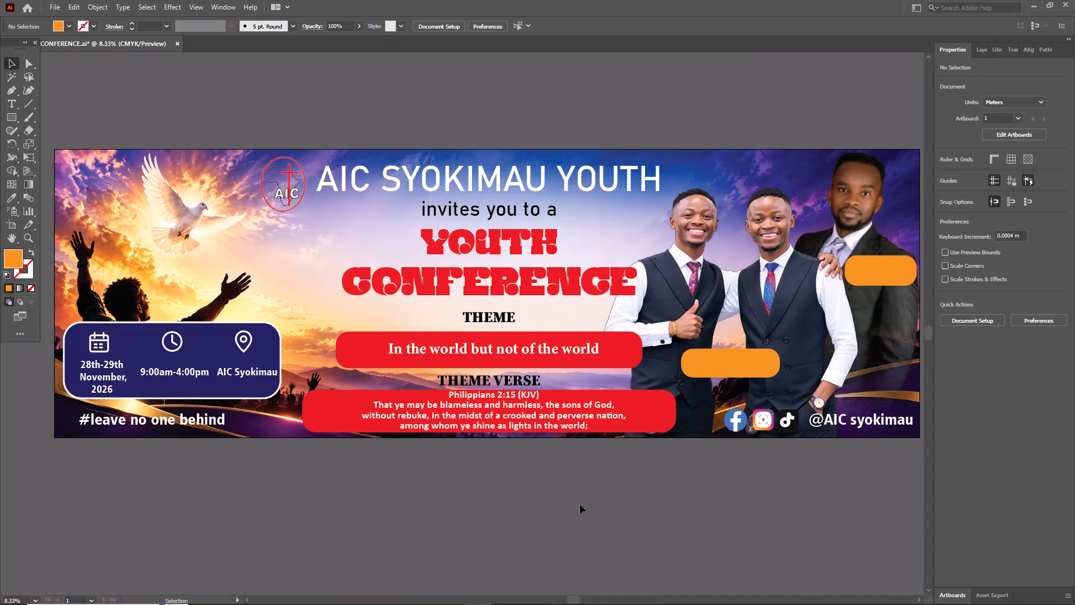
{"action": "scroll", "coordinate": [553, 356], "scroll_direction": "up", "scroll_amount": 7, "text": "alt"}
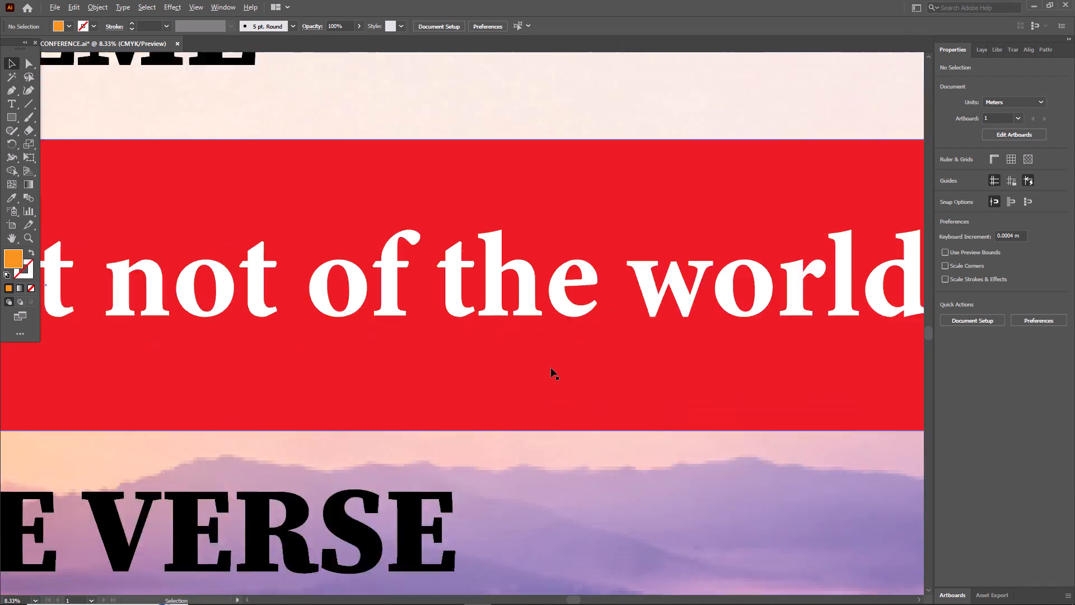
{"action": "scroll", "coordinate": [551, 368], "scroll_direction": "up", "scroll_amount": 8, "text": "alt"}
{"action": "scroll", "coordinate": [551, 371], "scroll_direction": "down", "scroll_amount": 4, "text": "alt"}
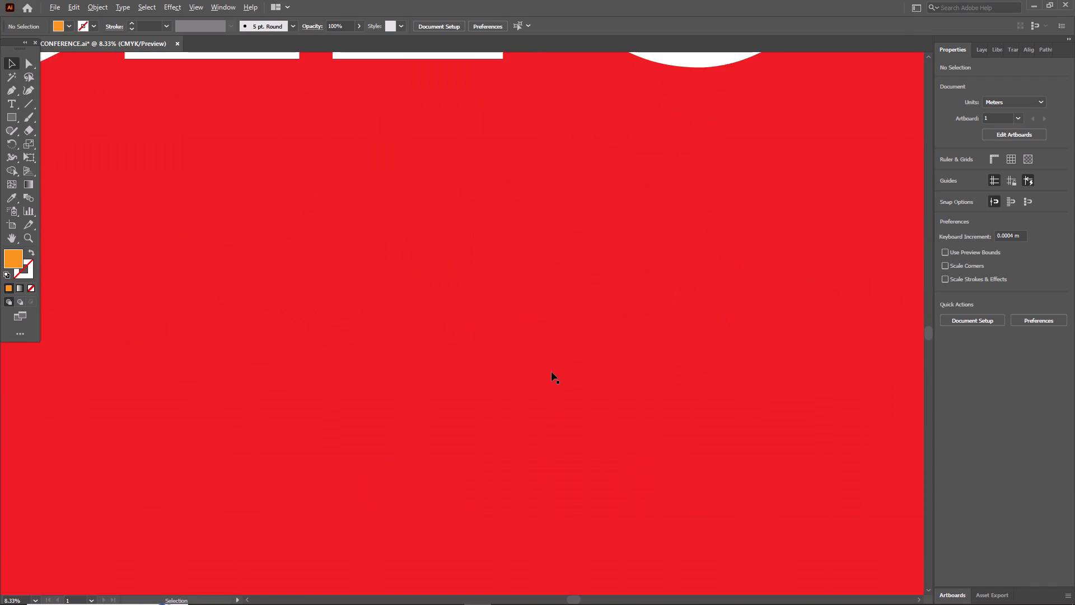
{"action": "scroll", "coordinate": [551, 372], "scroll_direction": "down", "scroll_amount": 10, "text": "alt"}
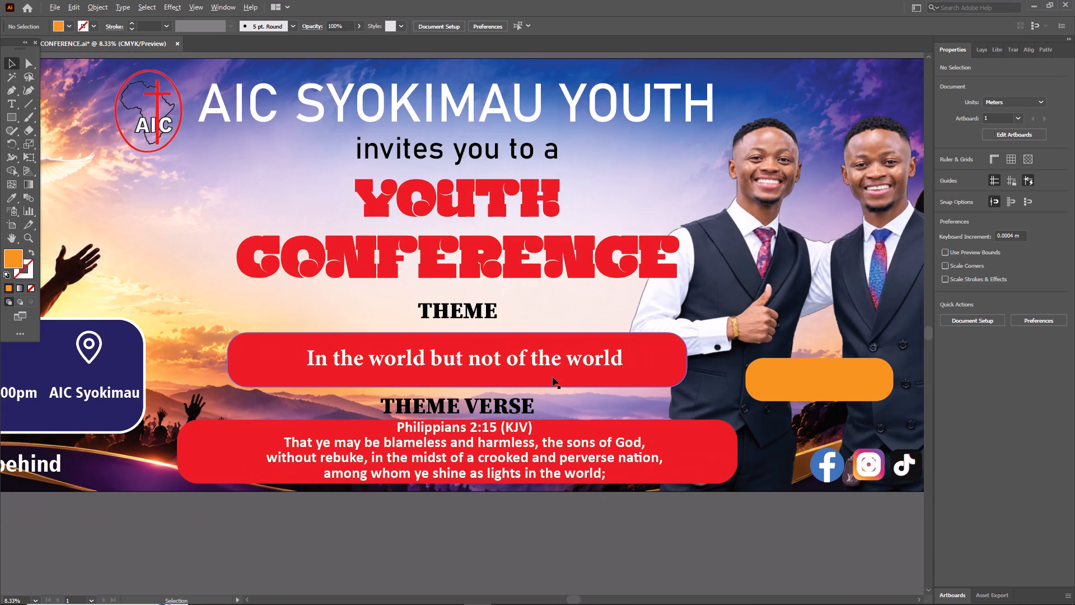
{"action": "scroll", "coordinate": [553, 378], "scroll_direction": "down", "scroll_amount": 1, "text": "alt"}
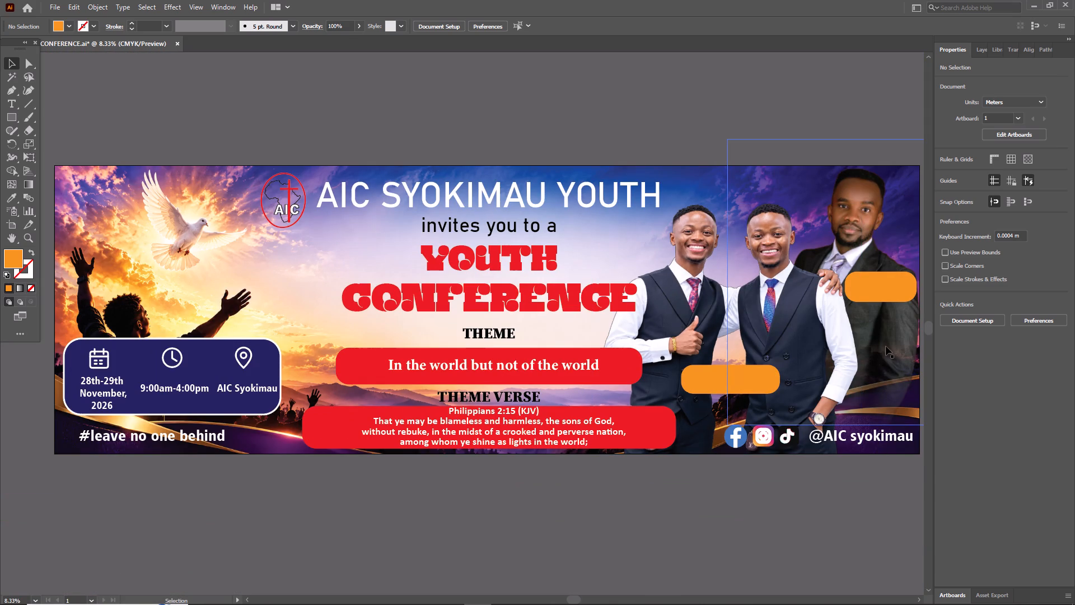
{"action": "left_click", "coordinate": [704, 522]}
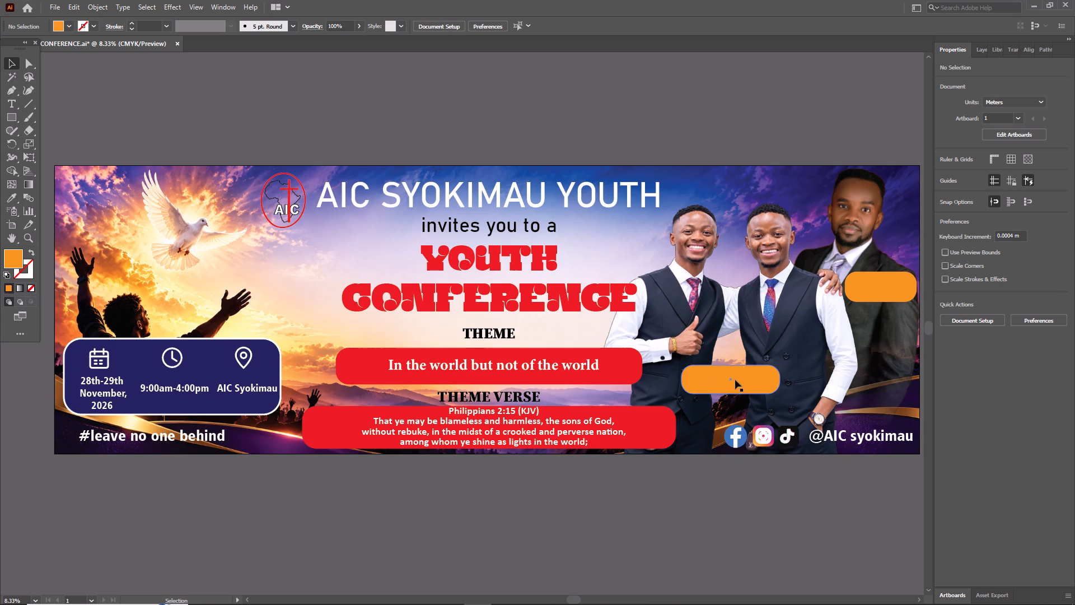
Duplicate the white "AIC Syokimau" location text onto the empty canvas just below the banner.
{"action": "left_click", "coordinate": [253, 389]}
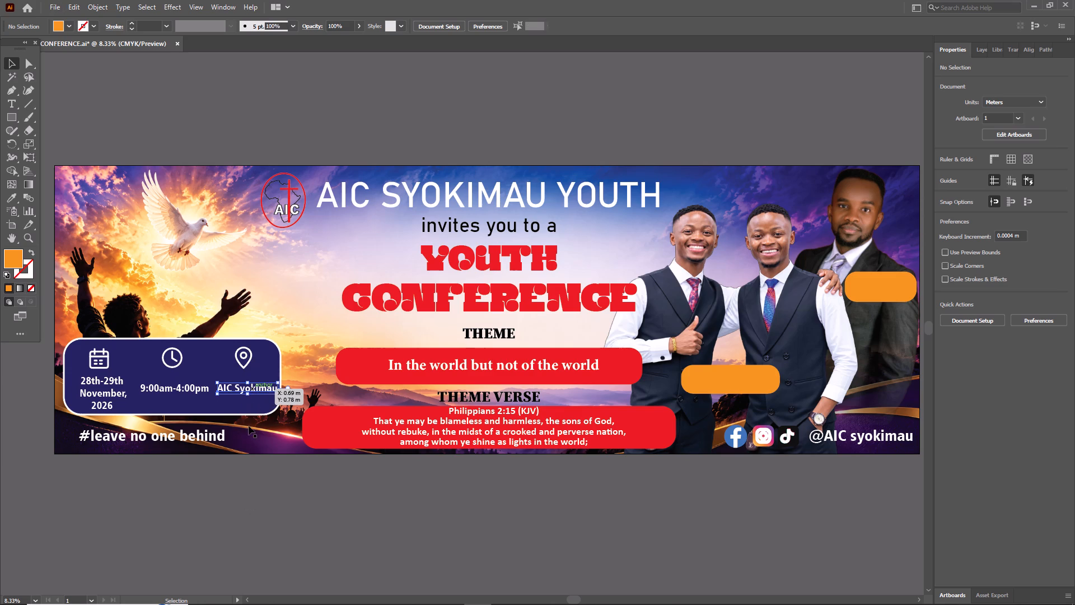
{"action": "left_click_drag", "start_coordinate": [256, 392], "coordinate": [342, 496], "text": "alt"}
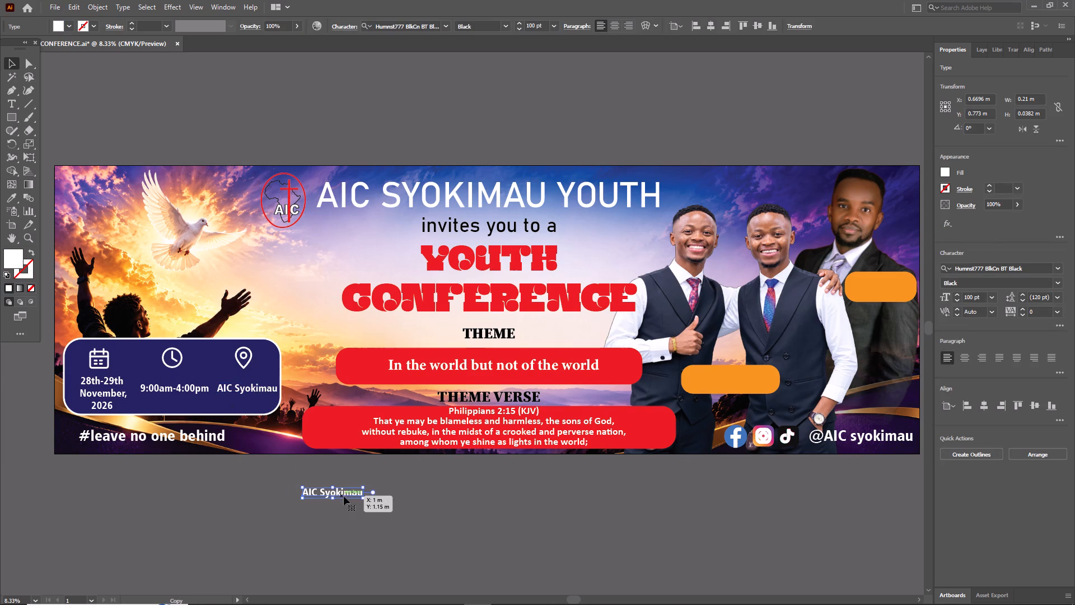
Replace the wording of the copied text below the banner with "GUEST ARTIST".
{"action": "double_click", "coordinate": [357, 495]}
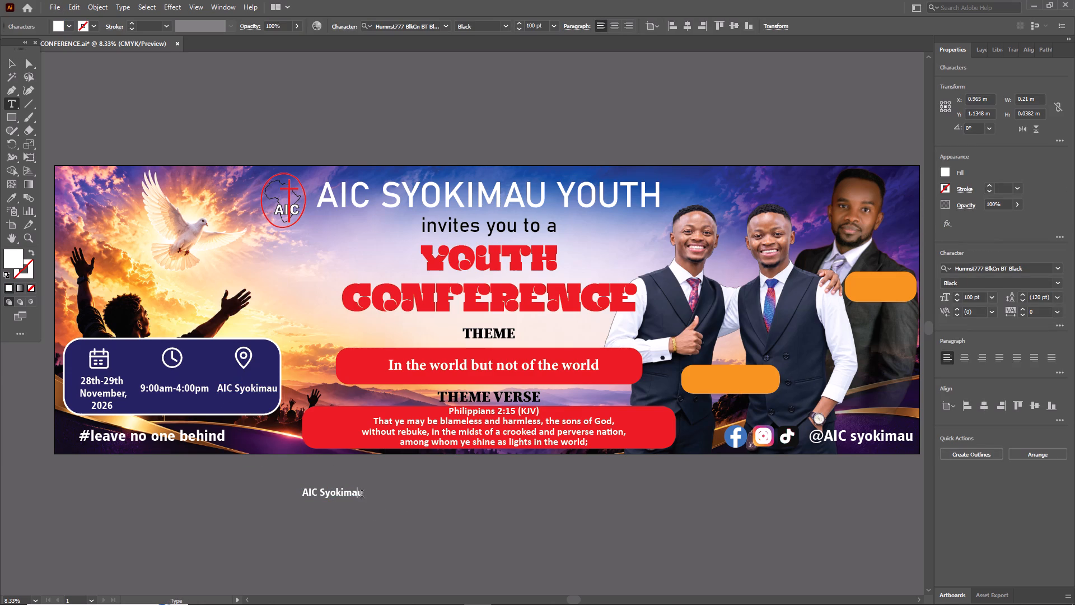
{"action": "left_click", "coordinate": [362, 495]}
{"action": "key", "text": "BackSpace"}
{"action": "key", "text": "BackSpace"}
{"action": "key", "text": "BackSpace"}
{"action": "key", "text": "BackSpace"}
{"action": "key", "text": "BackSpace"}
{"action": "key", "text": "BackSpace"}
{"action": "key", "text": "BackSpace"}
{"action": "key", "text": "BackSpace"}
{"action": "key", "text": "BackSpace"}
{"action": "key", "text": "BackSpace"}
{"action": "key", "text": "BackSpace"}
{"action": "key", "text": "BackSpace"}
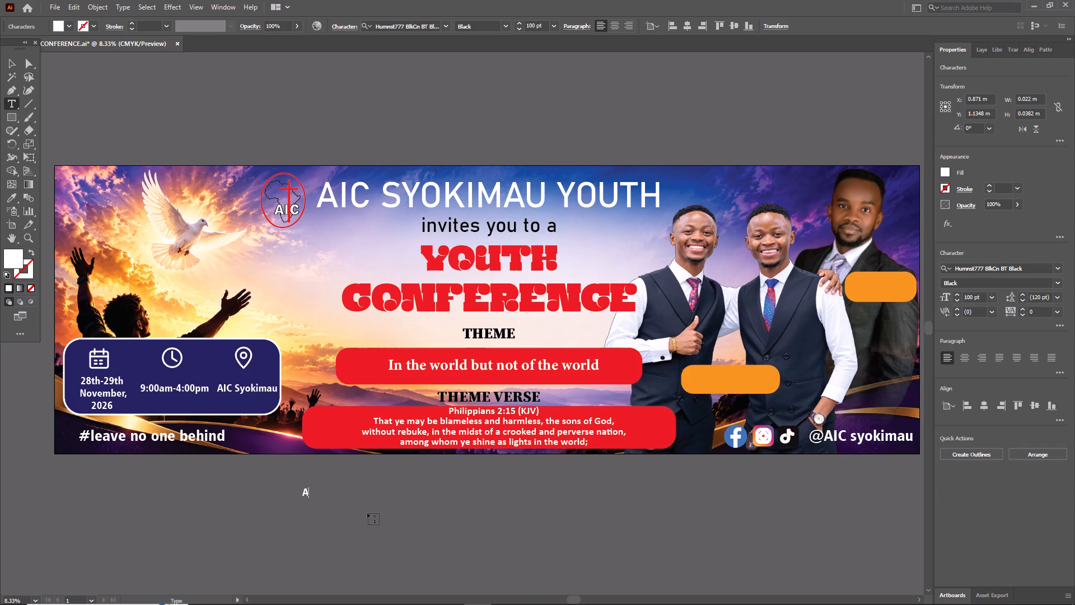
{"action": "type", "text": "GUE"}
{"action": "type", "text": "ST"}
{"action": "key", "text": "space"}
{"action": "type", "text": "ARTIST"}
Add a second line reading "Grape twins" under "GUEST ARTIST" and finish editing the text.
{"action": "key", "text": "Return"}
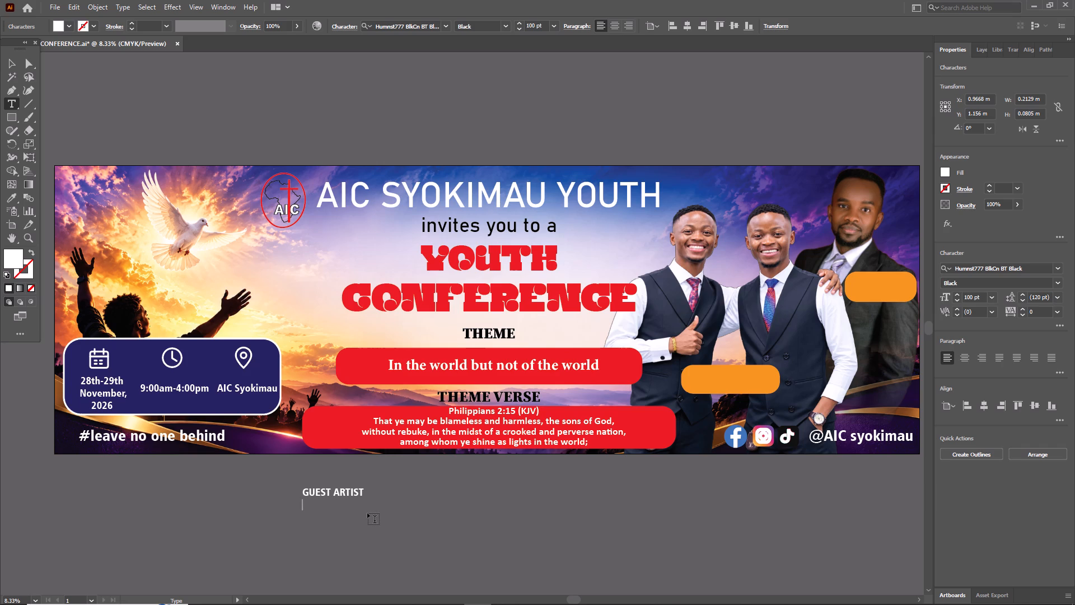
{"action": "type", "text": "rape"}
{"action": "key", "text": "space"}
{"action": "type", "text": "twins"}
{"action": "left_click", "coordinate": [12, 63]}
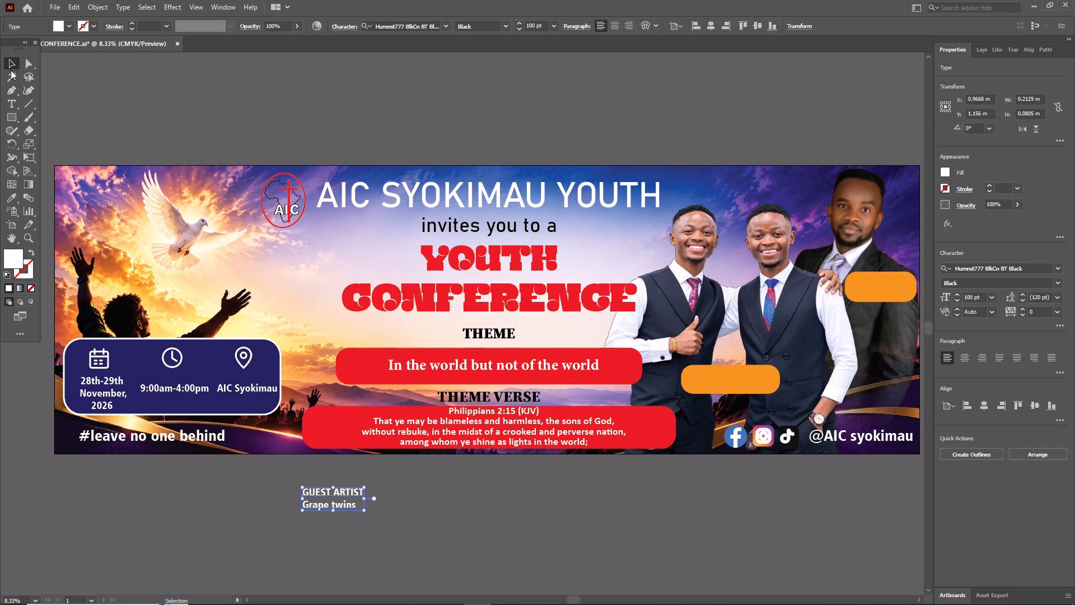
Centre-align the two-line "GUEST ARTIST" / "Grape twins" caption below the banner.
{"action": "left_click", "coordinate": [618, 28]}
{"action": "left_click", "coordinate": [385, 558]}
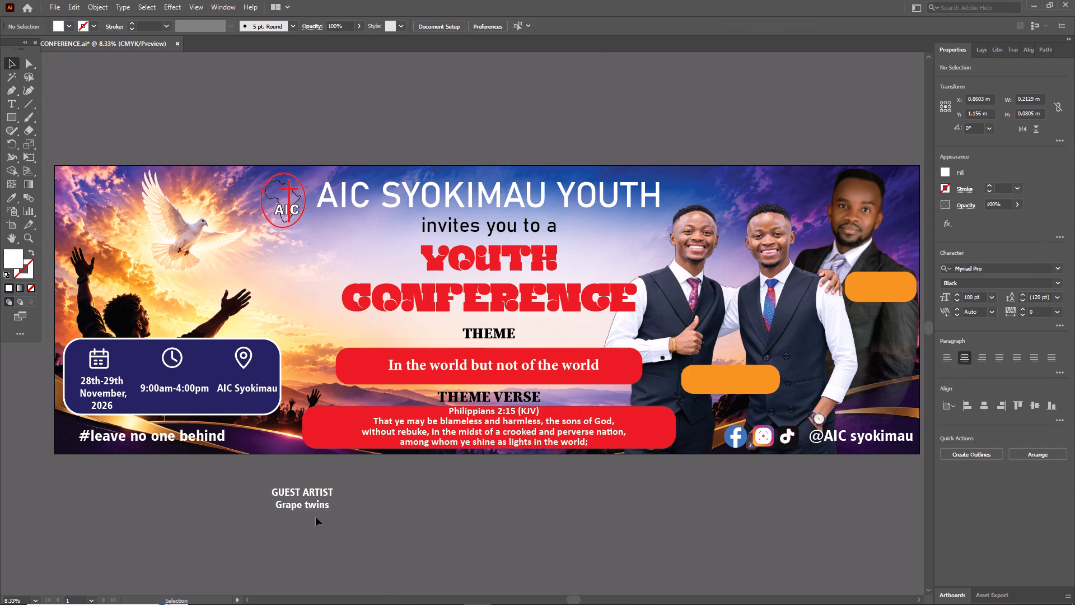
Duplicate the "GUEST ARTIST" / "Grape twins" caption beside the original on the empty canvas below the banner.
{"action": "left_click", "coordinate": [313, 496]}
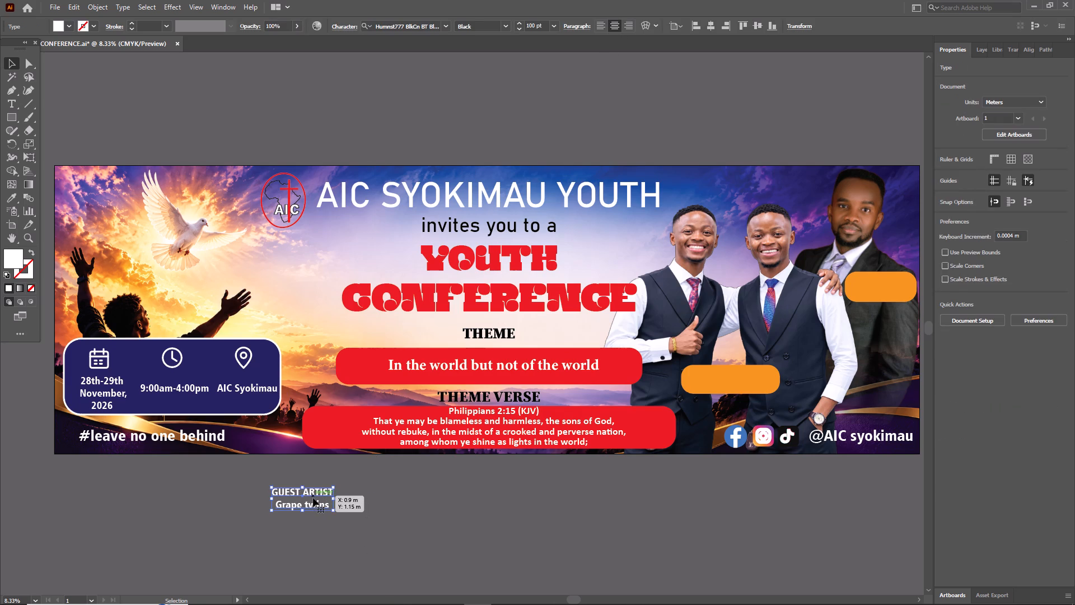
{"action": "left_click_drag", "start_coordinate": [315, 491], "coordinate": [434, 495], "text": "alt"}
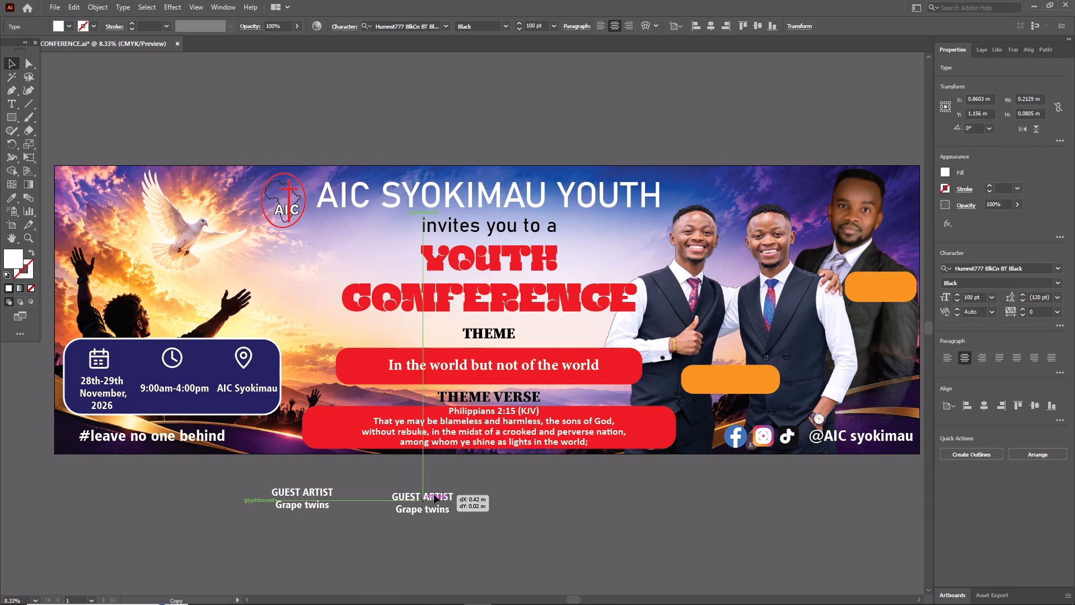
{"action": "left_click", "coordinate": [433, 494], "text": "alt"}
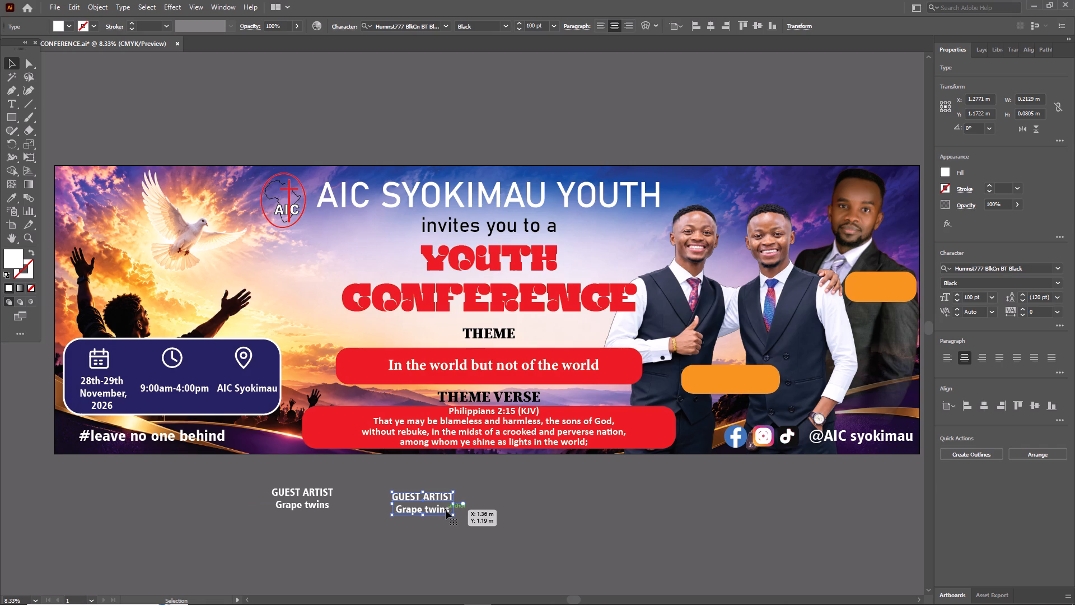
Replace "Grape twins" in the copied caption with the solo guest artist's name, keeping the "GUEST ARTIST" line, and finish editing.
{"action": "double_click", "coordinate": [445, 510]}
{"action": "left_click", "coordinate": [450, 510]}
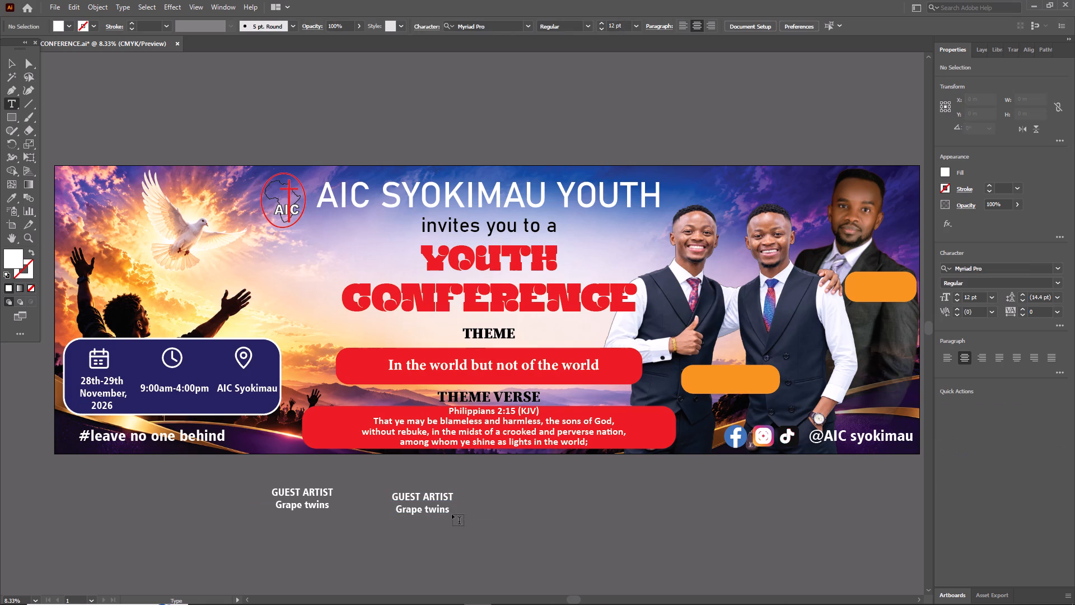
{"action": "left_click", "coordinate": [450, 512]}
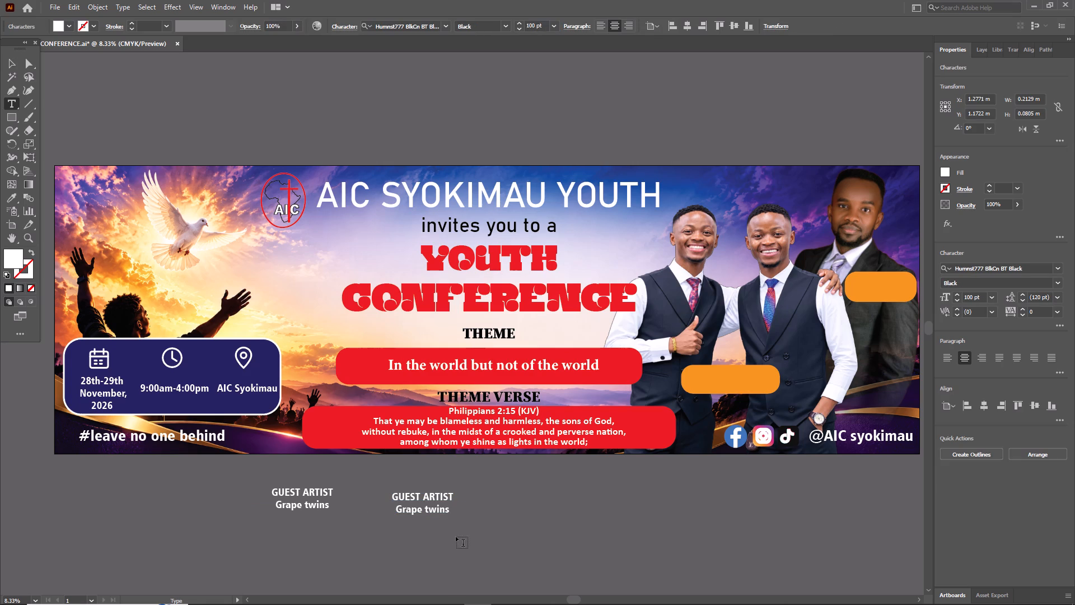
{"action": "key", "text": "BackSpace"}
{"action": "key", "text": "BackSpace"}
{"action": "key", "text": "BackSpace"}
{"action": "key", "text": "BackSpace"}
{"action": "key", "text": "BackSpace"}
{"action": "key", "text": "BackSpace"}
{"action": "key", "text": "BackSpace"}
{"action": "key", "text": "BackSpace"}
{"action": "key", "text": "BackSpace"}
{"action": "key", "text": "BackSpace"}
{"action": "key", "text": "BackSpace"}
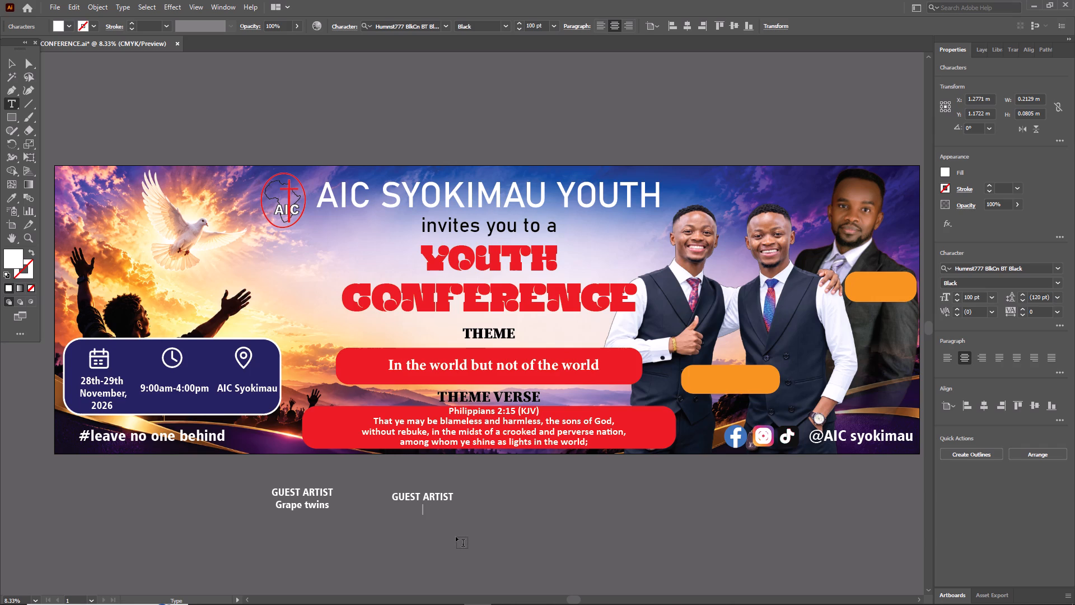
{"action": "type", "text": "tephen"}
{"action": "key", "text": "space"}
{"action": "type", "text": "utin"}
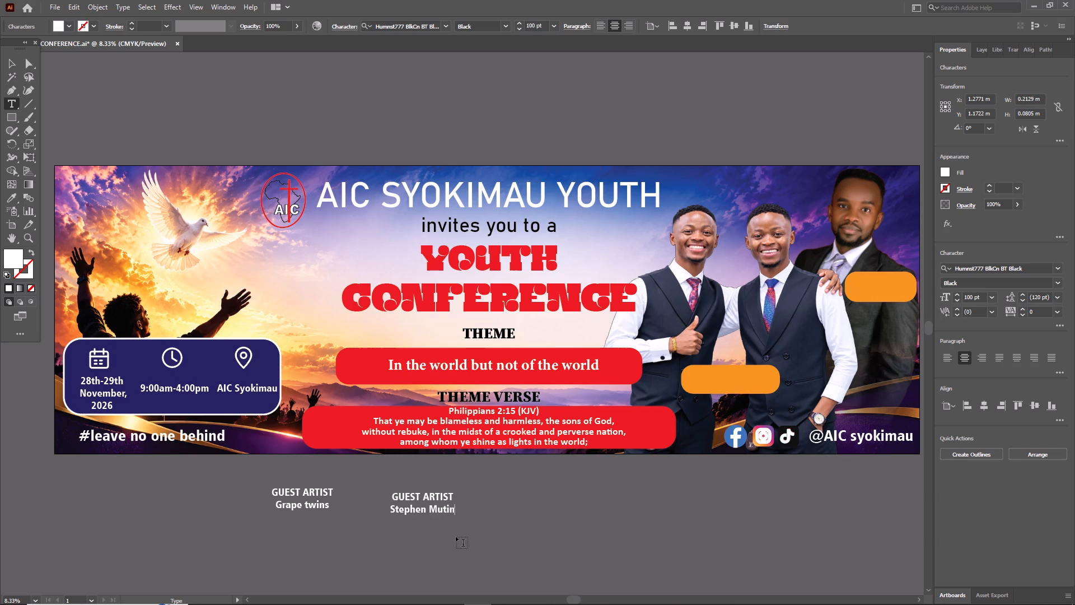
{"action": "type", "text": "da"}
{"action": "left_click", "coordinate": [8, 63]}
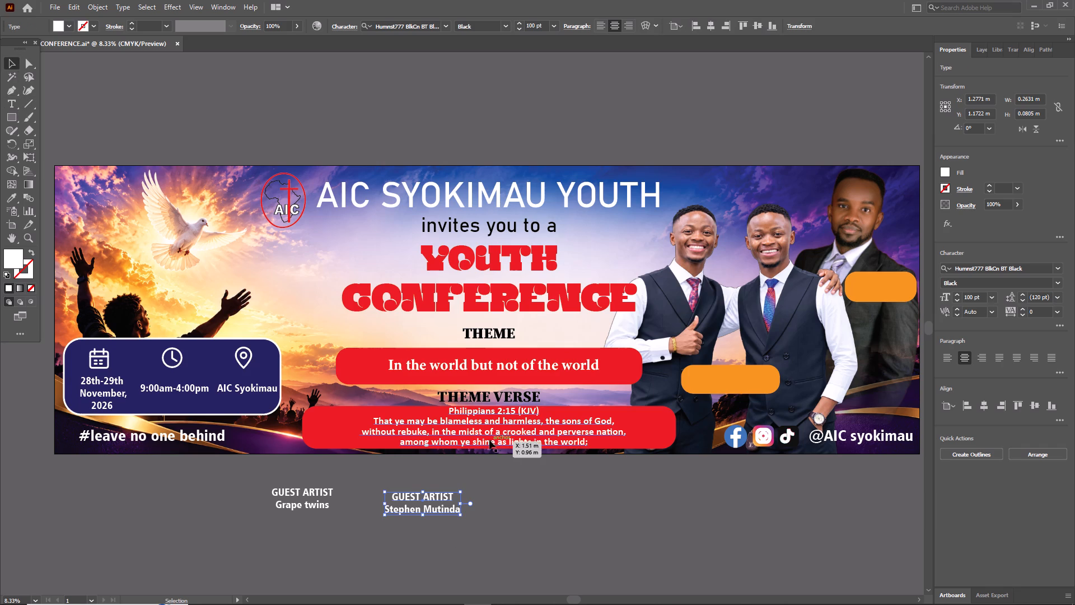
{"action": "left_click", "coordinate": [501, 510]}
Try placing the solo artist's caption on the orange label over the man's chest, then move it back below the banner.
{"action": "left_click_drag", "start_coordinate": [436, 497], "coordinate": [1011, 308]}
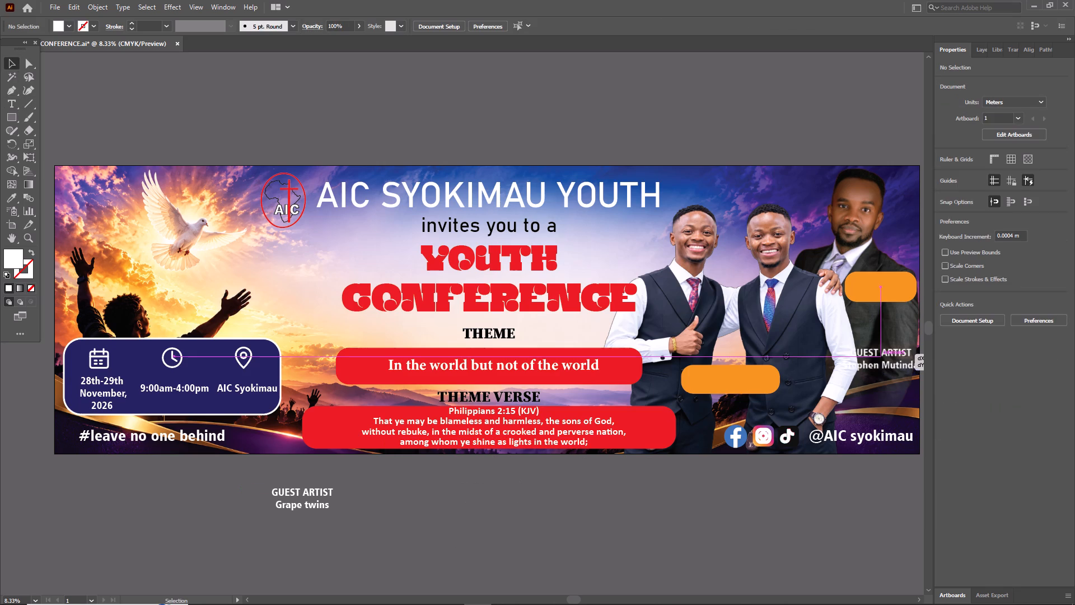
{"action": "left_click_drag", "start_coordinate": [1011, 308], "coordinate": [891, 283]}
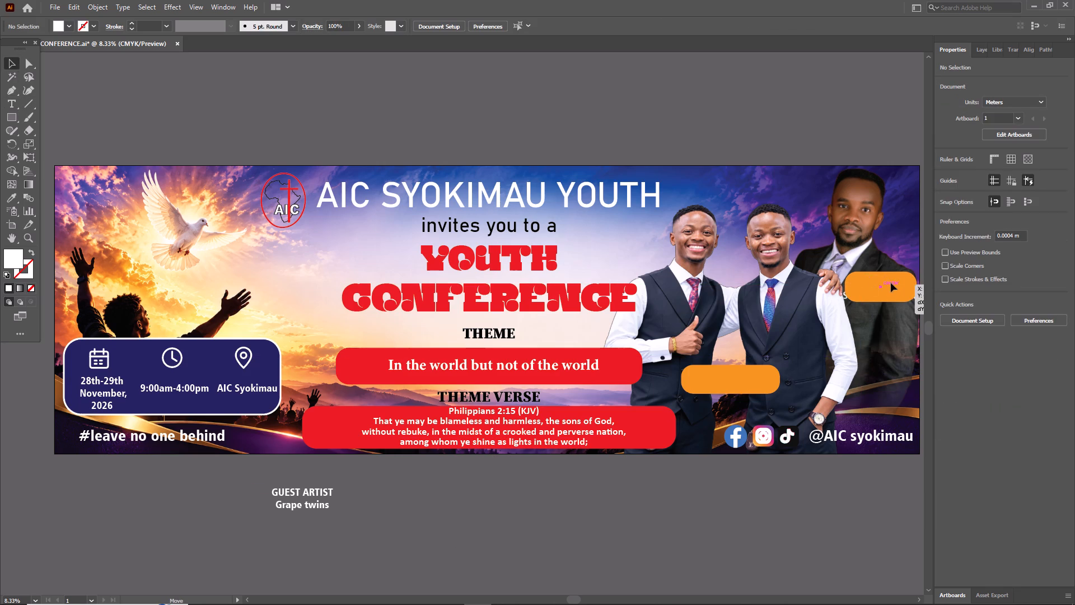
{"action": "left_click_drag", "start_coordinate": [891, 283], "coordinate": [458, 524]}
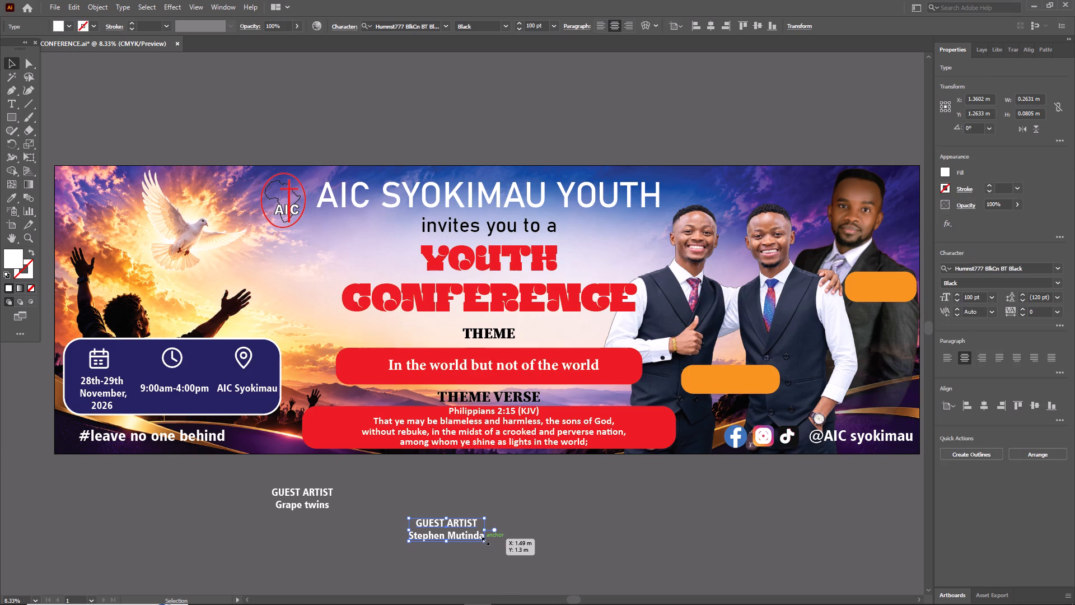
Scale the solo artist's caption down proportionally to a font size of about 82 pt.
{"action": "left_click_drag", "start_coordinate": [485, 540], "coordinate": [483, 538]}
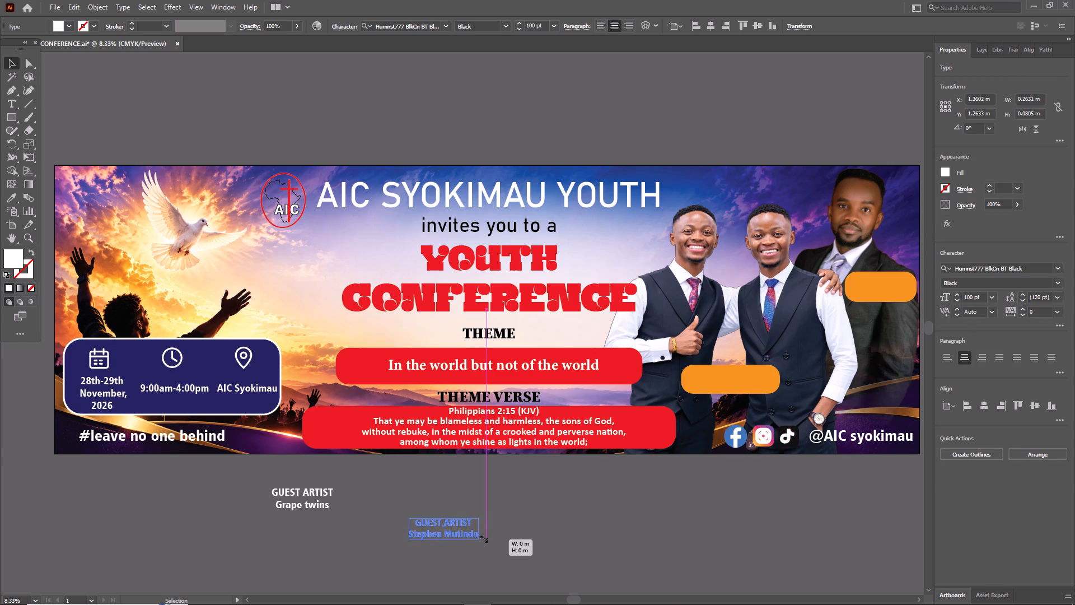
{"action": "left_click_drag", "start_coordinate": [483, 538], "coordinate": [478, 536]}
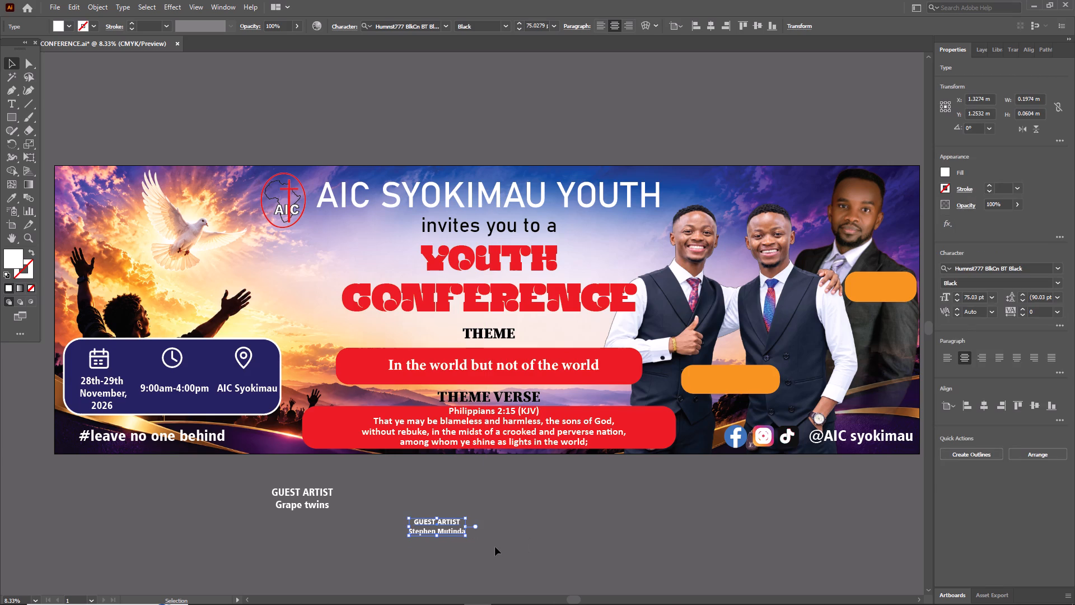
{"action": "left_click_drag", "start_coordinate": [465, 536], "coordinate": [471, 538], "text": "shift"}
{"action": "left_click", "coordinate": [506, 540]}
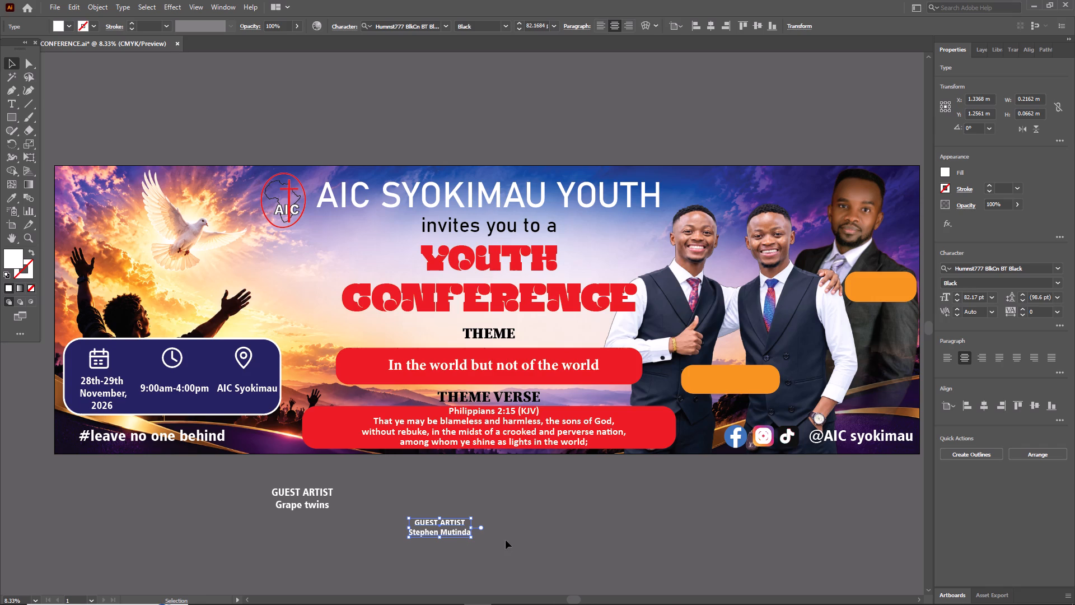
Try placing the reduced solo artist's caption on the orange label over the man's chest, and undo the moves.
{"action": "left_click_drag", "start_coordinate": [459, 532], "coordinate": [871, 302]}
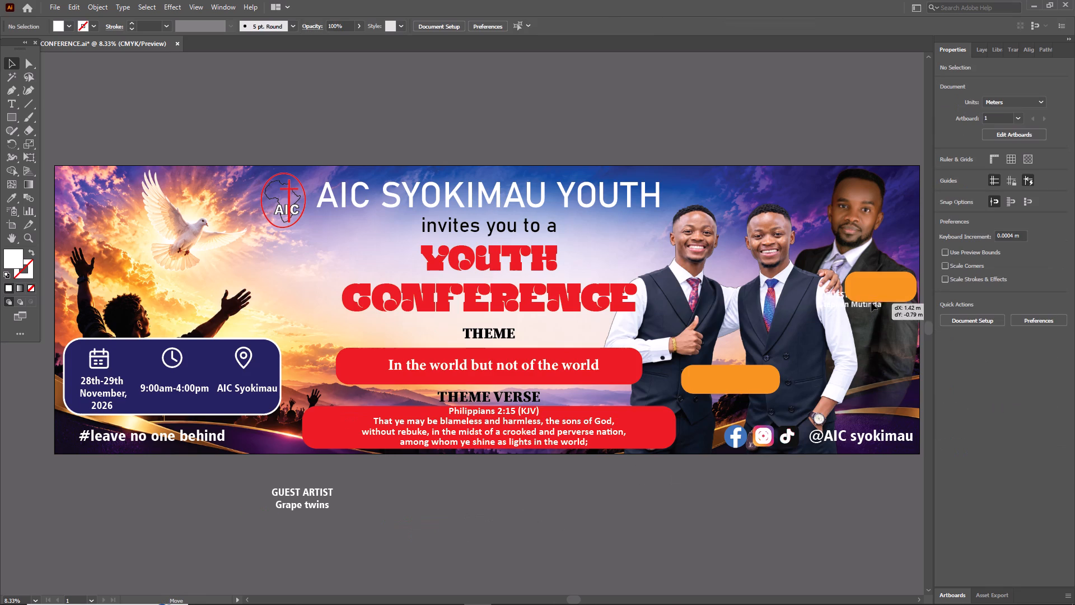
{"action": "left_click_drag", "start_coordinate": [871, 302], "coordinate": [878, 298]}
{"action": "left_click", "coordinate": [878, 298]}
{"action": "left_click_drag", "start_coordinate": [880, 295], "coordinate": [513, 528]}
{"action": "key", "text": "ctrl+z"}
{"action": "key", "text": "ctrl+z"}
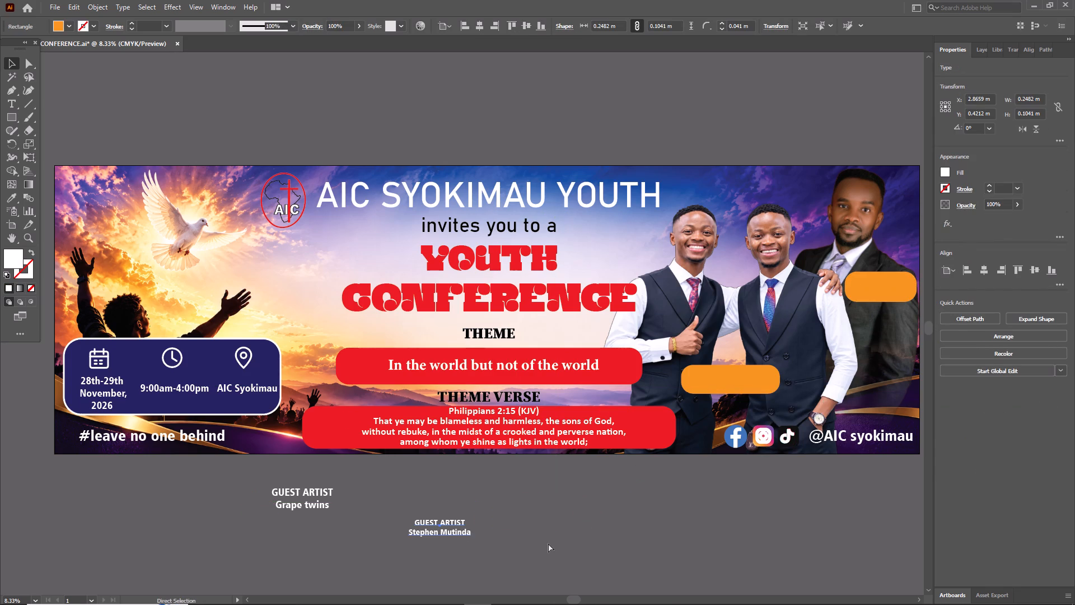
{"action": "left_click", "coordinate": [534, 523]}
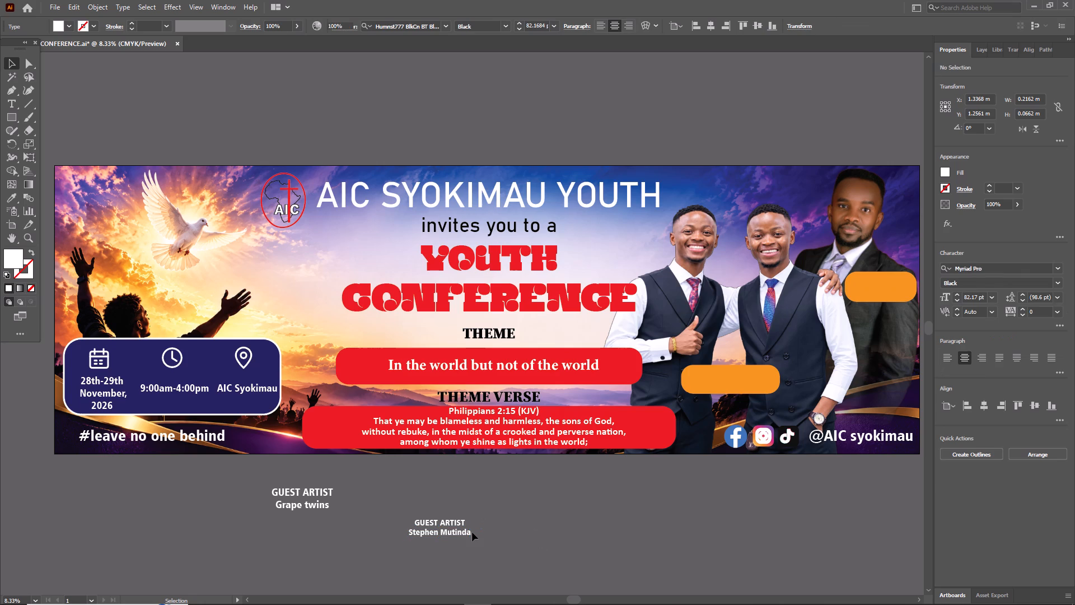
Set the "Grape twins" caption's font size to 82.17 pt to match the solo artist's caption.
{"action": "left_click", "coordinate": [455, 534]}
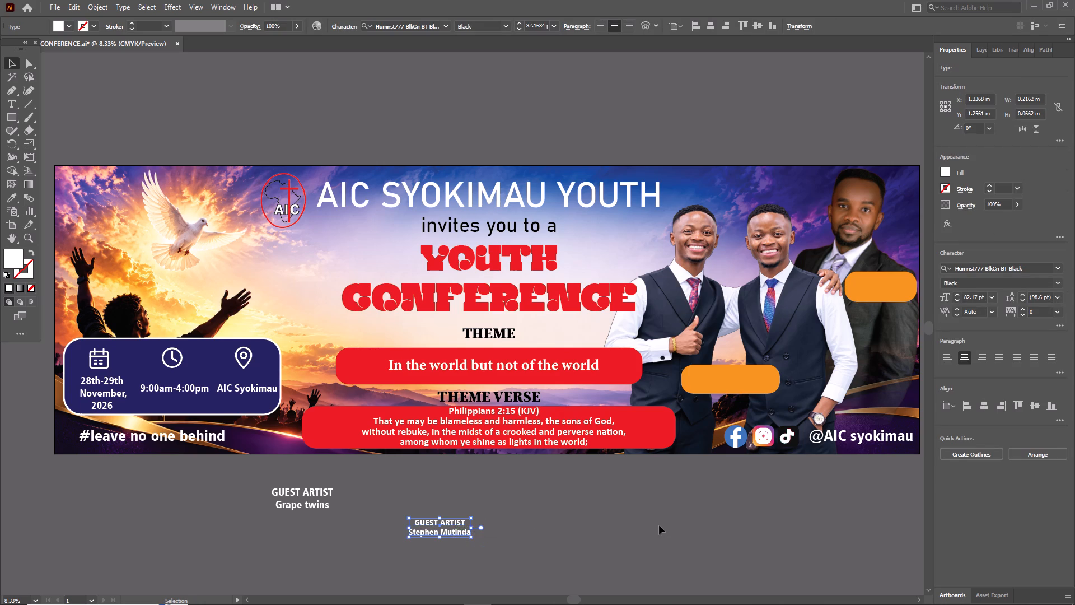
{"action": "left_click", "coordinate": [317, 504]}
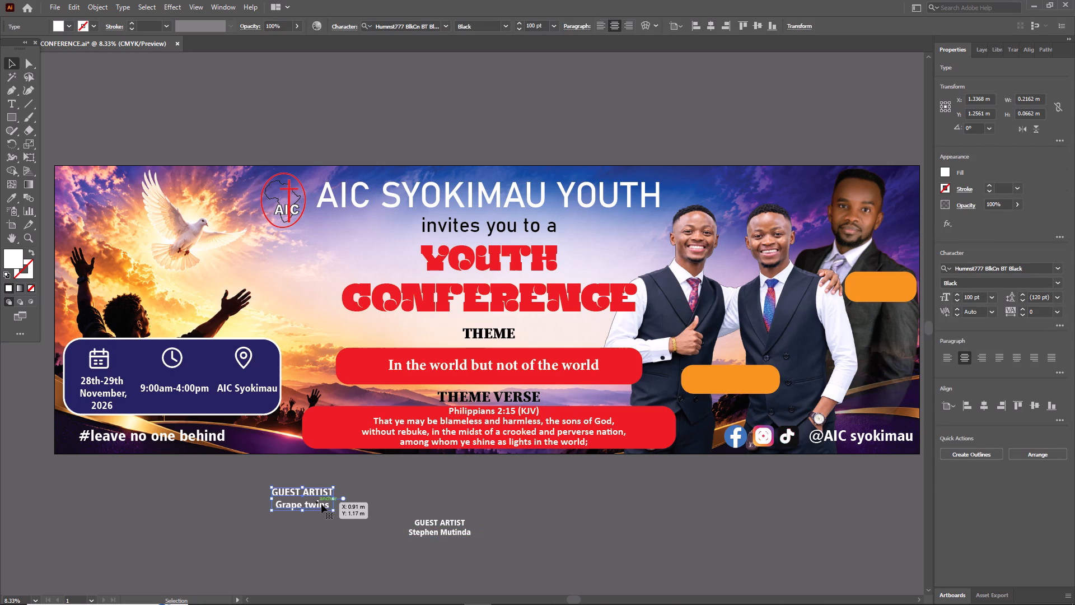
{"action": "left_click", "coordinate": [982, 298]}
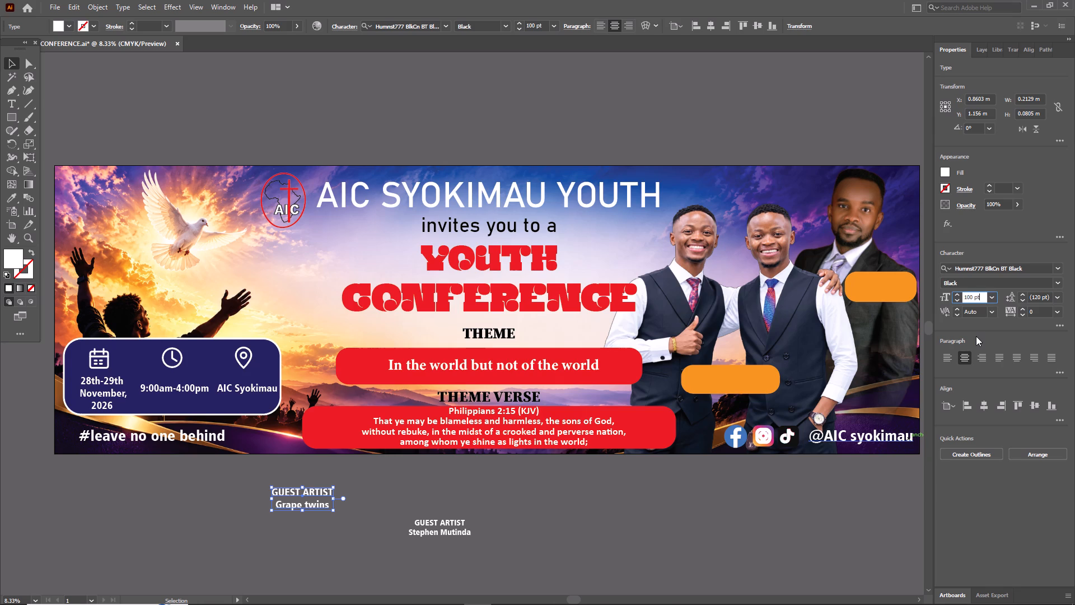
{"action": "key", "text": "BackSpace"}
{"action": "key", "text": "BackSpace"}
{"action": "key", "text": "BackSpace"}
{"action": "key", "text": "BackSpace"}
{"action": "key", "text": "BackSpace"}
{"action": "key", "text": "BackSpace"}
{"action": "key", "text": "BackSpace"}
{"action": "key", "text": "BackSpace"}
{"action": "key", "text": "BackSpace"}
{"action": "key", "text": "BackSpace"}
{"action": "key", "text": "BackSpace"}
{"action": "key", "text": "BackSpace"}
{"action": "key", "text": "BackSpace"}
{"action": "key", "text": "BackSpace"}
{"action": "key", "text": "BackSpace"}
{"action": "key", "text": "BackSpace"}
{"action": "key", "text": "BackSpace"}
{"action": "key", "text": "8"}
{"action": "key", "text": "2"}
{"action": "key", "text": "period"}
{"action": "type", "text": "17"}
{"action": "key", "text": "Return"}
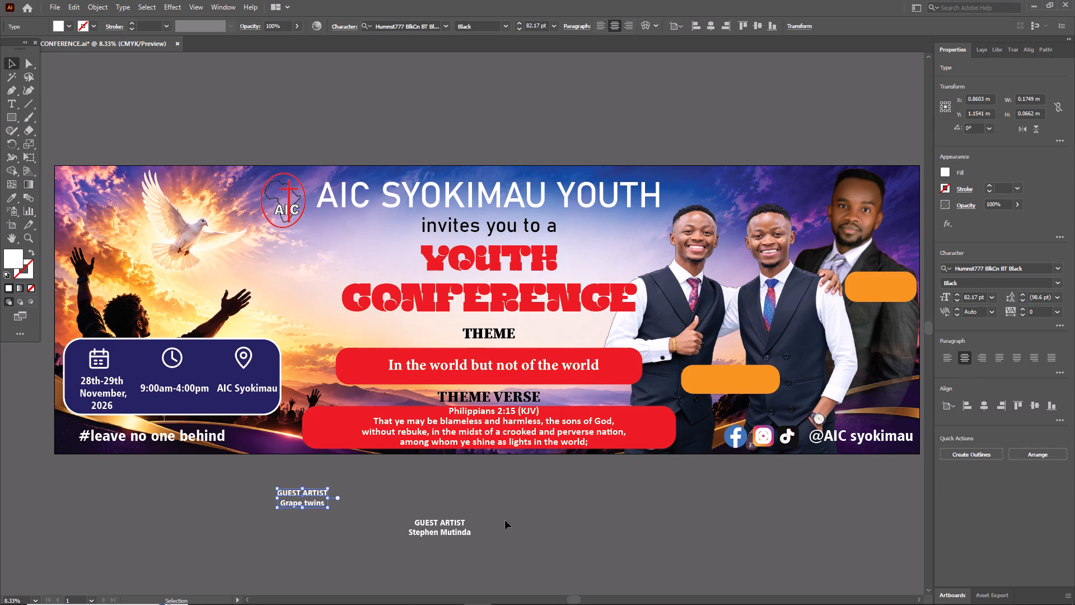
{"action": "left_click", "coordinate": [522, 518]}
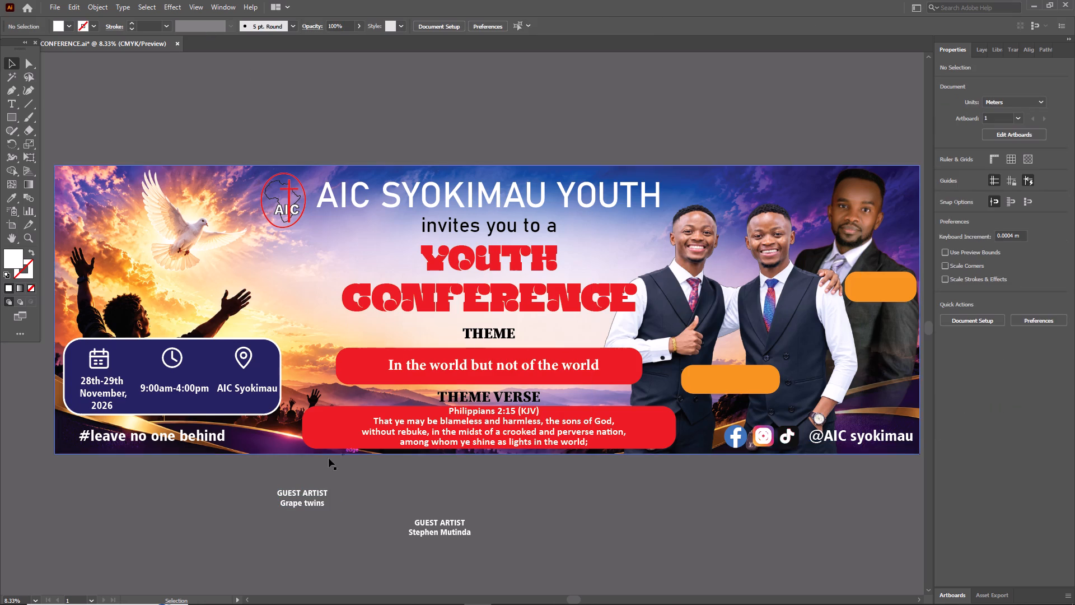
Bring both guest captions below the banner to the front of the stacking order.
{"action": "left_click", "coordinate": [102, 7]}
{"action": "left_click", "coordinate": [313, 499]}
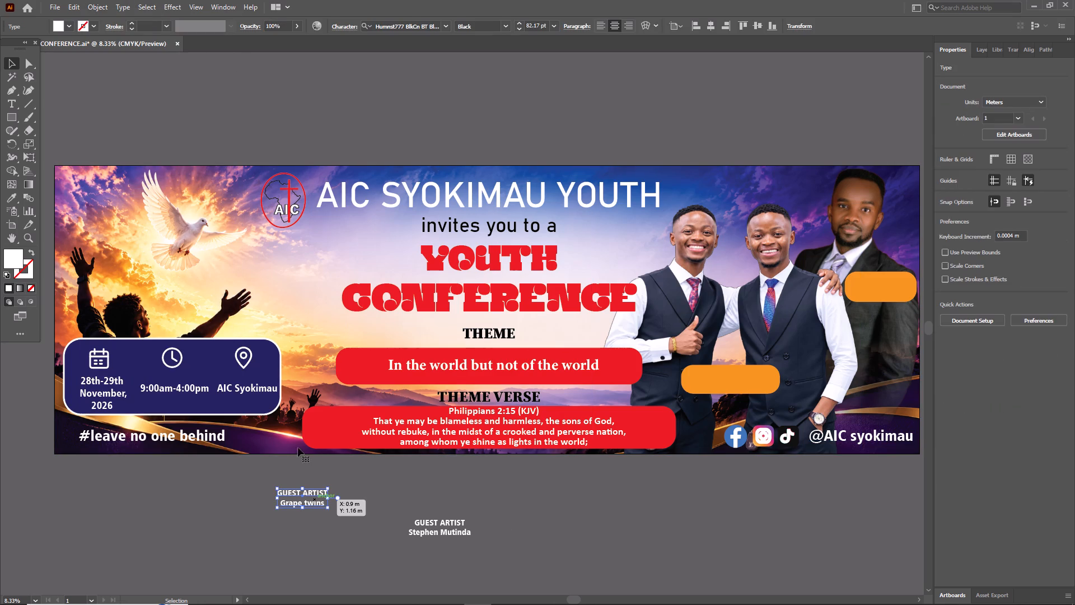
{"action": "left_click", "coordinate": [100, 6]}
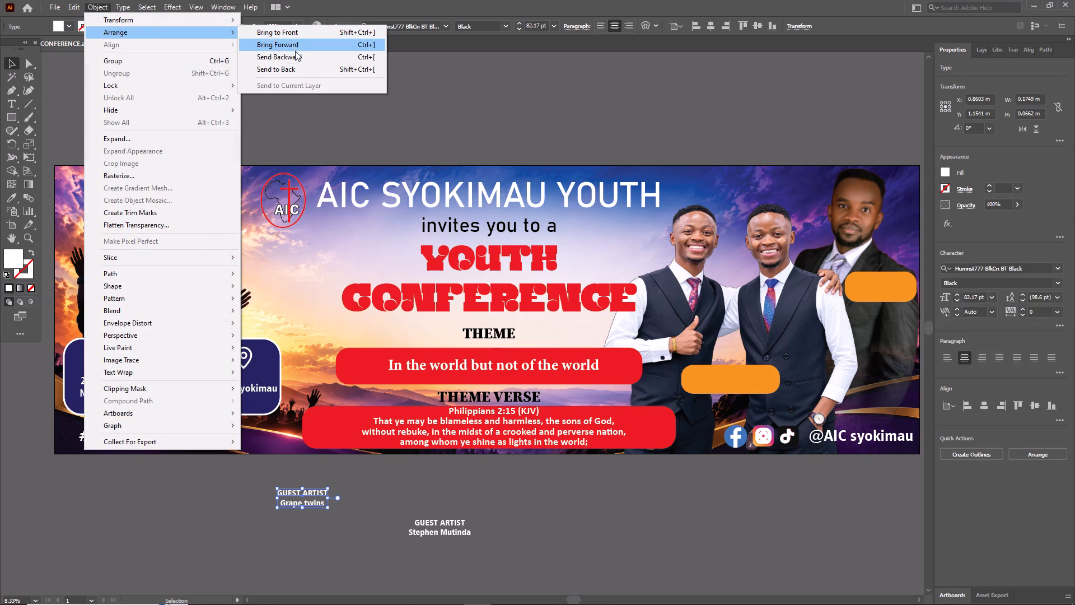
{"action": "left_click", "coordinate": [296, 34]}
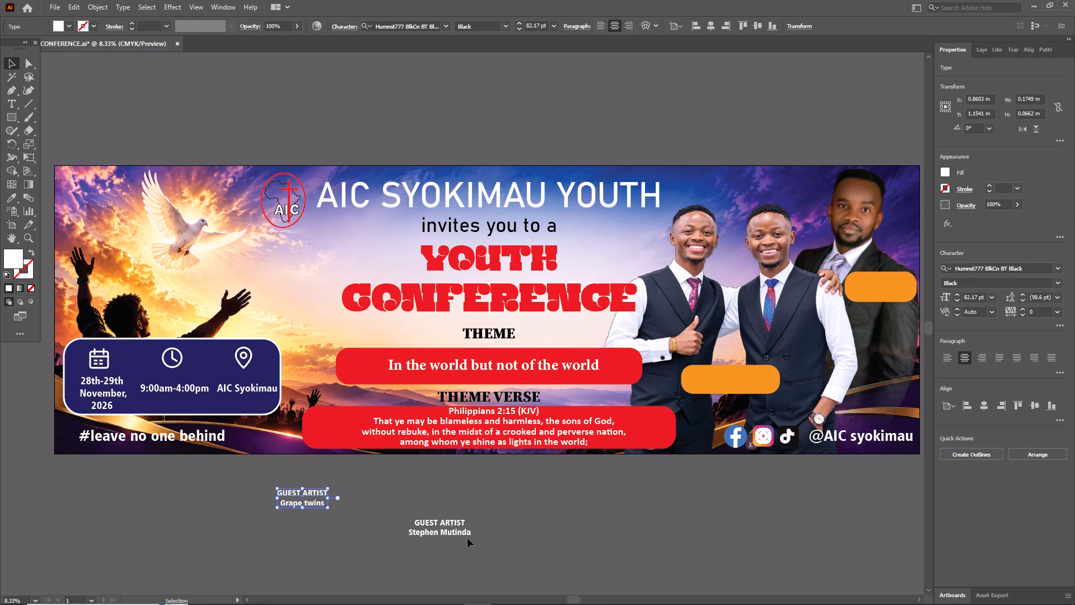
{"action": "left_click", "coordinate": [455, 525]}
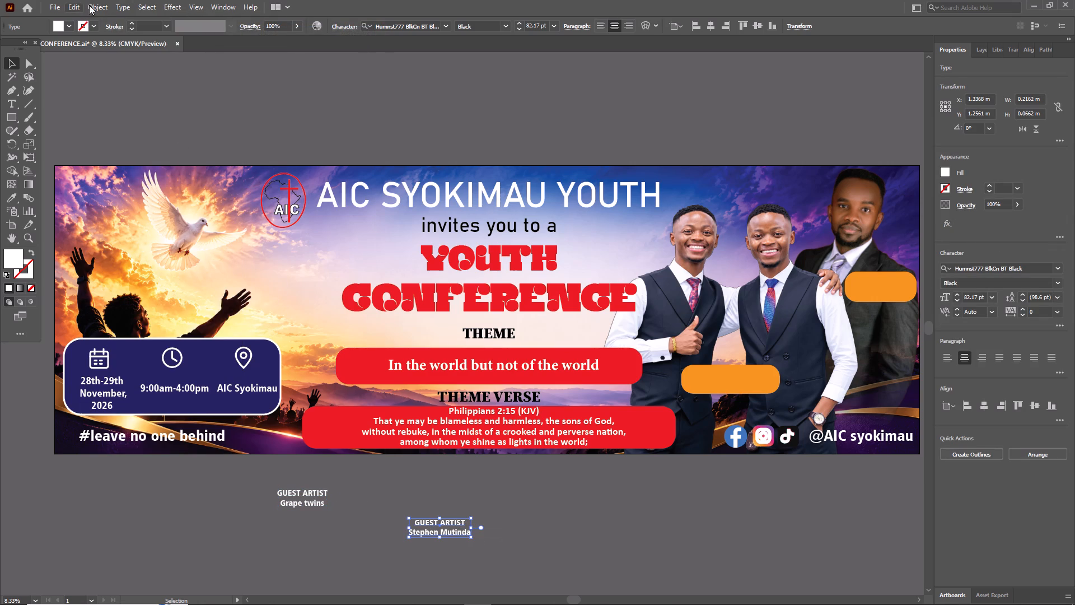
{"action": "left_click", "coordinate": [101, 4]}
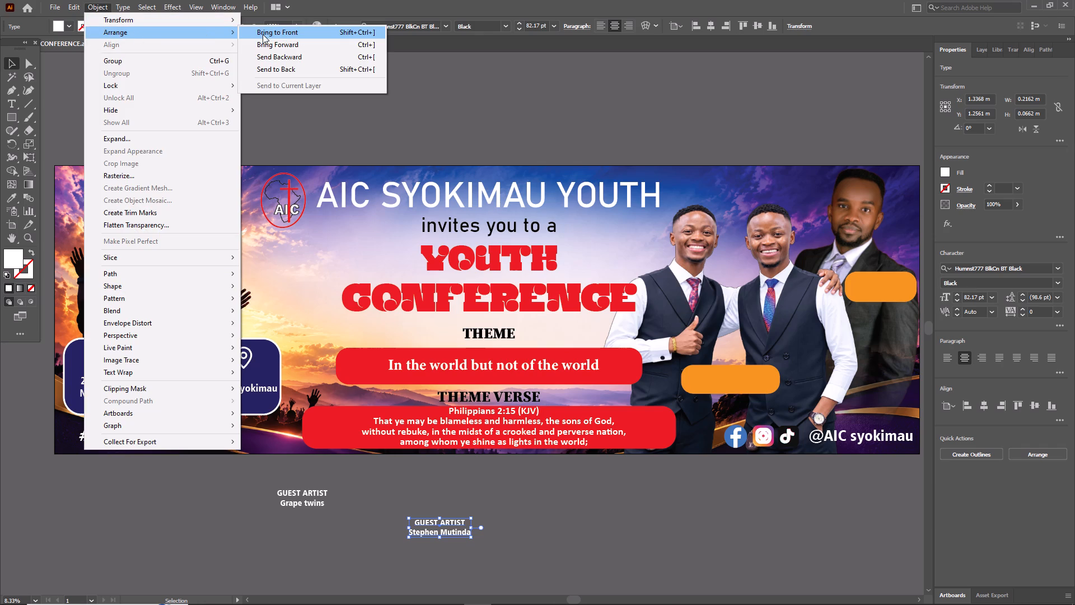
{"action": "left_click", "coordinate": [282, 34]}
{"action": "left_click", "coordinate": [551, 536]}
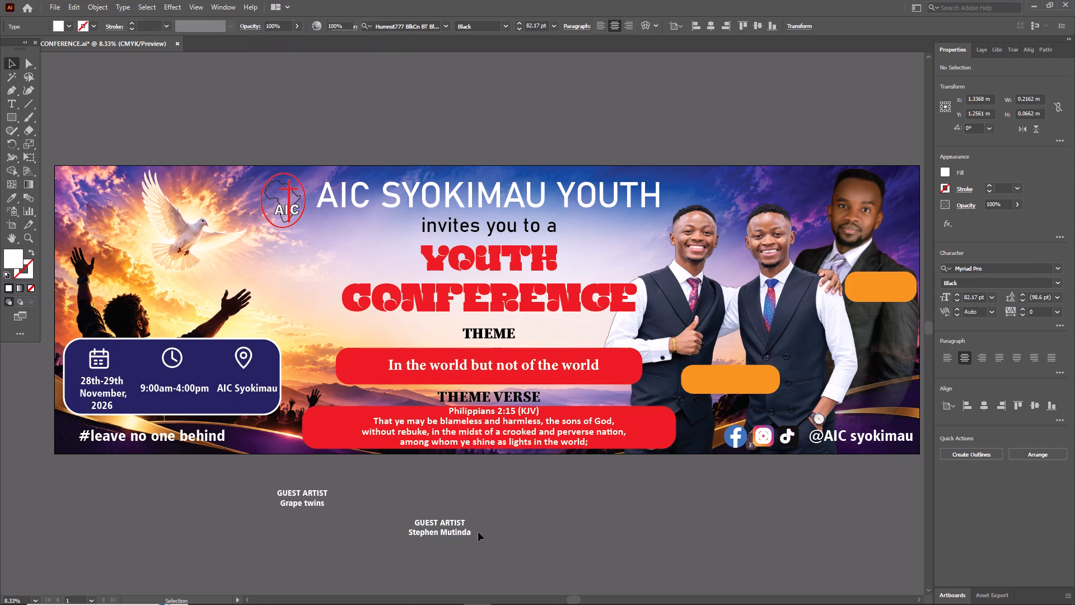
Move the solo artist's caption from below the banner onto the orange label over the solo man's chest.
{"action": "left_click_drag", "start_coordinate": [447, 526], "coordinate": [857, 306]}
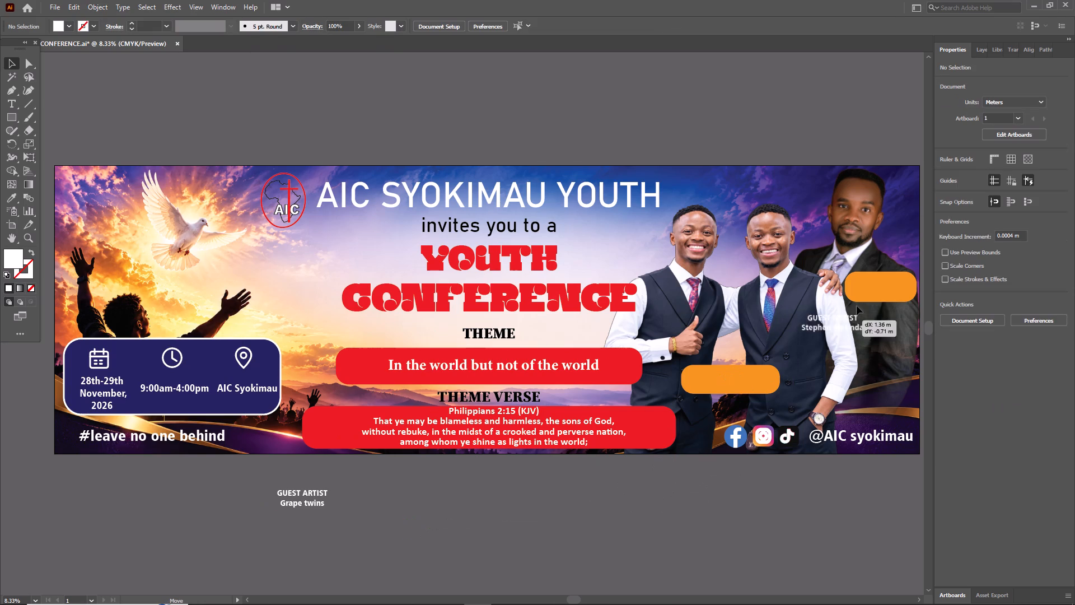
{"action": "left_click_drag", "start_coordinate": [857, 306], "coordinate": [888, 283]}
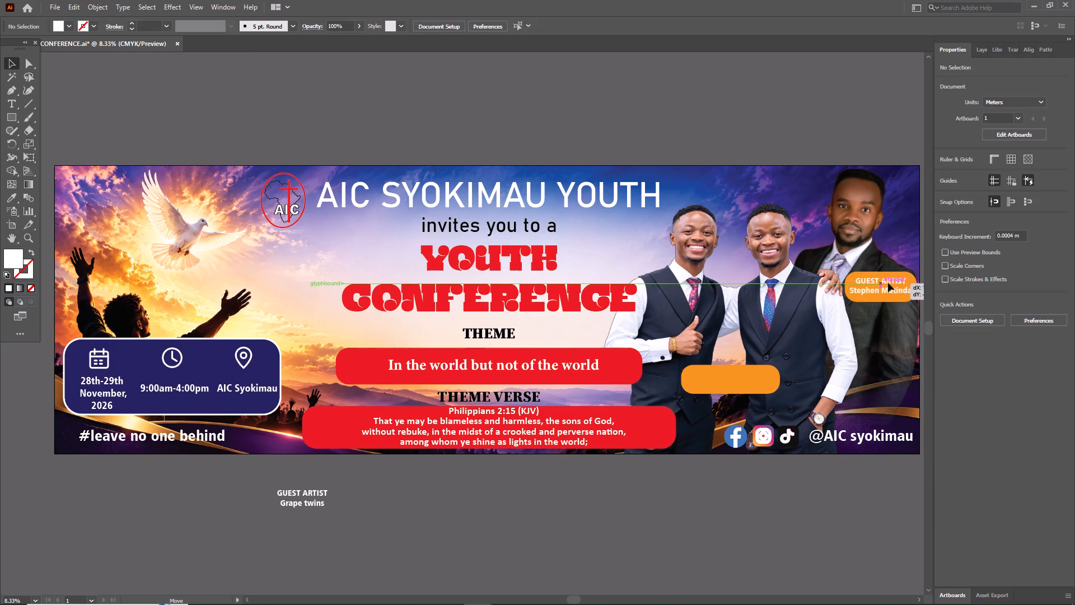
{"action": "left_click_drag", "start_coordinate": [888, 283], "coordinate": [889, 283]}
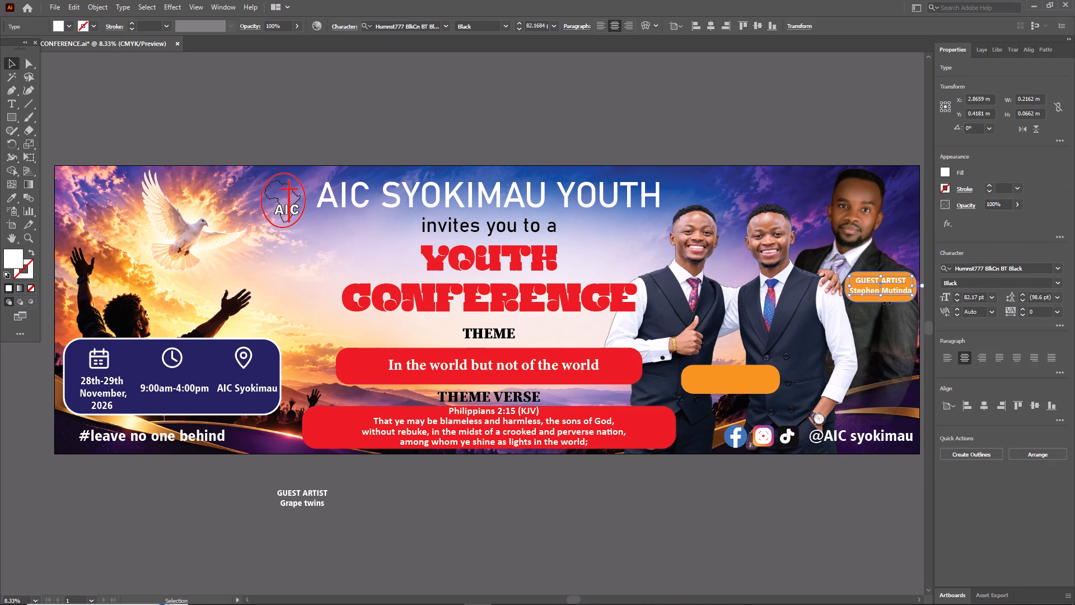
{"action": "left_click", "coordinate": [816, 561]}
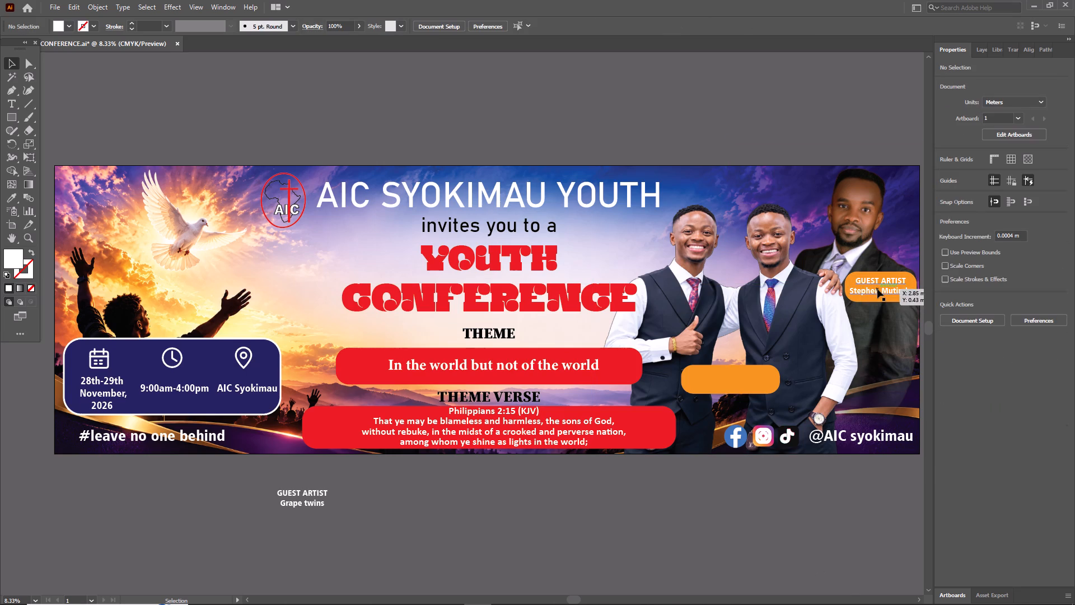
Center the solo artist's caption horizontally and vertically on its orange label, using the label as the key object.
{"action": "left_click", "coordinate": [880, 300]}
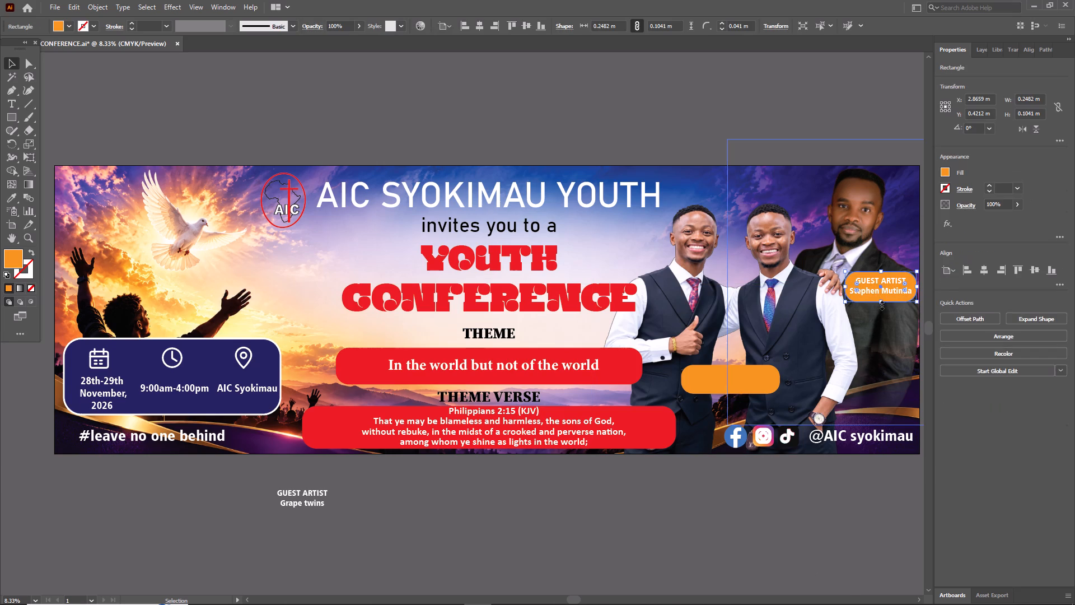
{"action": "left_click", "coordinate": [890, 291], "text": "shift"}
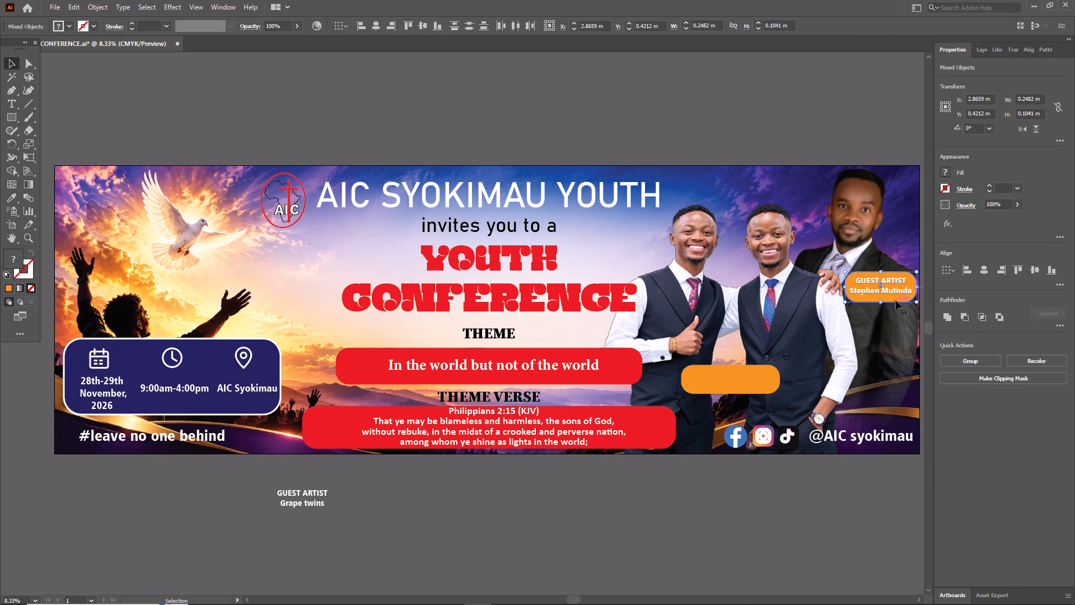
{"action": "left_click", "coordinate": [892, 301]}
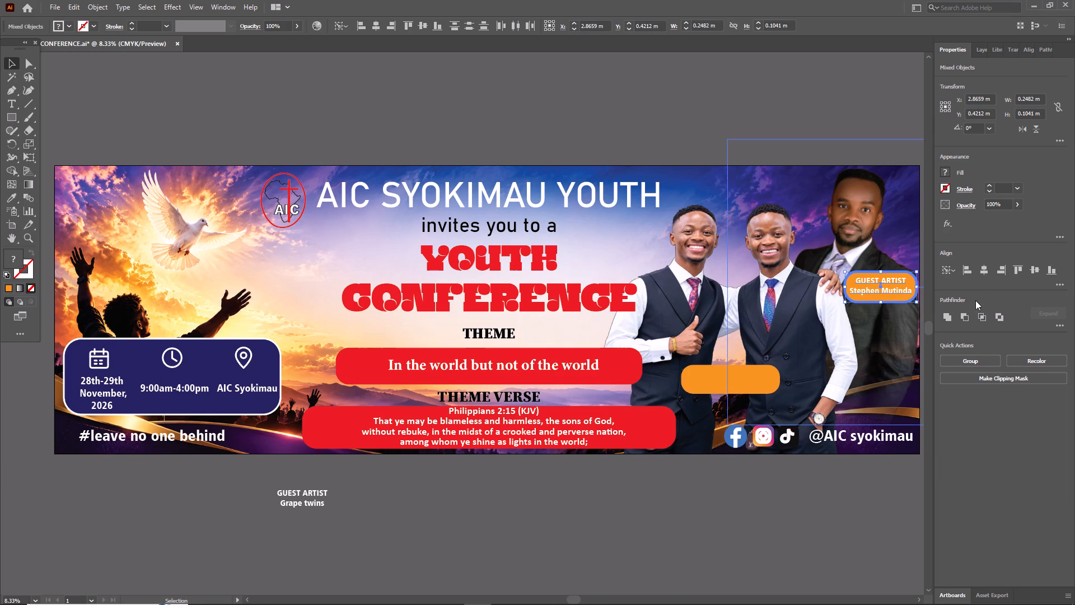
{"action": "left_click", "coordinate": [1031, 48]}
{"action": "left_click", "coordinate": [976, 81]}
{"action": "left_click", "coordinate": [1045, 83]}
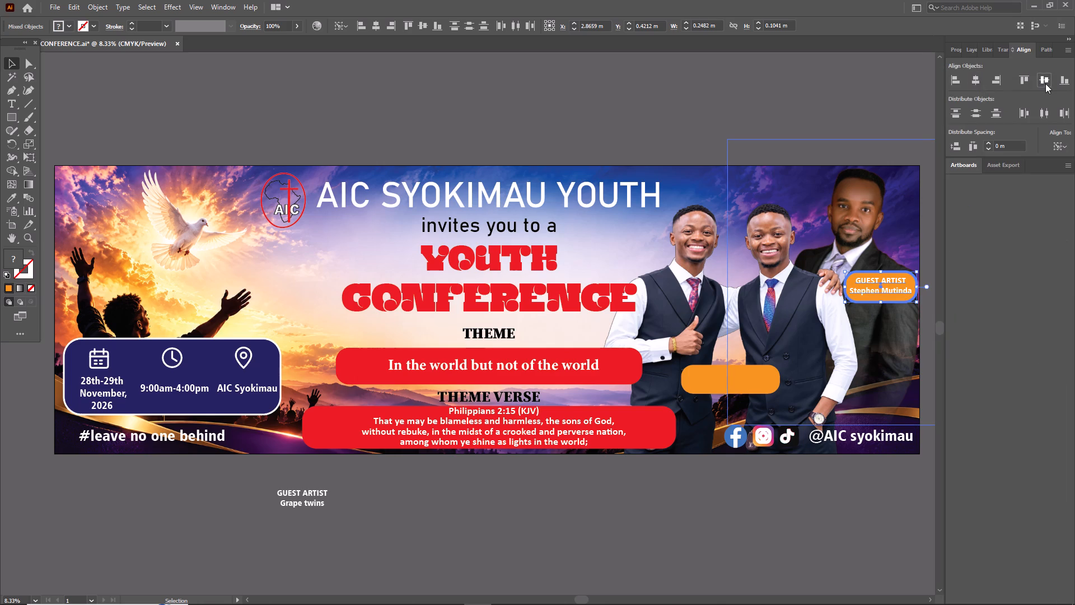
{"action": "left_click", "coordinate": [831, 500]}
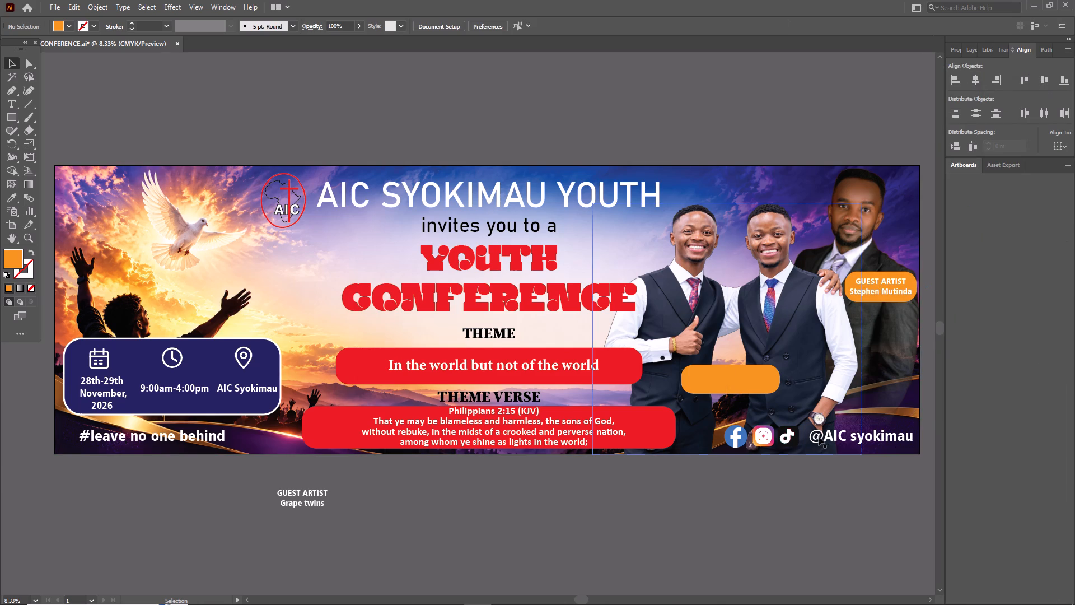
Align the "Grape twins" caption to the horizontal and vertical center of the twins' orange label, keeping the label fixed as key object.
{"action": "left_click", "coordinate": [298, 499]}
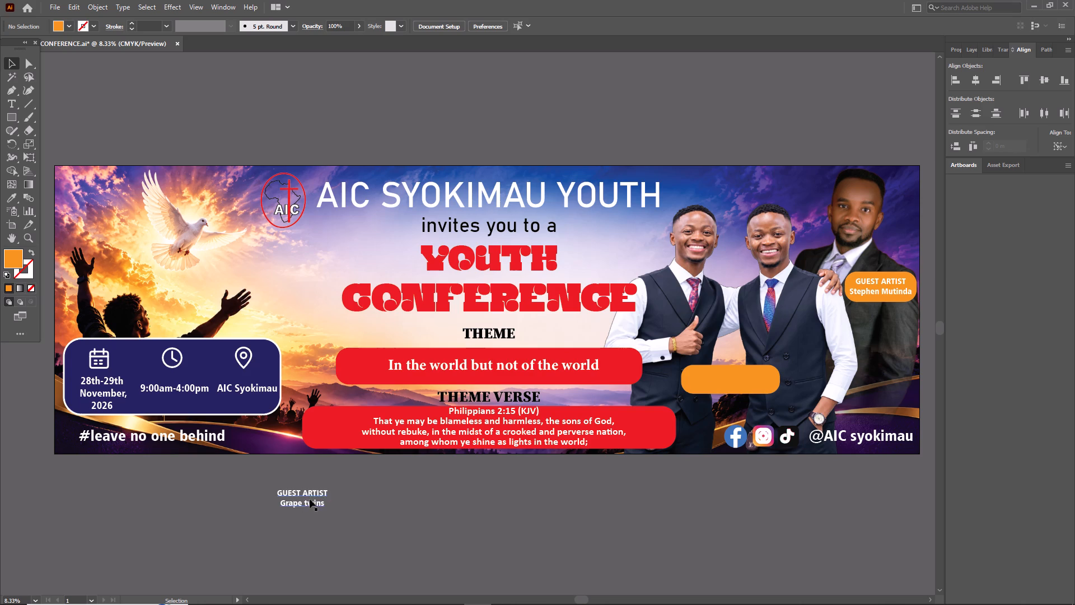
{"action": "left_click", "coordinate": [309, 495]}
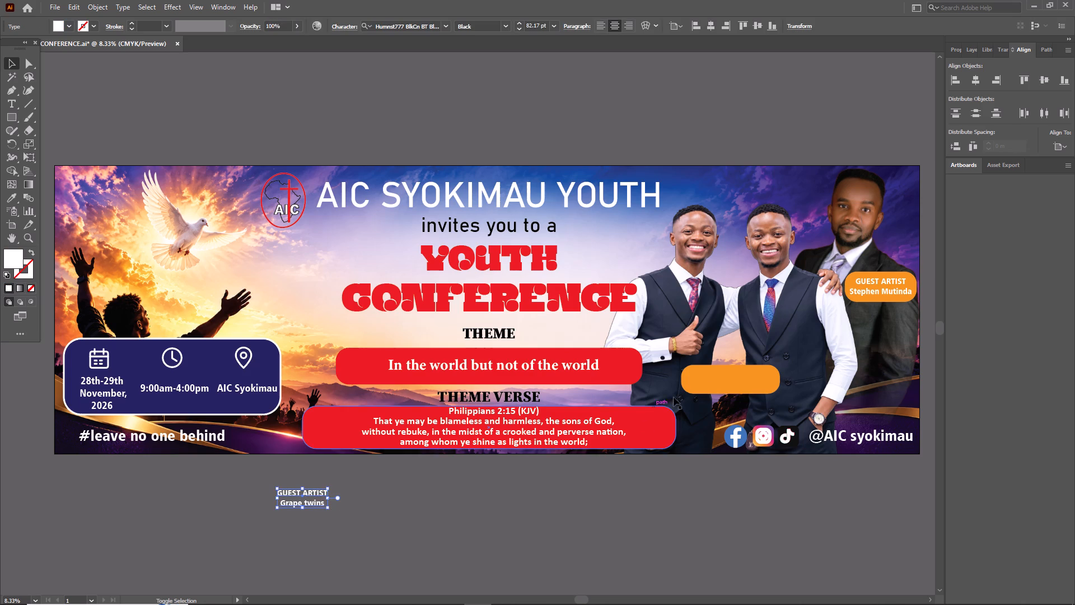
{"action": "left_click", "coordinate": [726, 383], "text": "shift"}
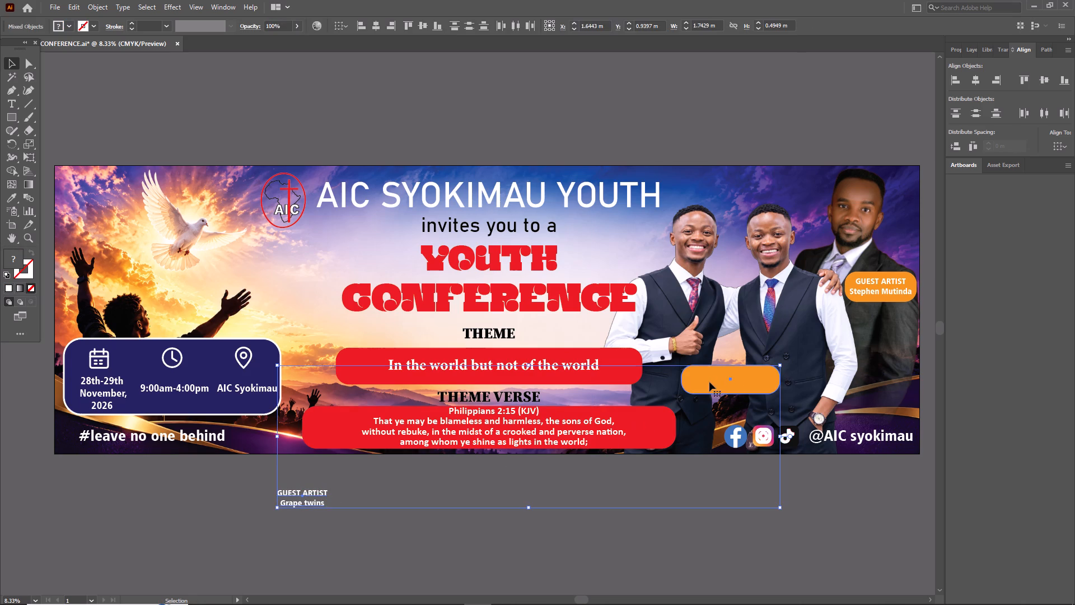
{"action": "left_click", "coordinate": [729, 376]}
{"action": "left_click", "coordinate": [976, 82]}
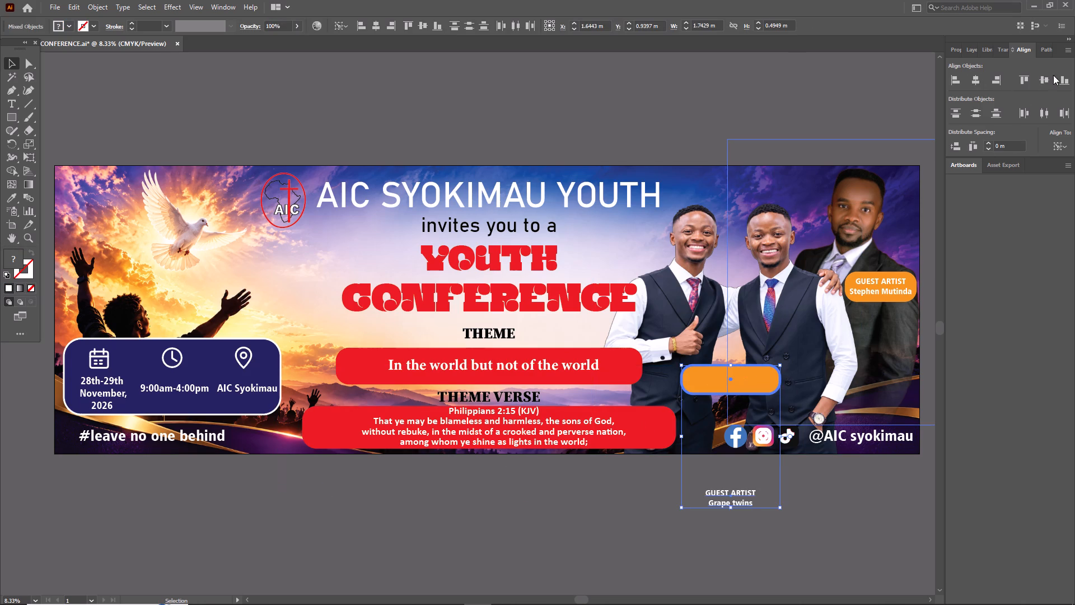
{"action": "left_click", "coordinate": [1048, 82]}
{"action": "left_click", "coordinate": [649, 580]}
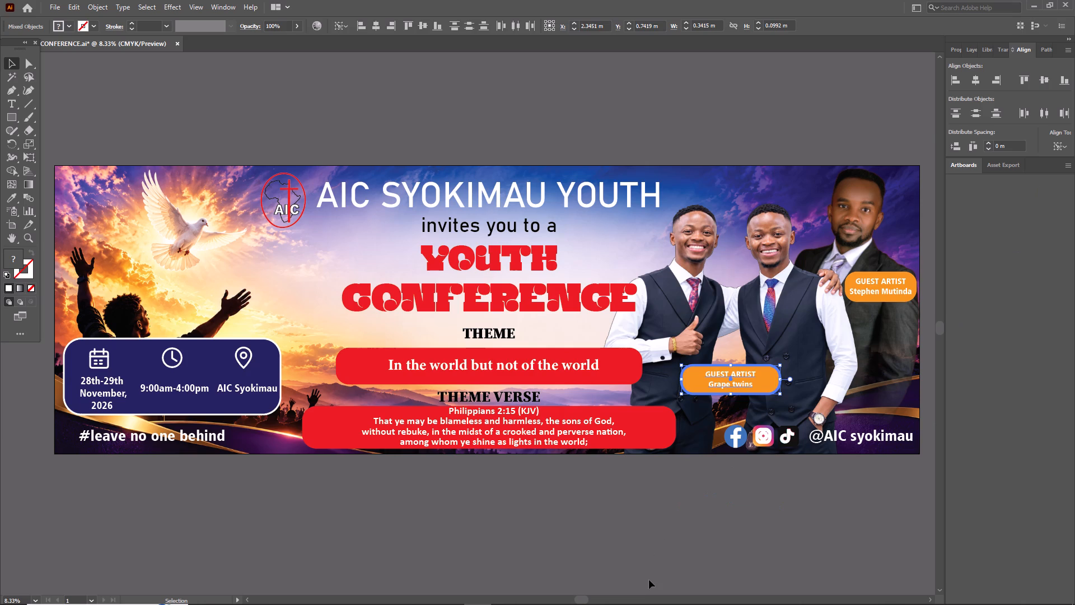
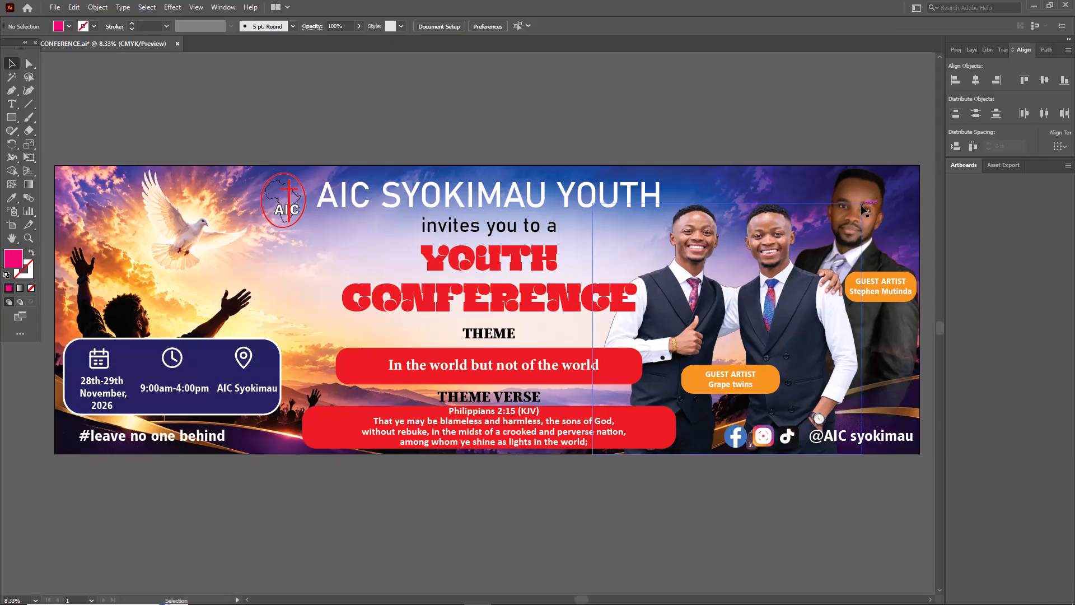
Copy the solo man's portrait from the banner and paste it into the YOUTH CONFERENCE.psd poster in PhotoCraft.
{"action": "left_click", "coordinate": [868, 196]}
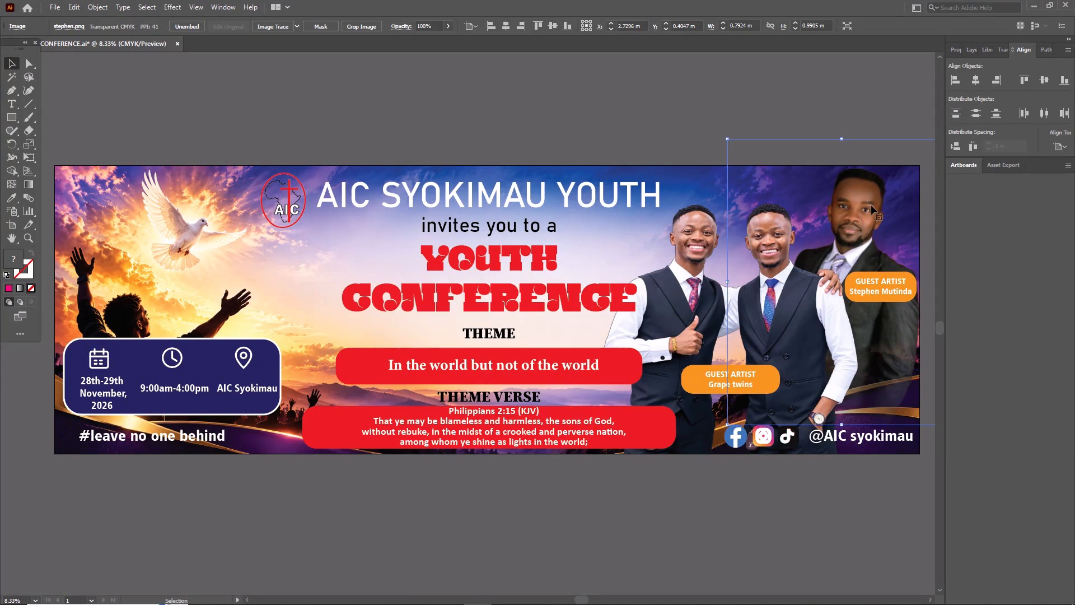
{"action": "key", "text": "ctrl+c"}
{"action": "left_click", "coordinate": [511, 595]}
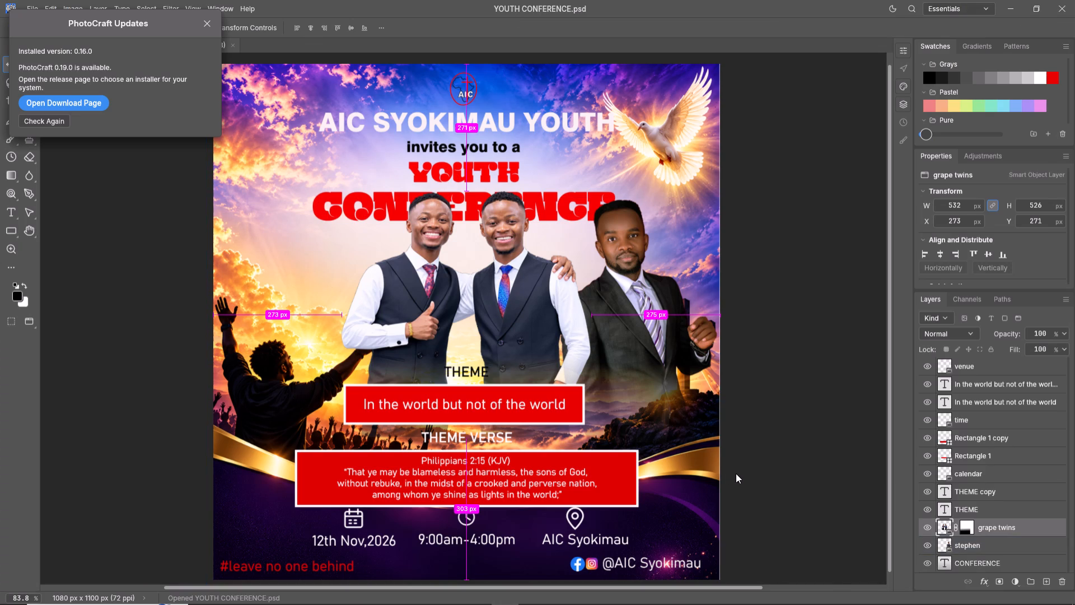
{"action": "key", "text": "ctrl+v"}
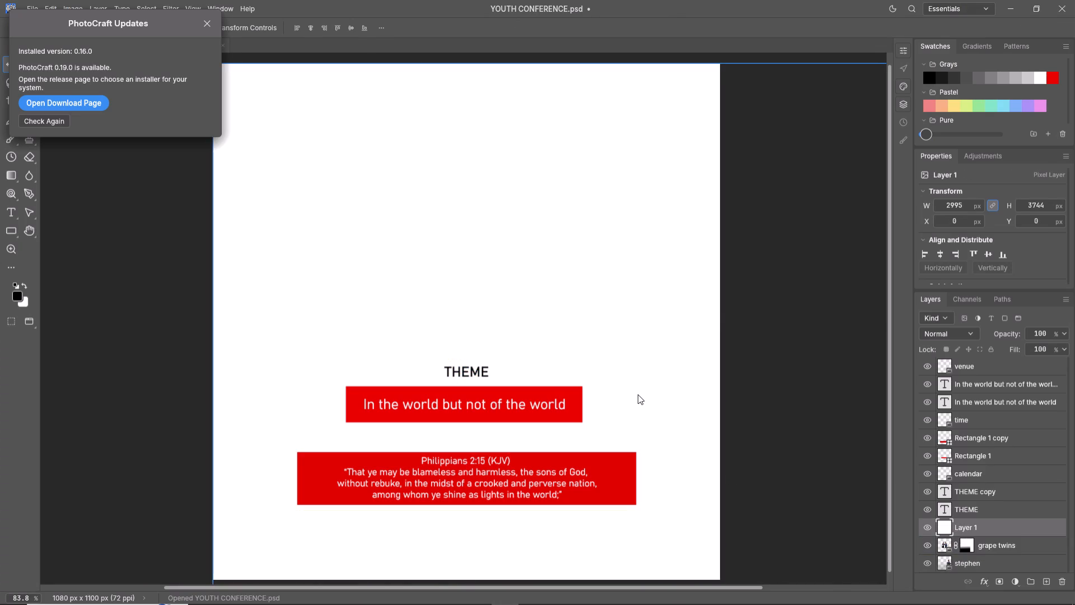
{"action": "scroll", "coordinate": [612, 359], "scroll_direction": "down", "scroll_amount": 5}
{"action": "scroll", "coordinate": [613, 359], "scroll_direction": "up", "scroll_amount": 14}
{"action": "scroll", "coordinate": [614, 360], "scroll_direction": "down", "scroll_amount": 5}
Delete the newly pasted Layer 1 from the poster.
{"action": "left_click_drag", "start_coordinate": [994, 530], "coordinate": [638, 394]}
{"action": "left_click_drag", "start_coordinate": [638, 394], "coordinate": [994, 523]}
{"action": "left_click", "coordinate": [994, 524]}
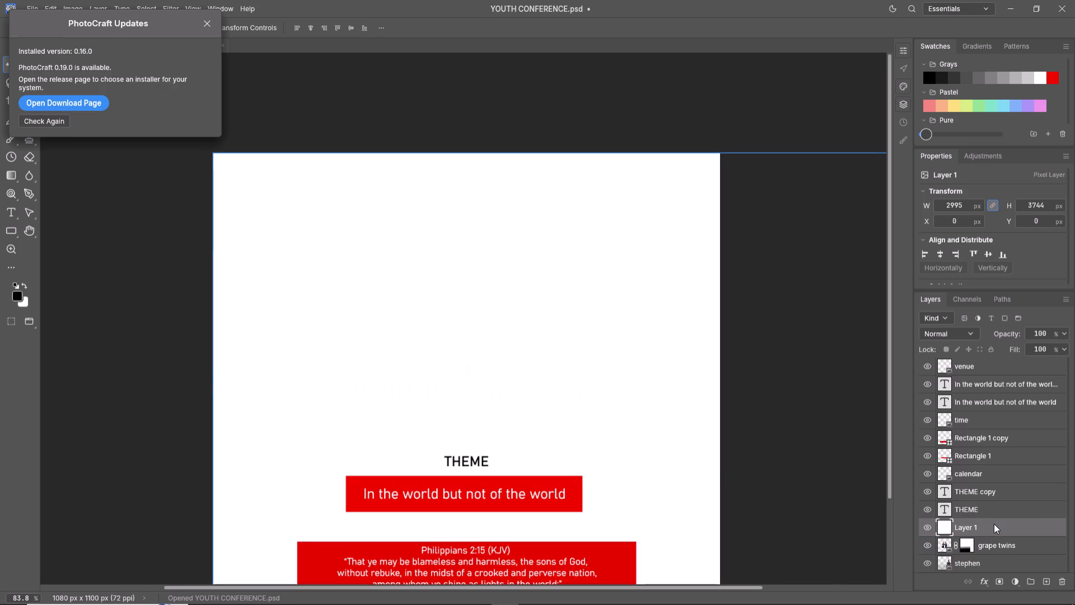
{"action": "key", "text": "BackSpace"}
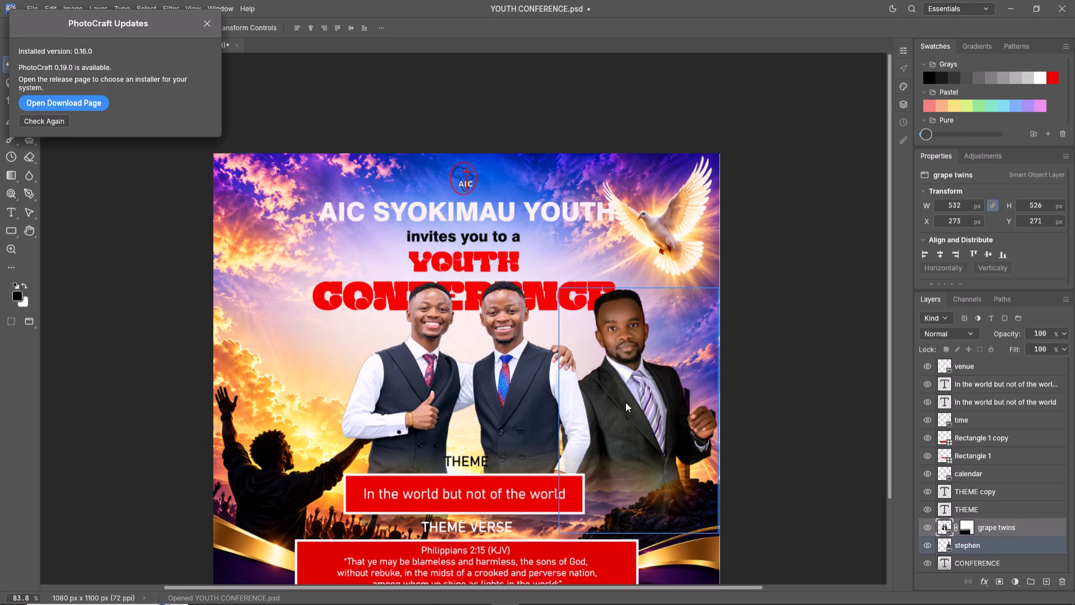
Dismiss the PhotoCraft Updates notice.
{"action": "left_click", "coordinate": [625, 402]}
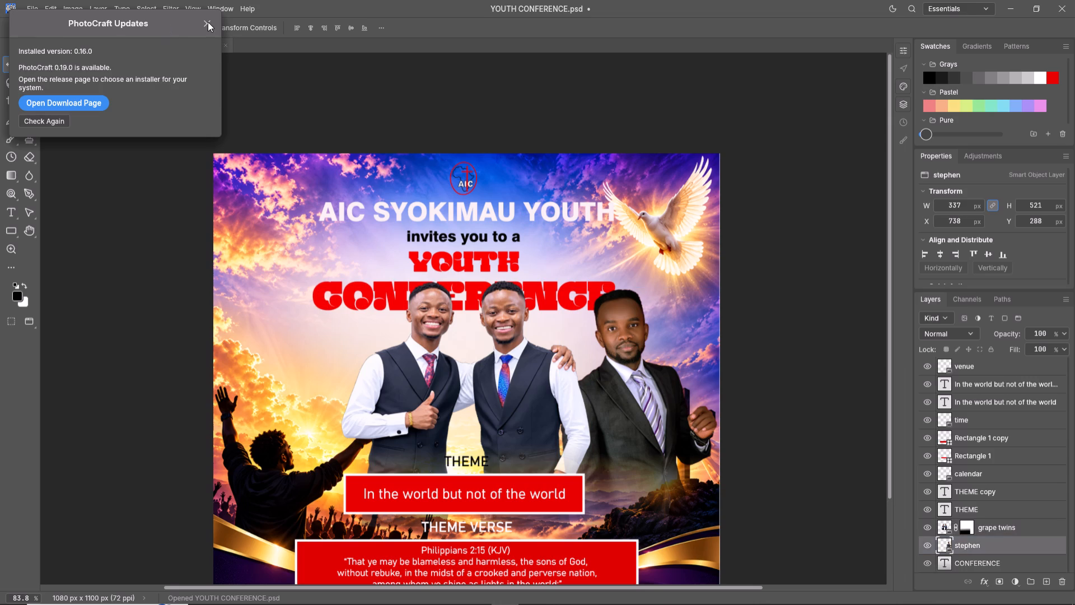
{"action": "left_click", "coordinate": [208, 22]}
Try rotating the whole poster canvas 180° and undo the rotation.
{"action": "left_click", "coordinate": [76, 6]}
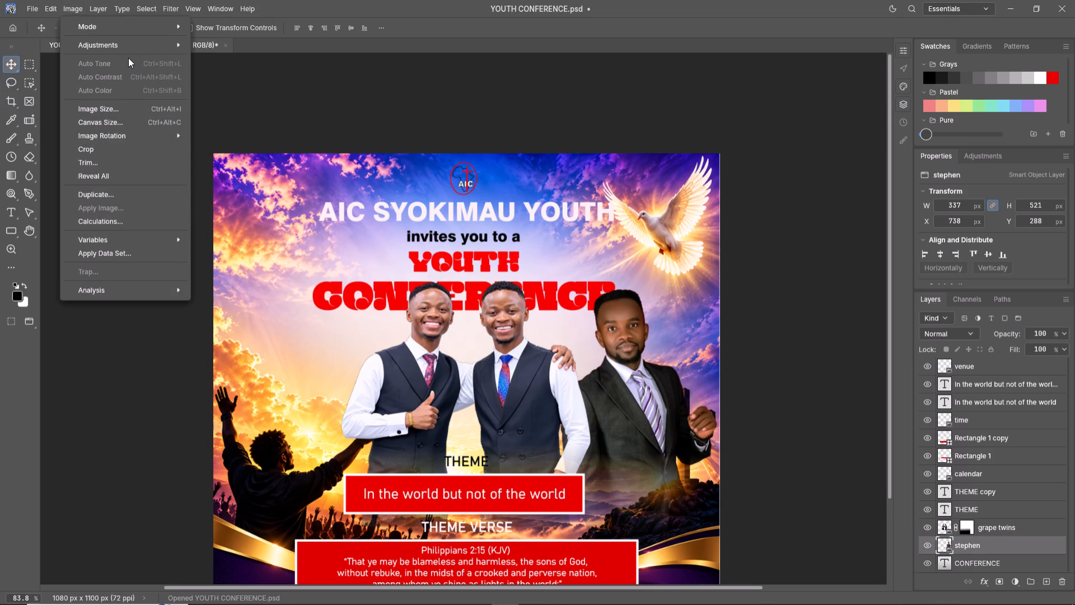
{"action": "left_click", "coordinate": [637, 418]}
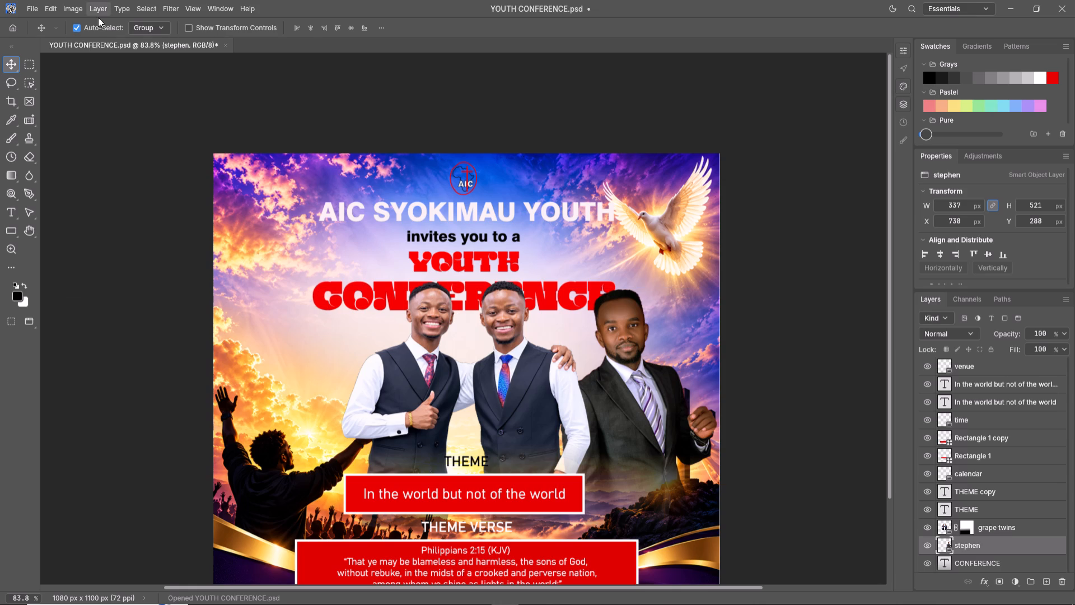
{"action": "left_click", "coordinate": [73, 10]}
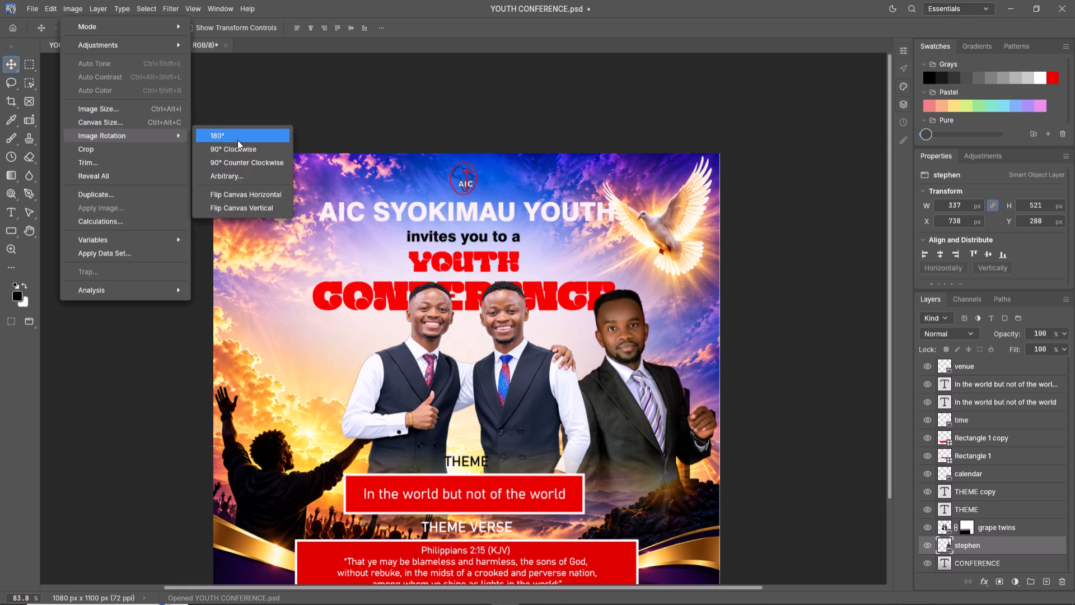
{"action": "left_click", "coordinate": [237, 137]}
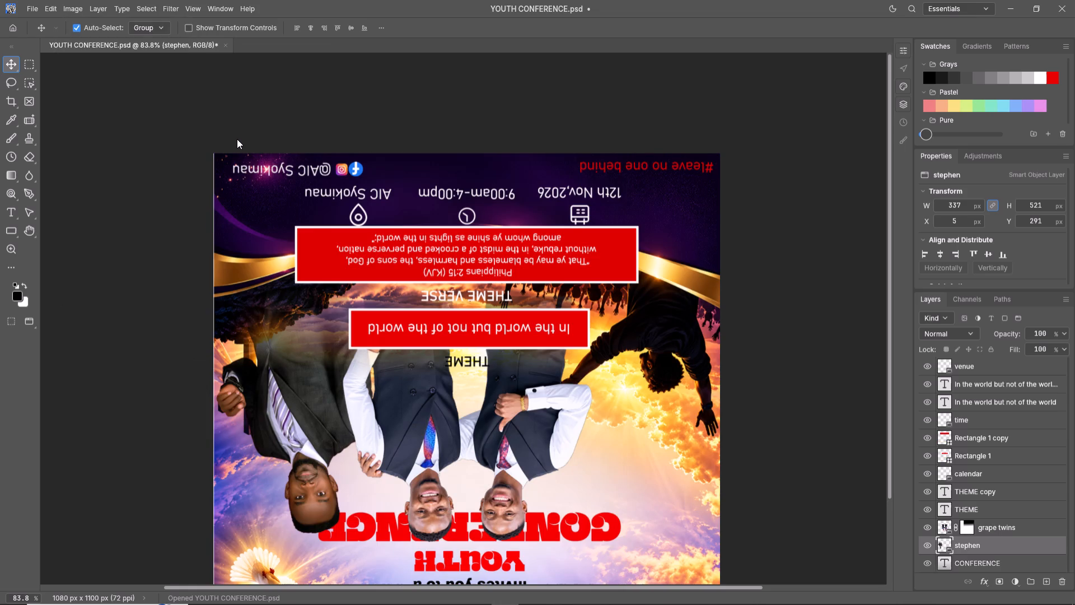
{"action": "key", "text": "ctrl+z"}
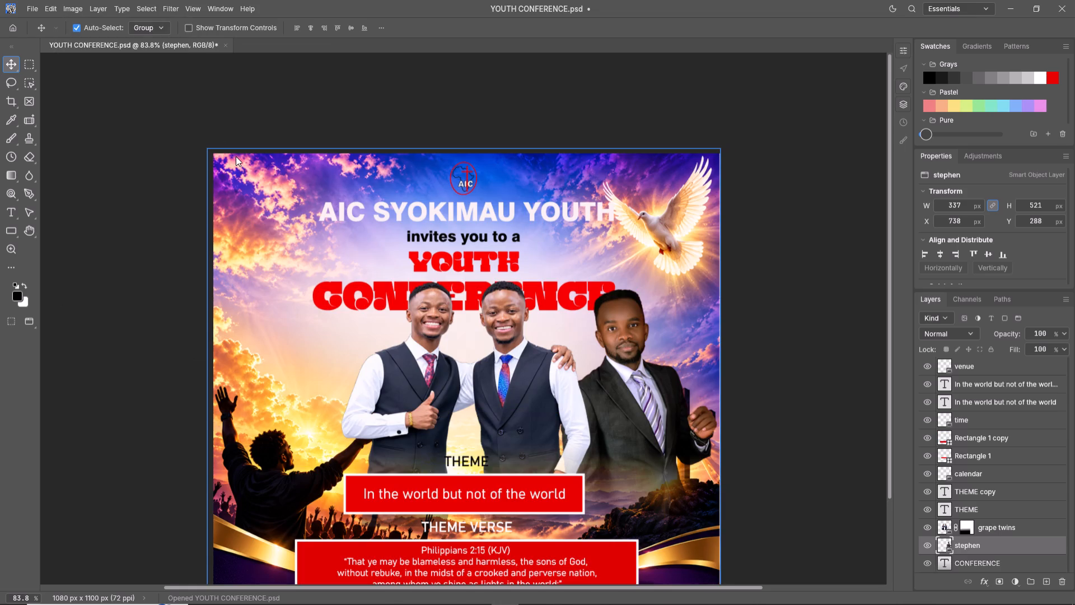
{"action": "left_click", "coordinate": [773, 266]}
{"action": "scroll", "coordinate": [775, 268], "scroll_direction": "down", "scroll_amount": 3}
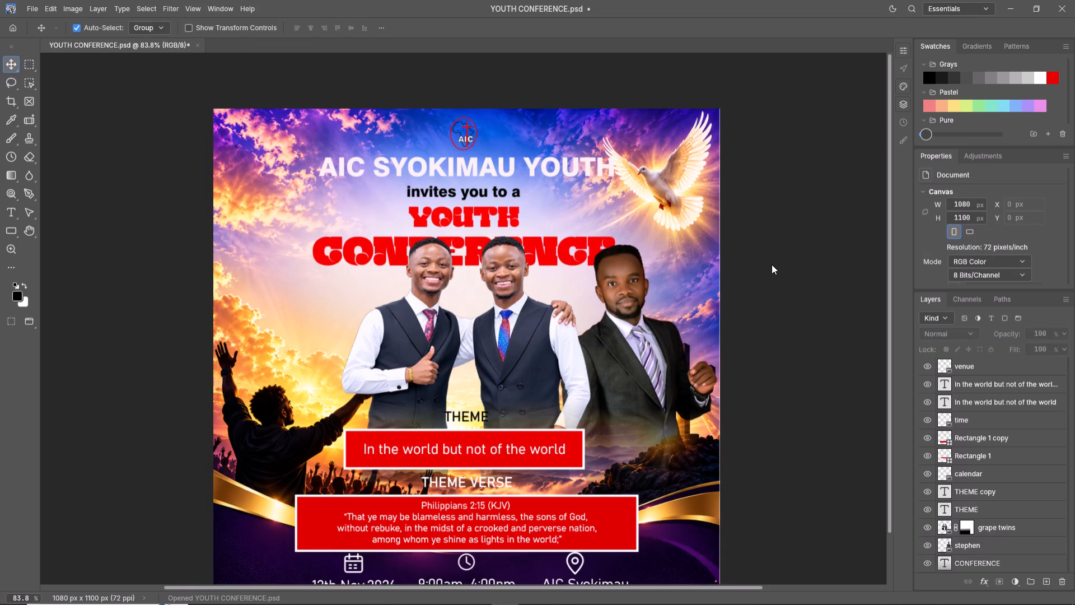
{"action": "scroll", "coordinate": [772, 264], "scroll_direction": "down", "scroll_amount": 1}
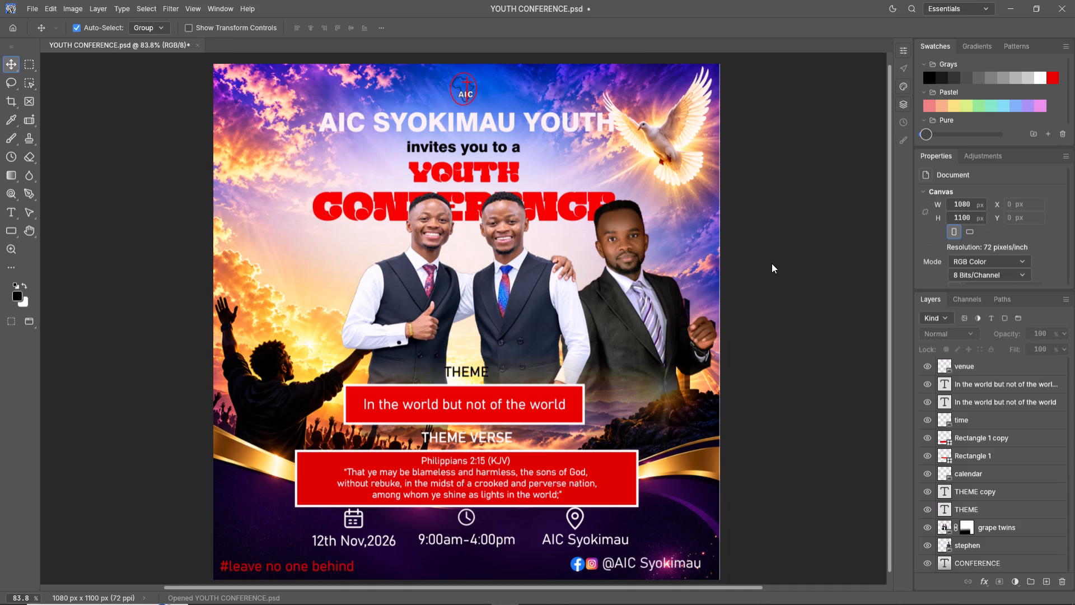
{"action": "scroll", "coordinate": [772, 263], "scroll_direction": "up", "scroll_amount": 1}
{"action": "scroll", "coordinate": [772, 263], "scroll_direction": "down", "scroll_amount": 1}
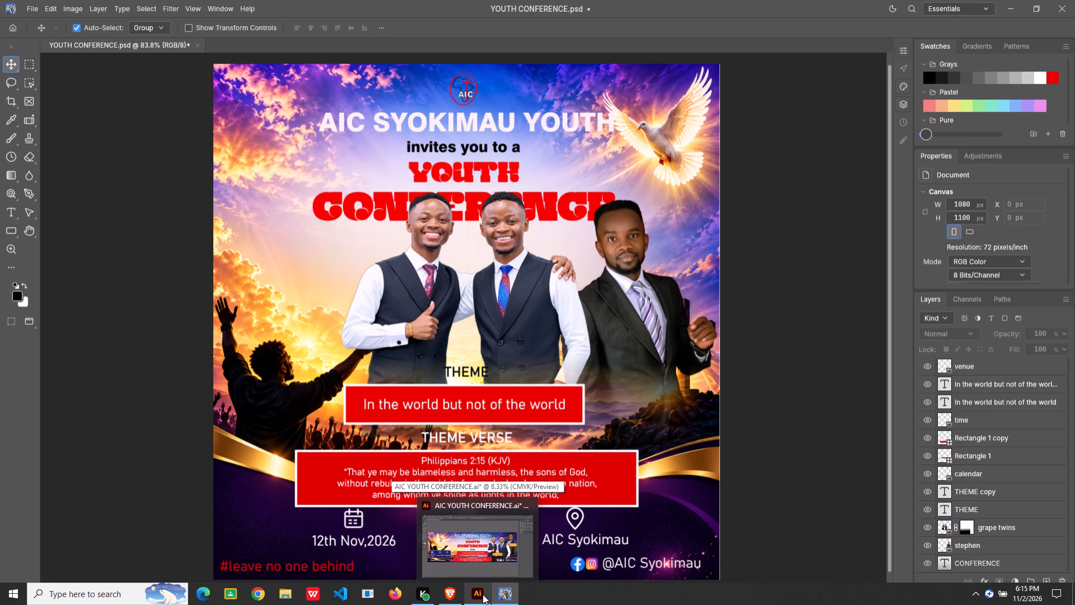
Switch back to the AIC YOUTH CONFERENCE.ai banner in Illustrator and deselect the solo man's portrait.
{"action": "left_click", "coordinate": [483, 594]}
{"action": "left_click", "coordinate": [737, 533]}
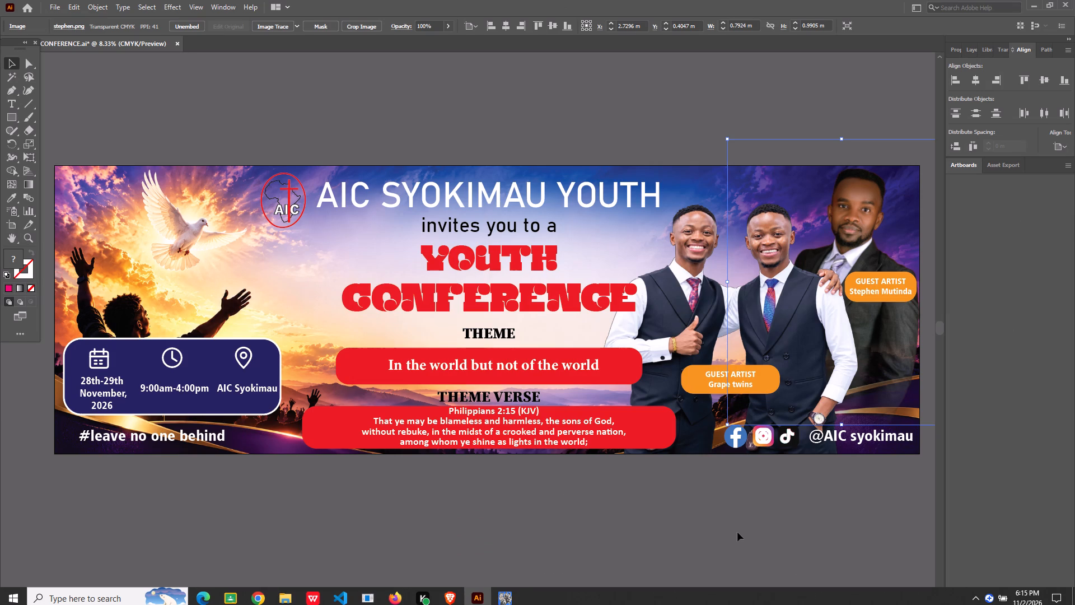